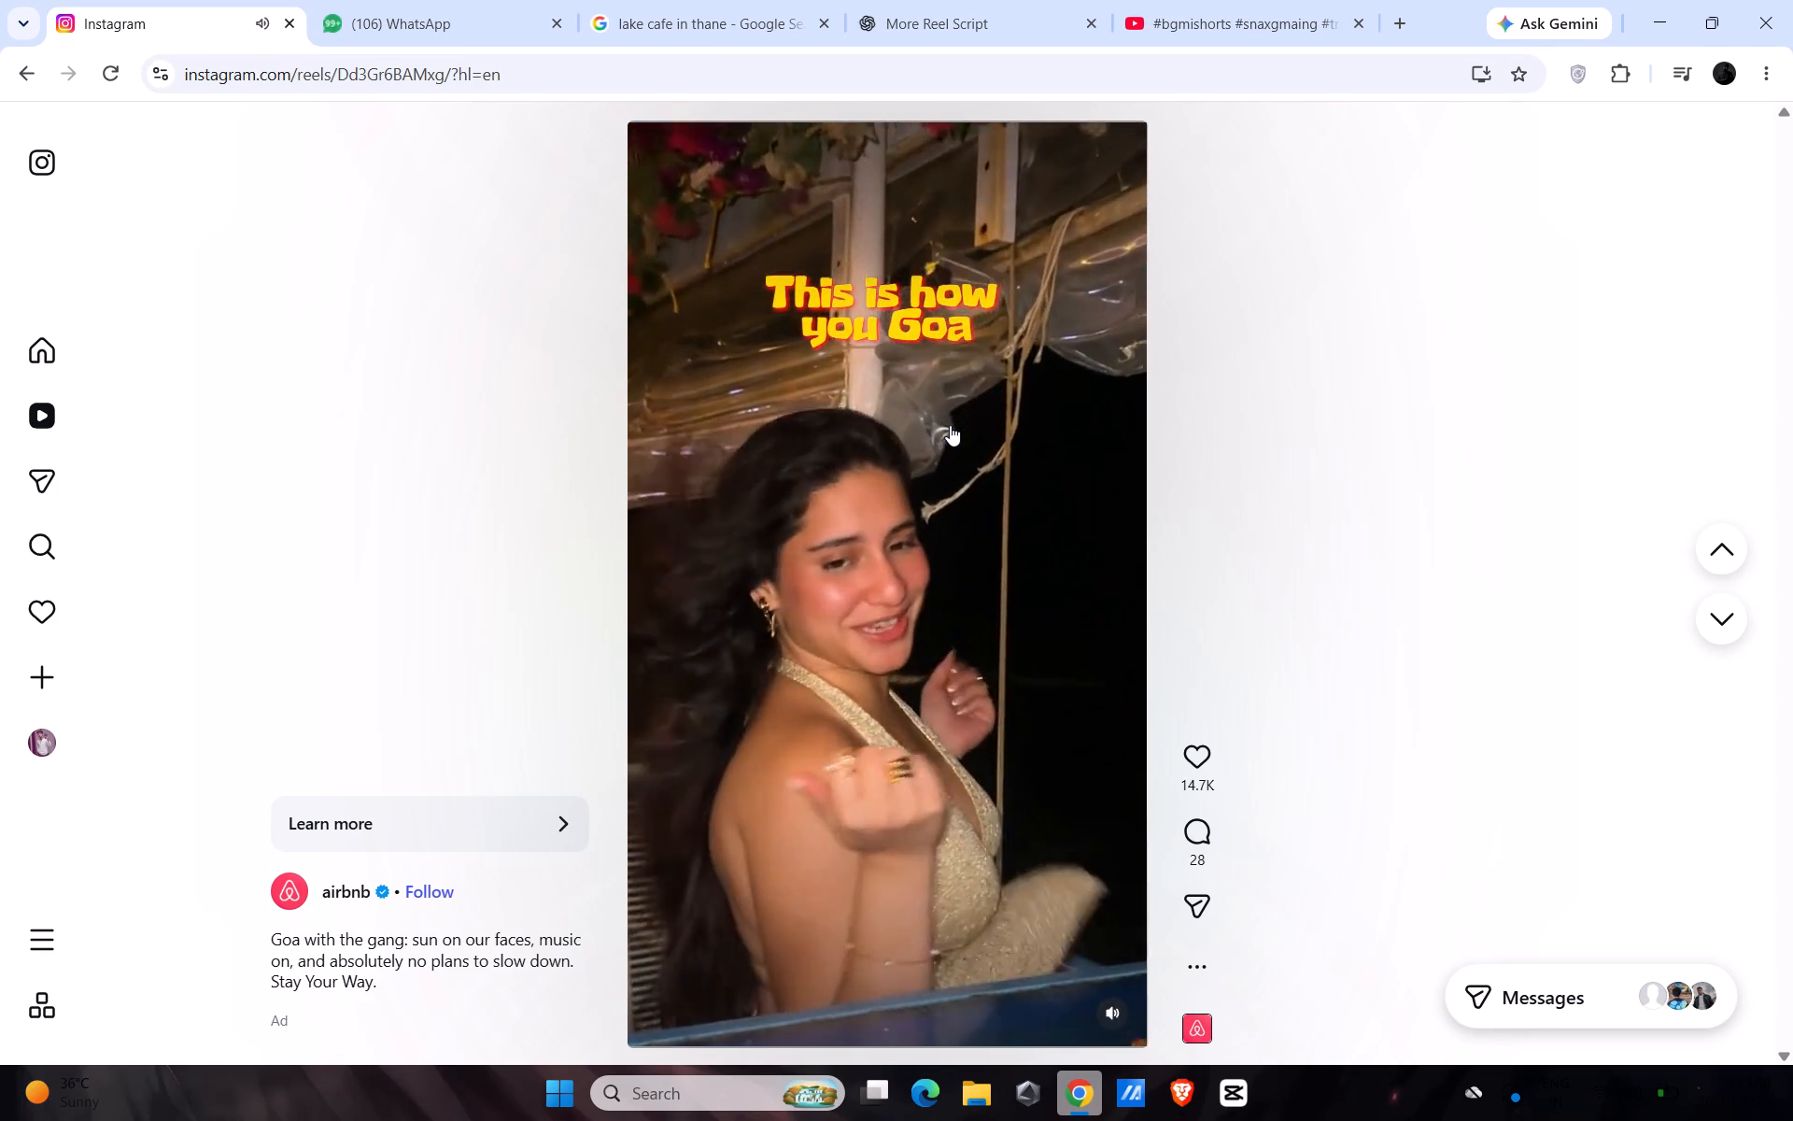
Look at the profile and stories of the creator who posted the halted Central Railway trains reel.
{"action": "scroll", "coordinate": [950, 425], "scroll_direction": "down", "scroll_amount": 2}
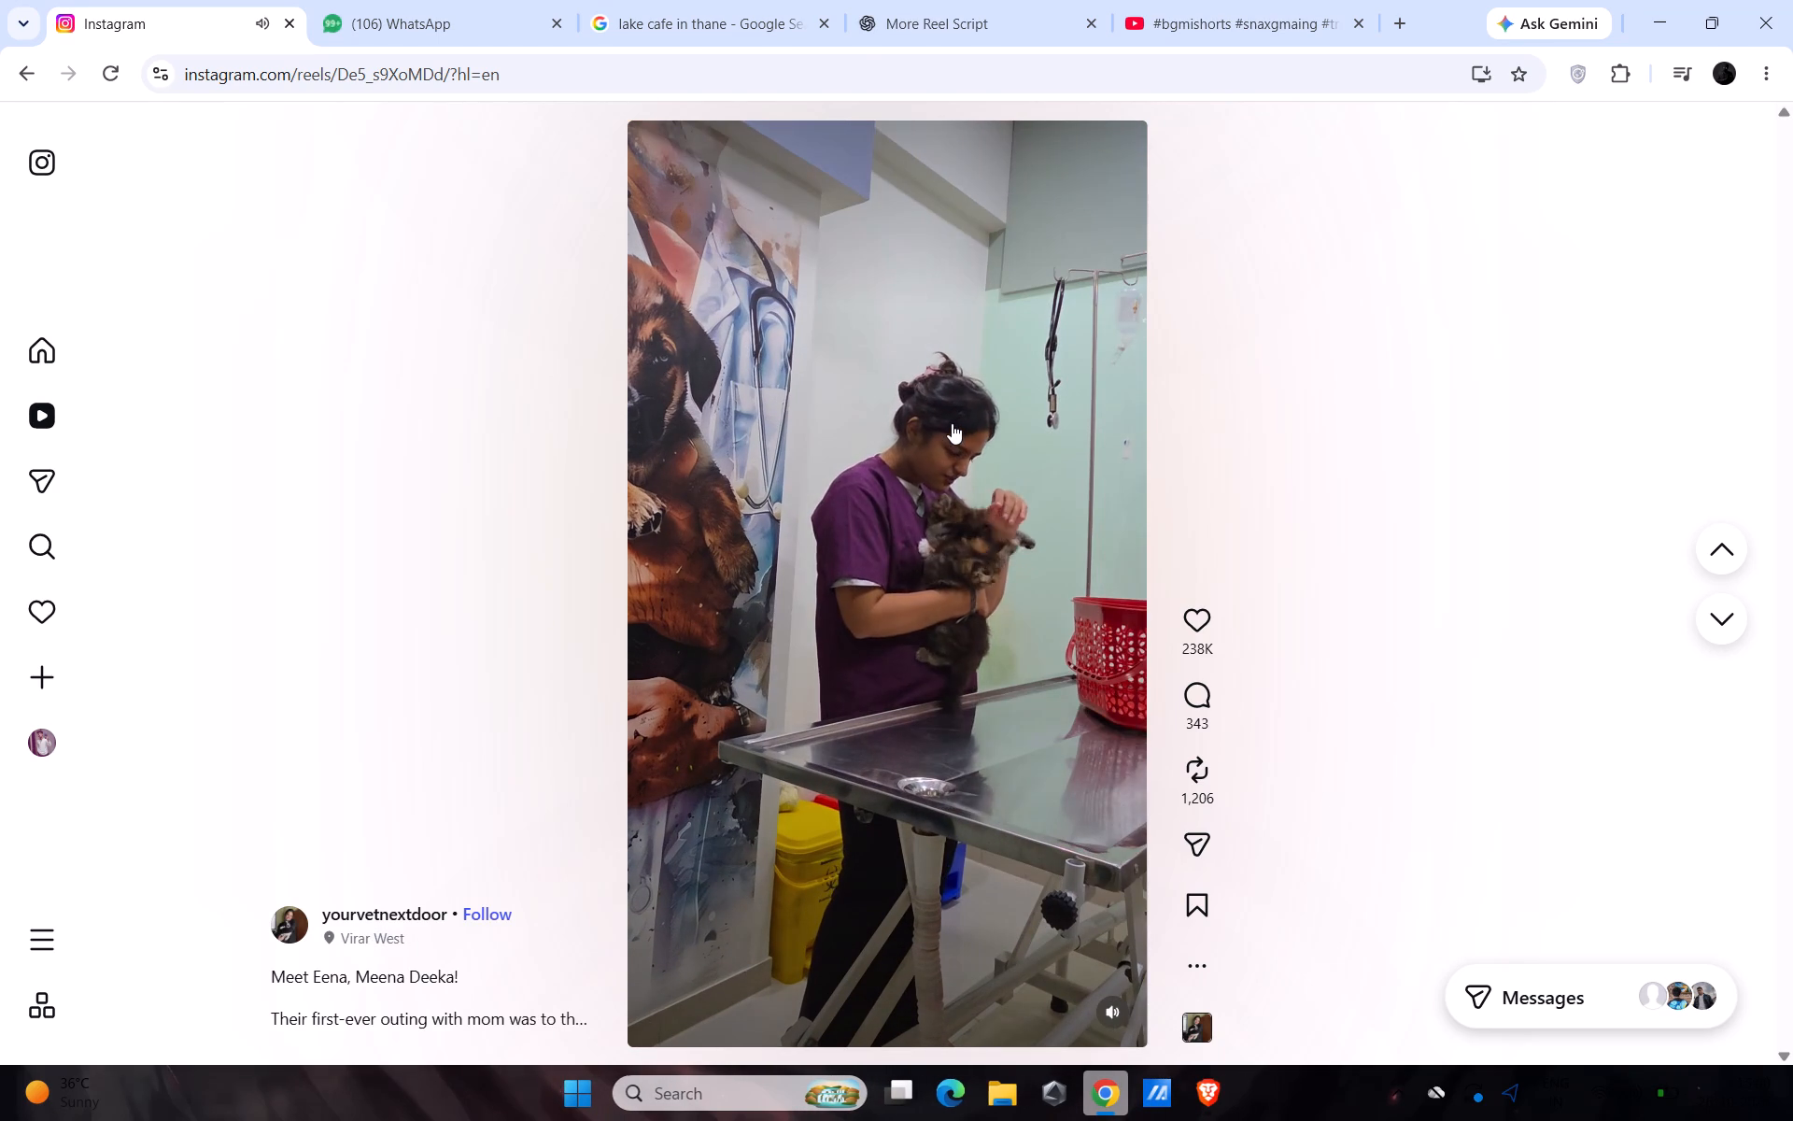
{"action": "scroll", "coordinate": [967, 398], "scroll_direction": "down", "scroll_amount": 4}
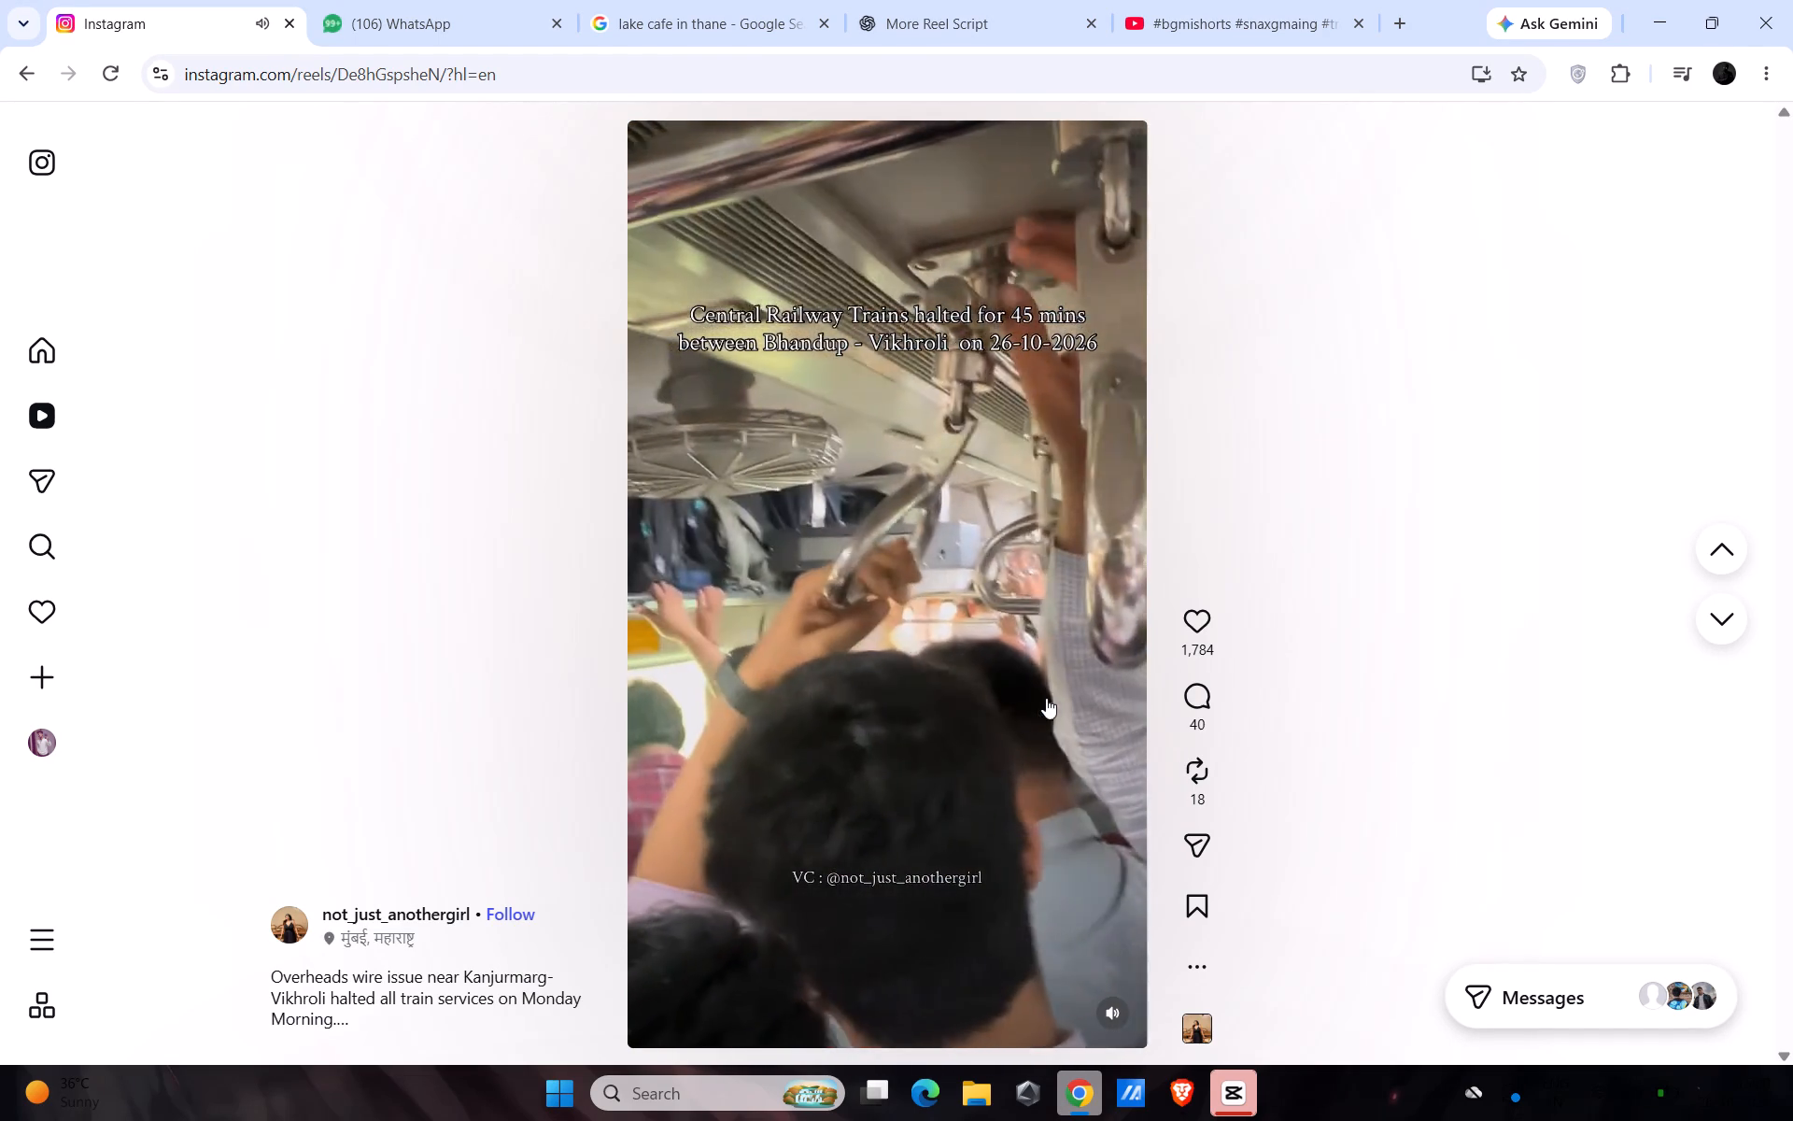
{"action": "left_click", "coordinate": [421, 915]}
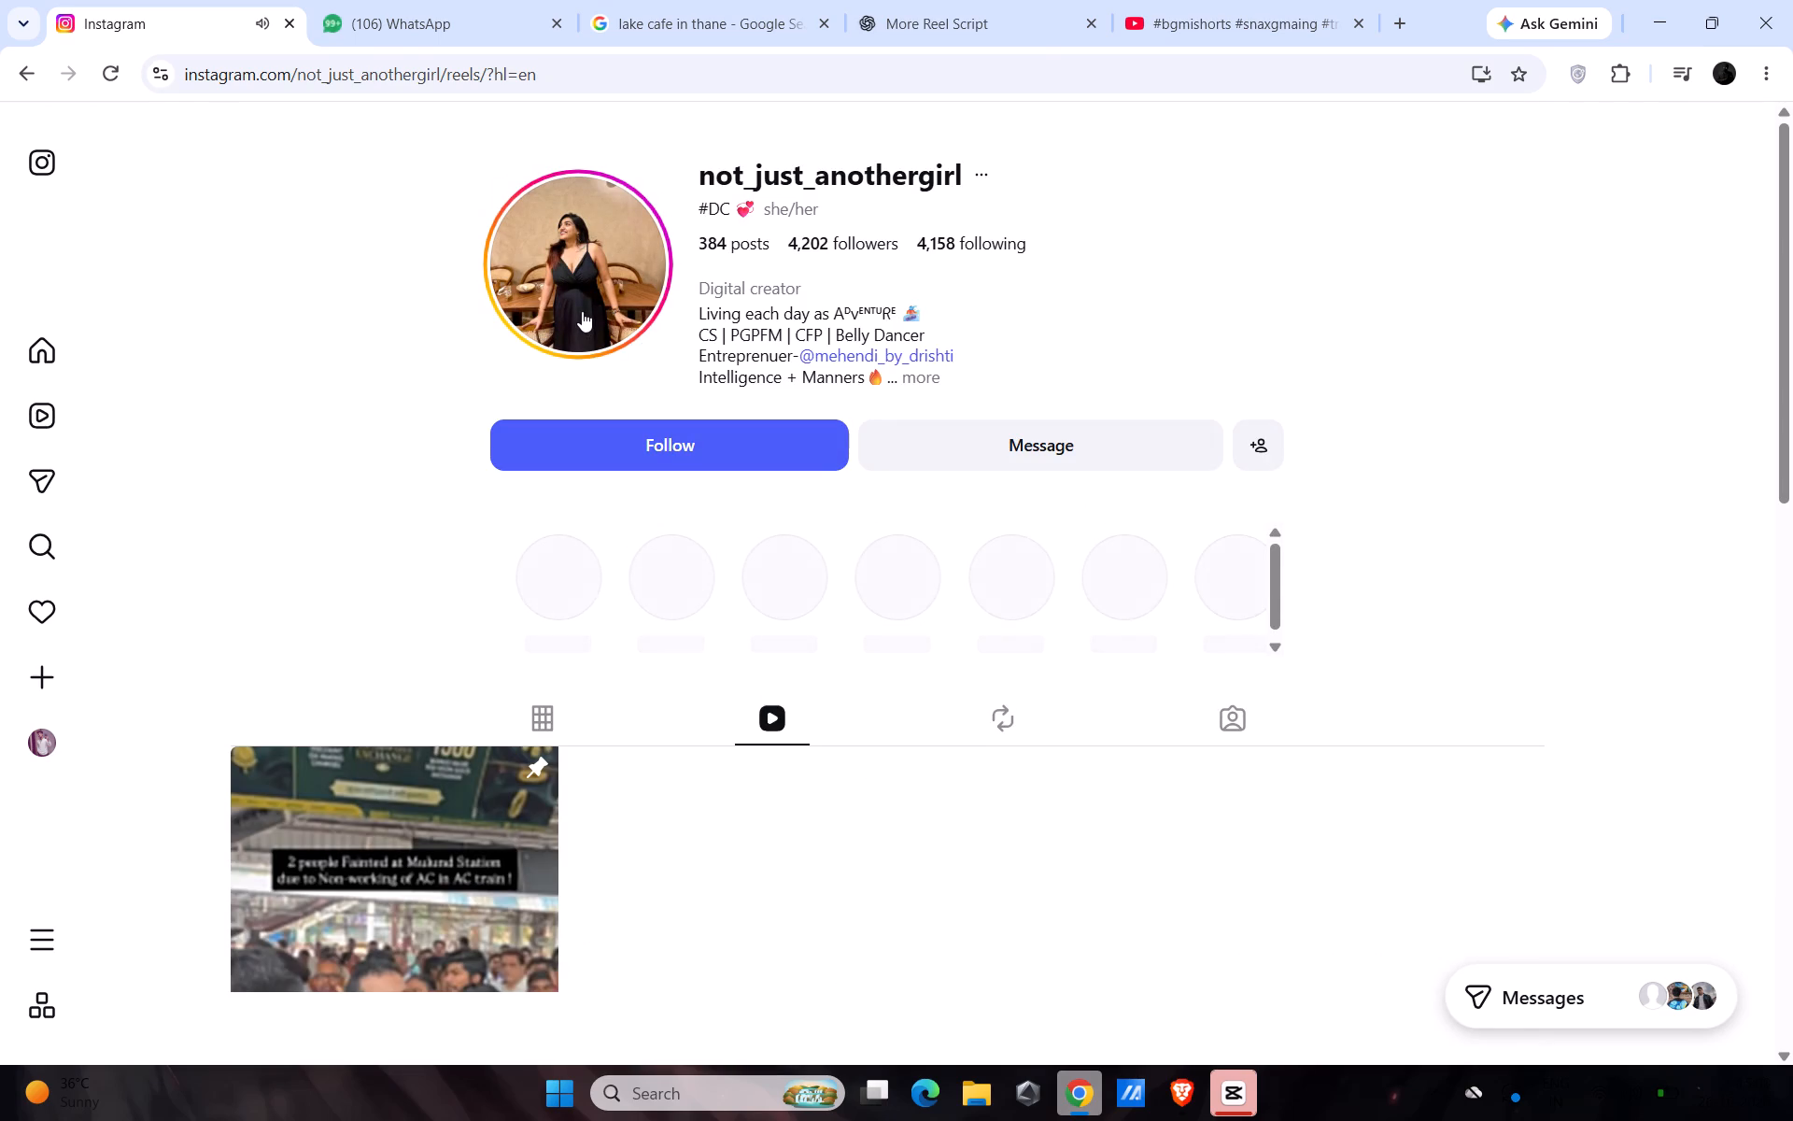
{"action": "left_click", "coordinate": [582, 311]}
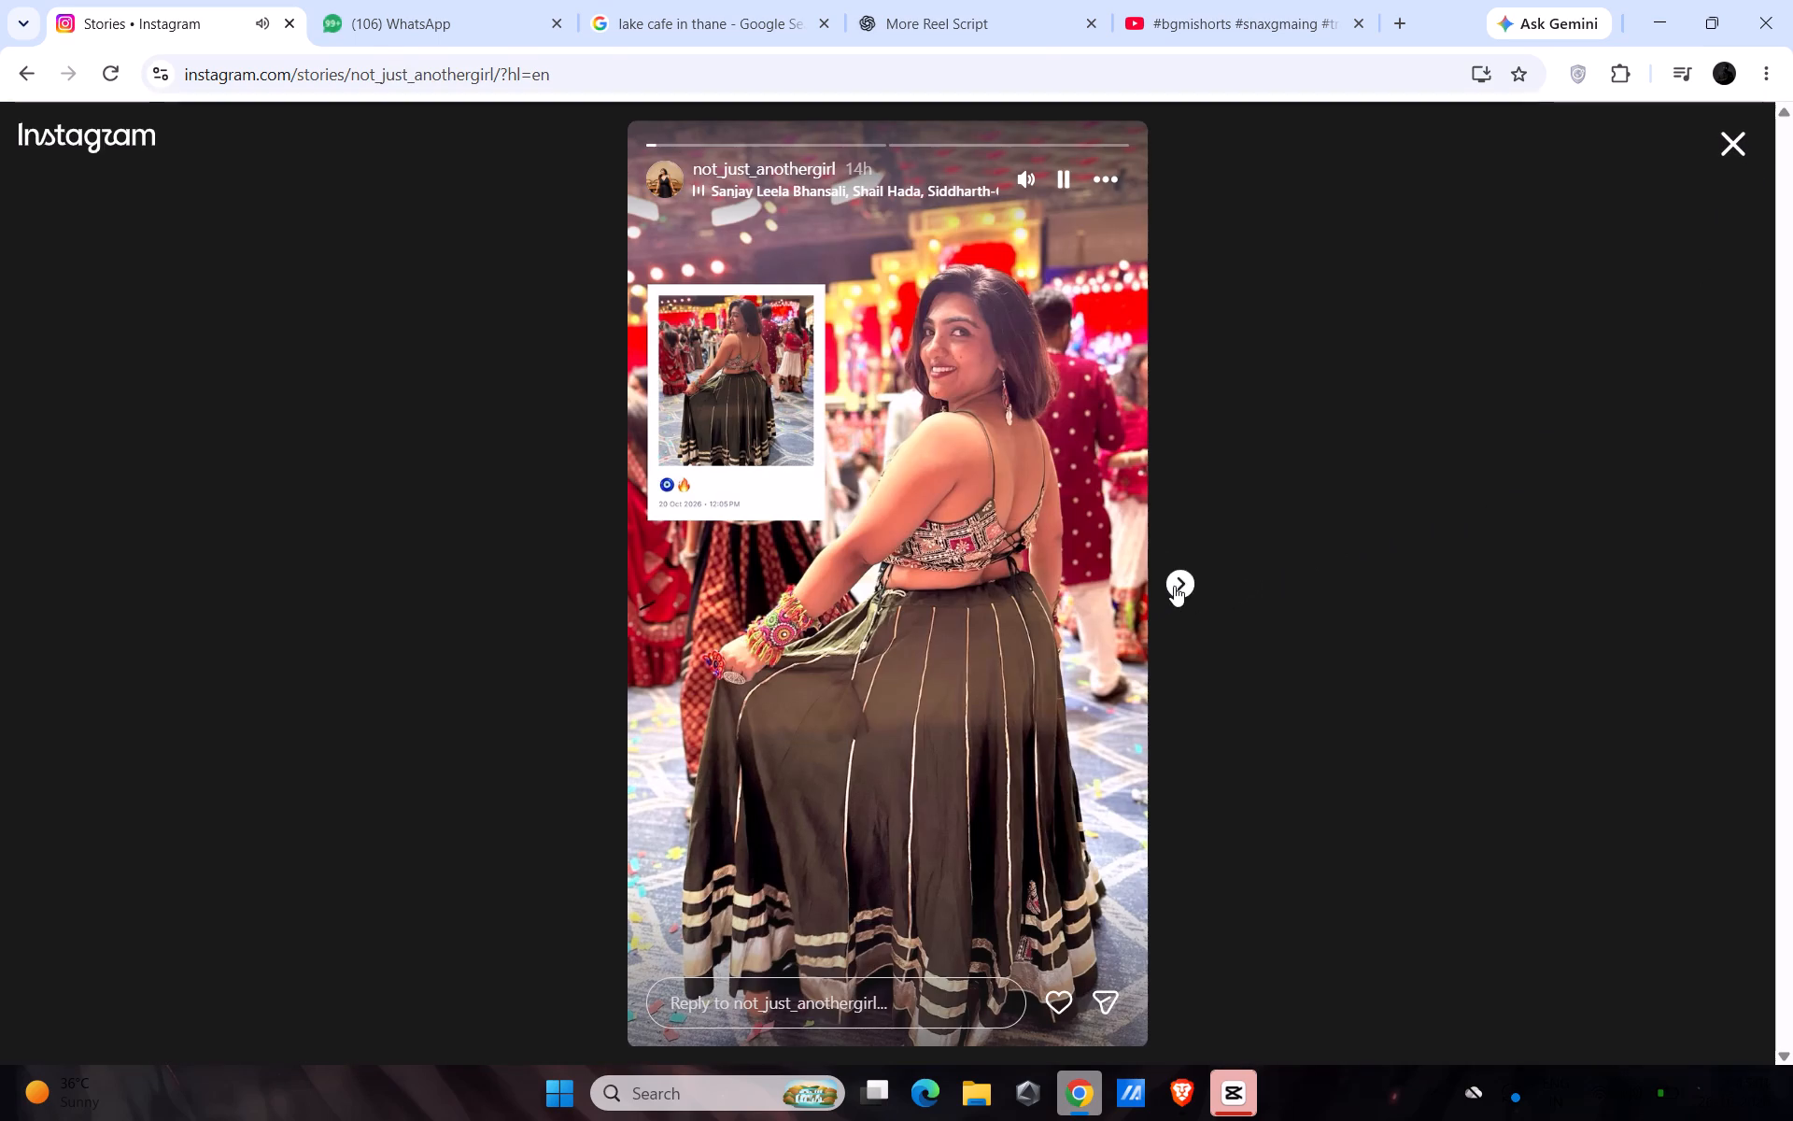
{"action": "left_click", "coordinate": [1174, 586]}
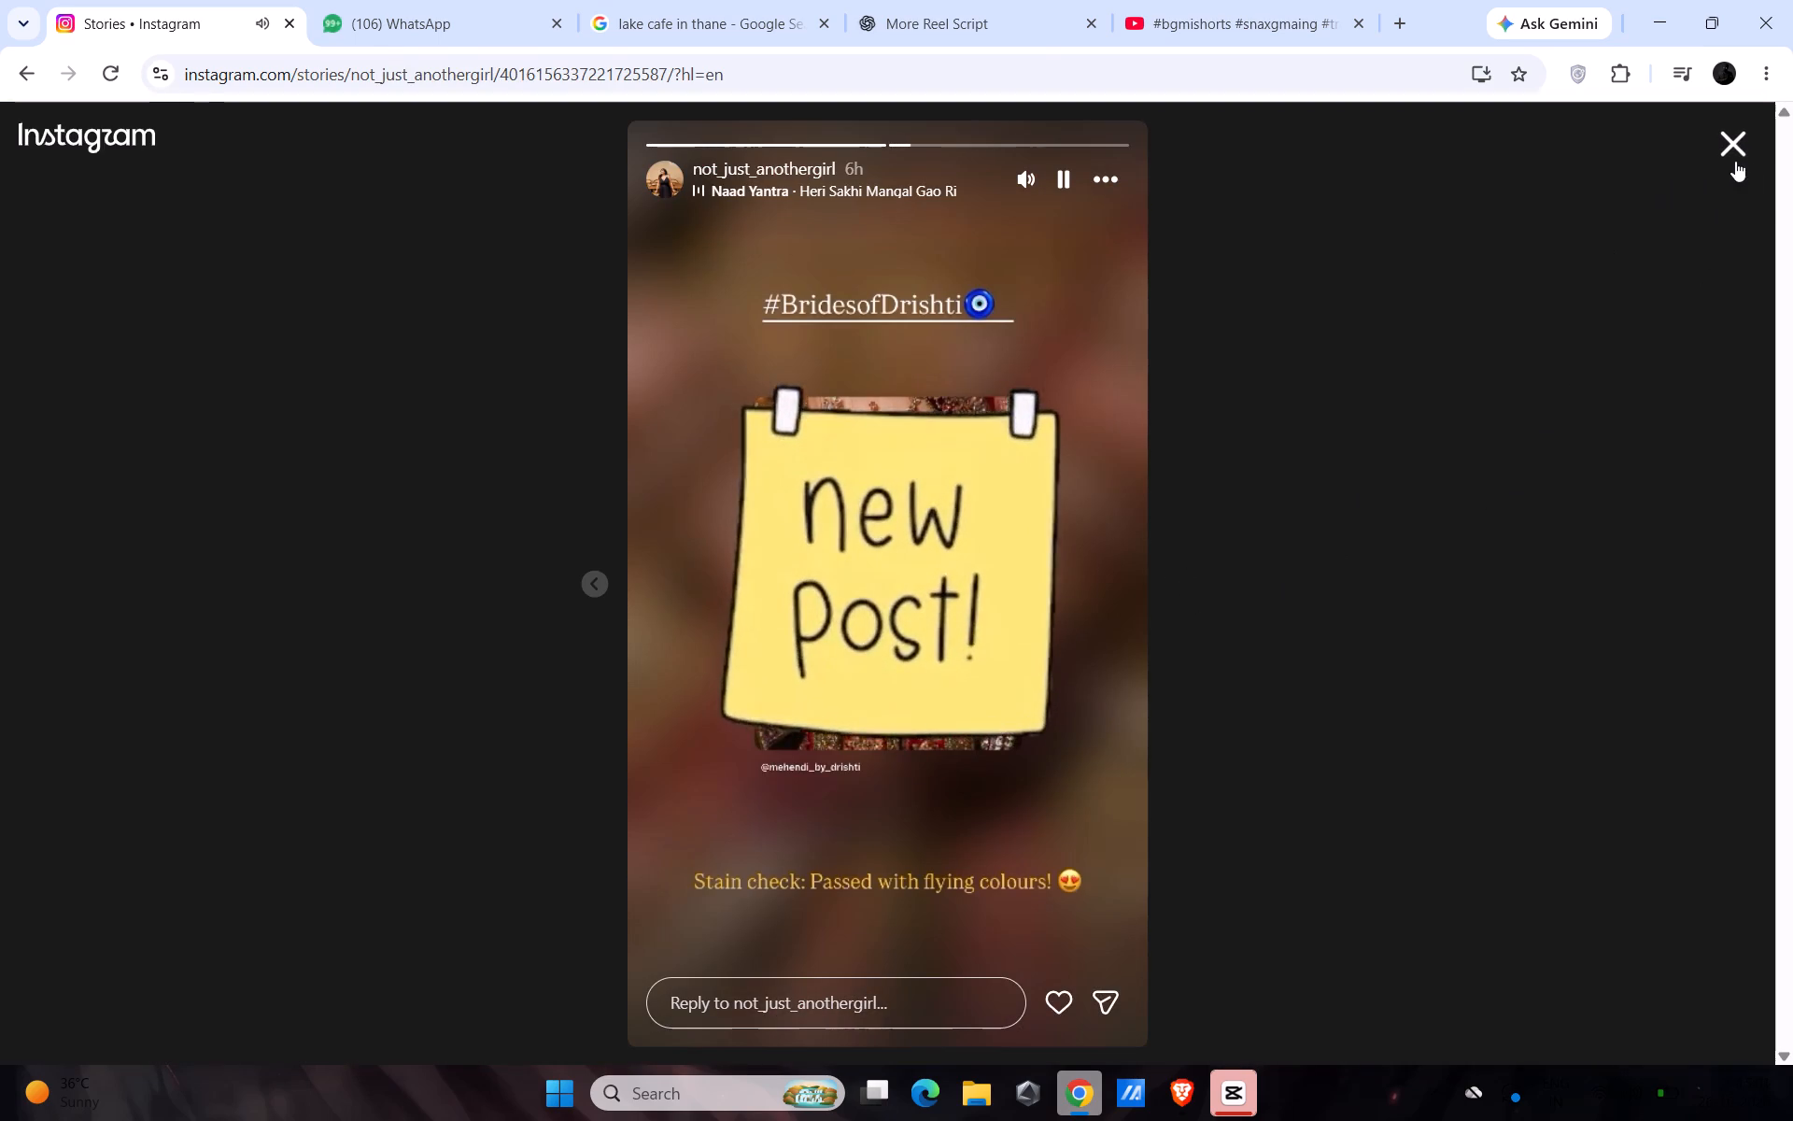
{"action": "left_click", "coordinate": [1741, 155]}
Browse the creator's reels, viewing the muddy trail and pink gown ones, and return to the main reels feed.
{"action": "scroll", "coordinate": [1207, 553], "scroll_direction": "down", "scroll_amount": 2}
{"action": "scroll", "coordinate": [1201, 563], "scroll_direction": "up", "scroll_amount": 3}
{"action": "scroll", "coordinate": [1191, 596], "scroll_direction": "down", "scroll_amount": 5}
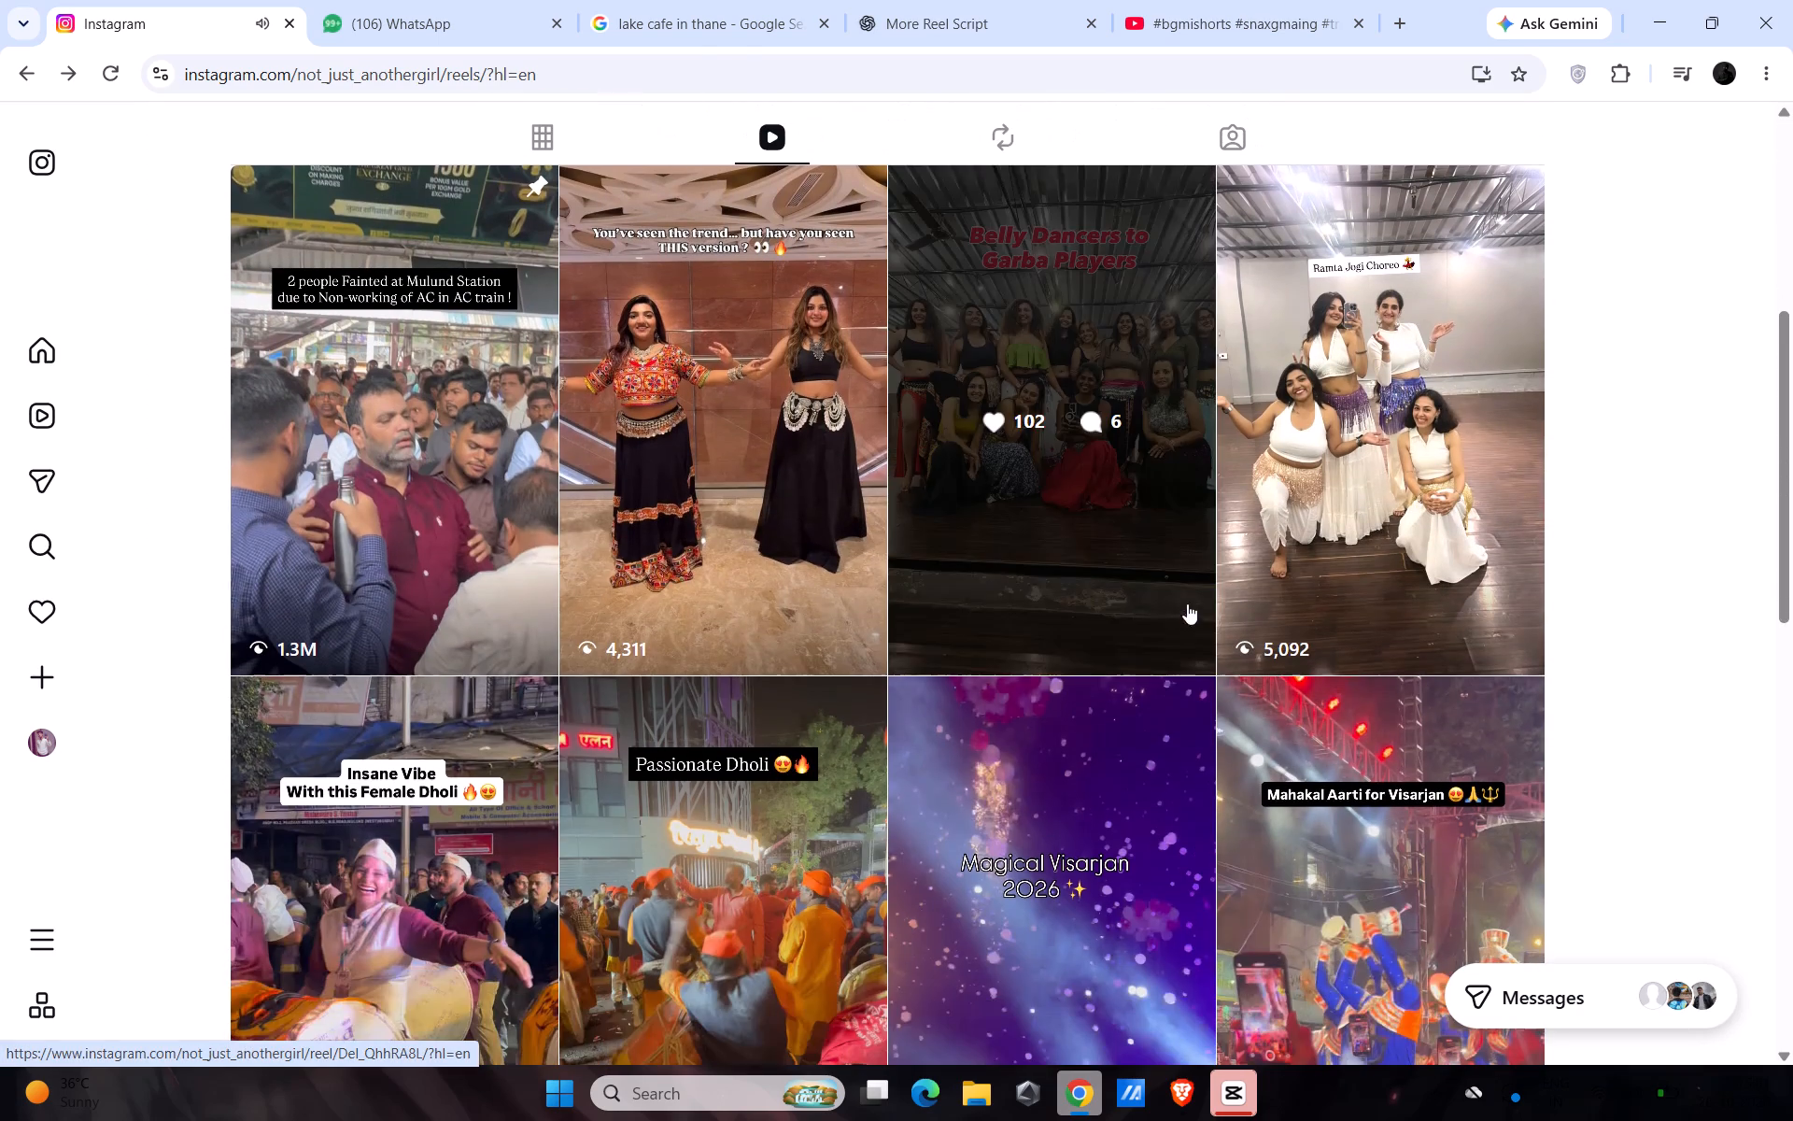
{"action": "scroll", "coordinate": [1164, 600], "scroll_direction": "down", "scroll_amount": 4}
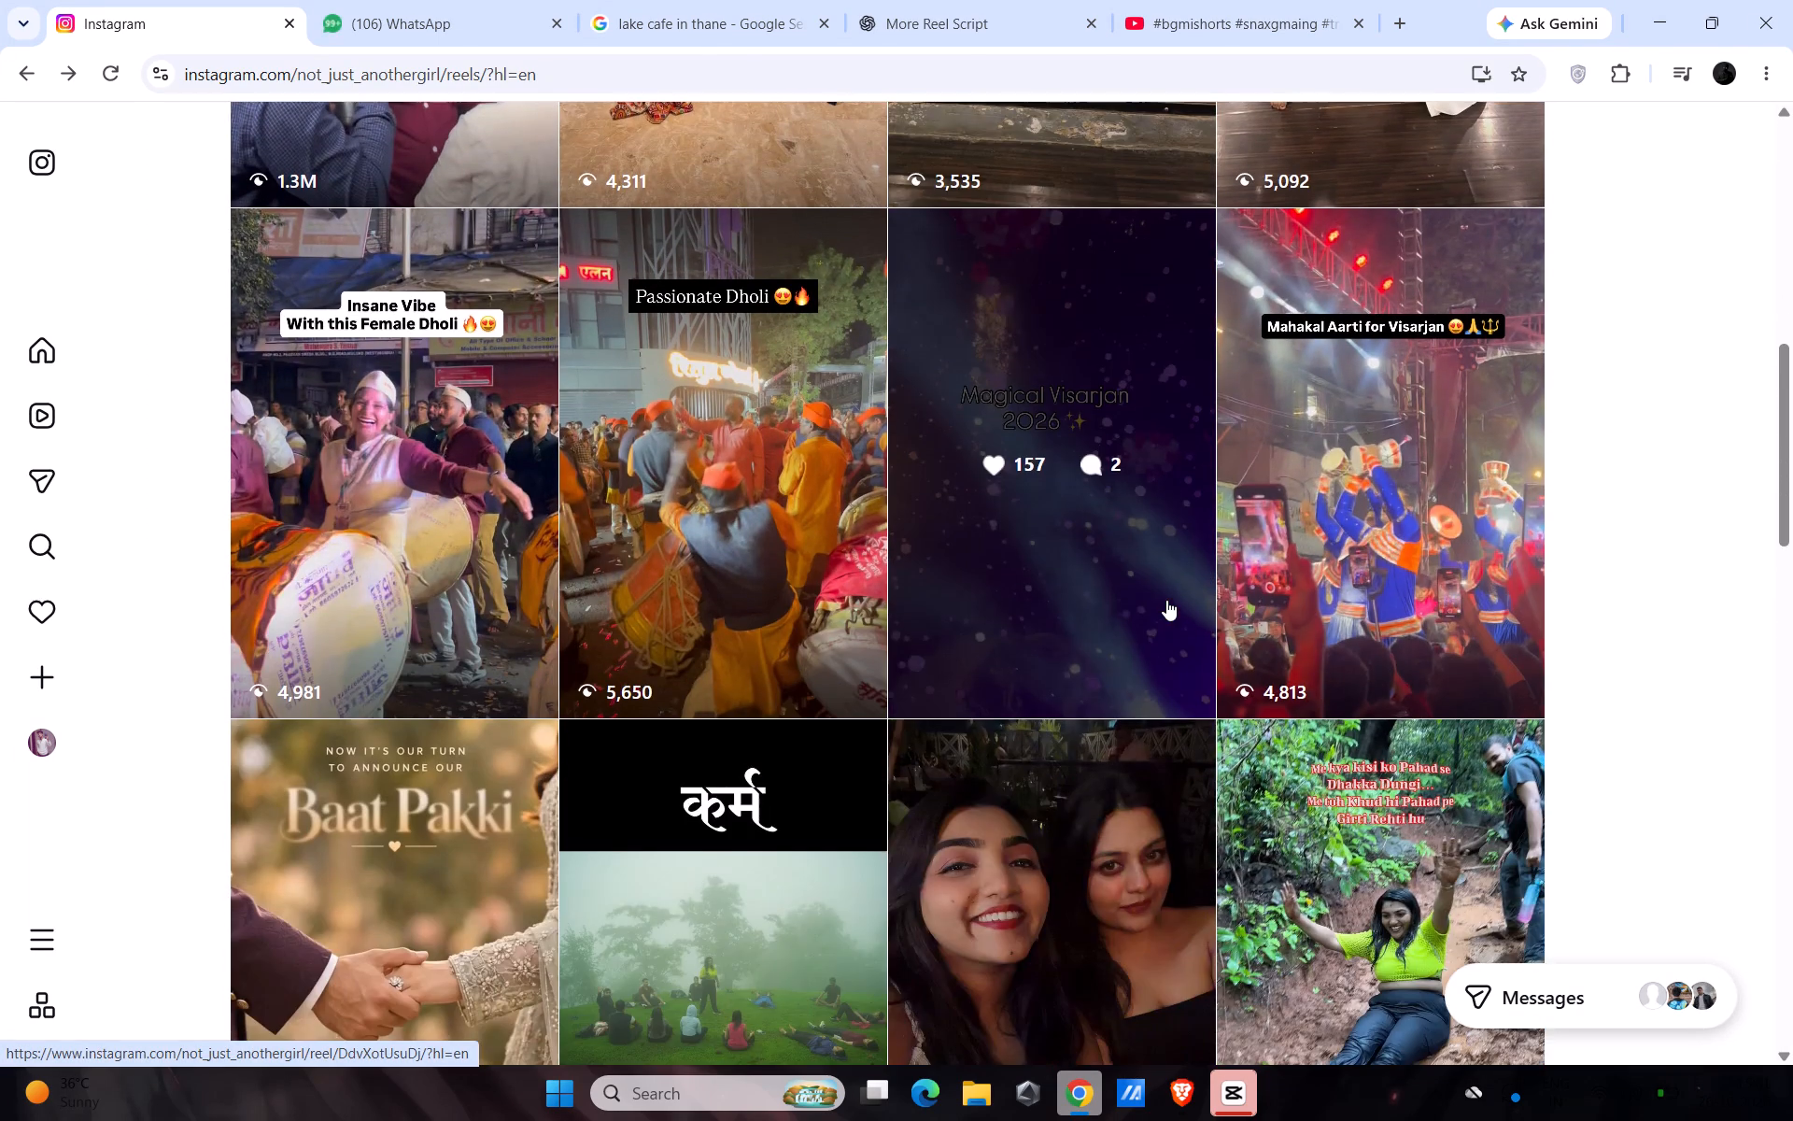
{"action": "scroll", "coordinate": [1167, 600], "scroll_direction": "down", "scroll_amount": 4}
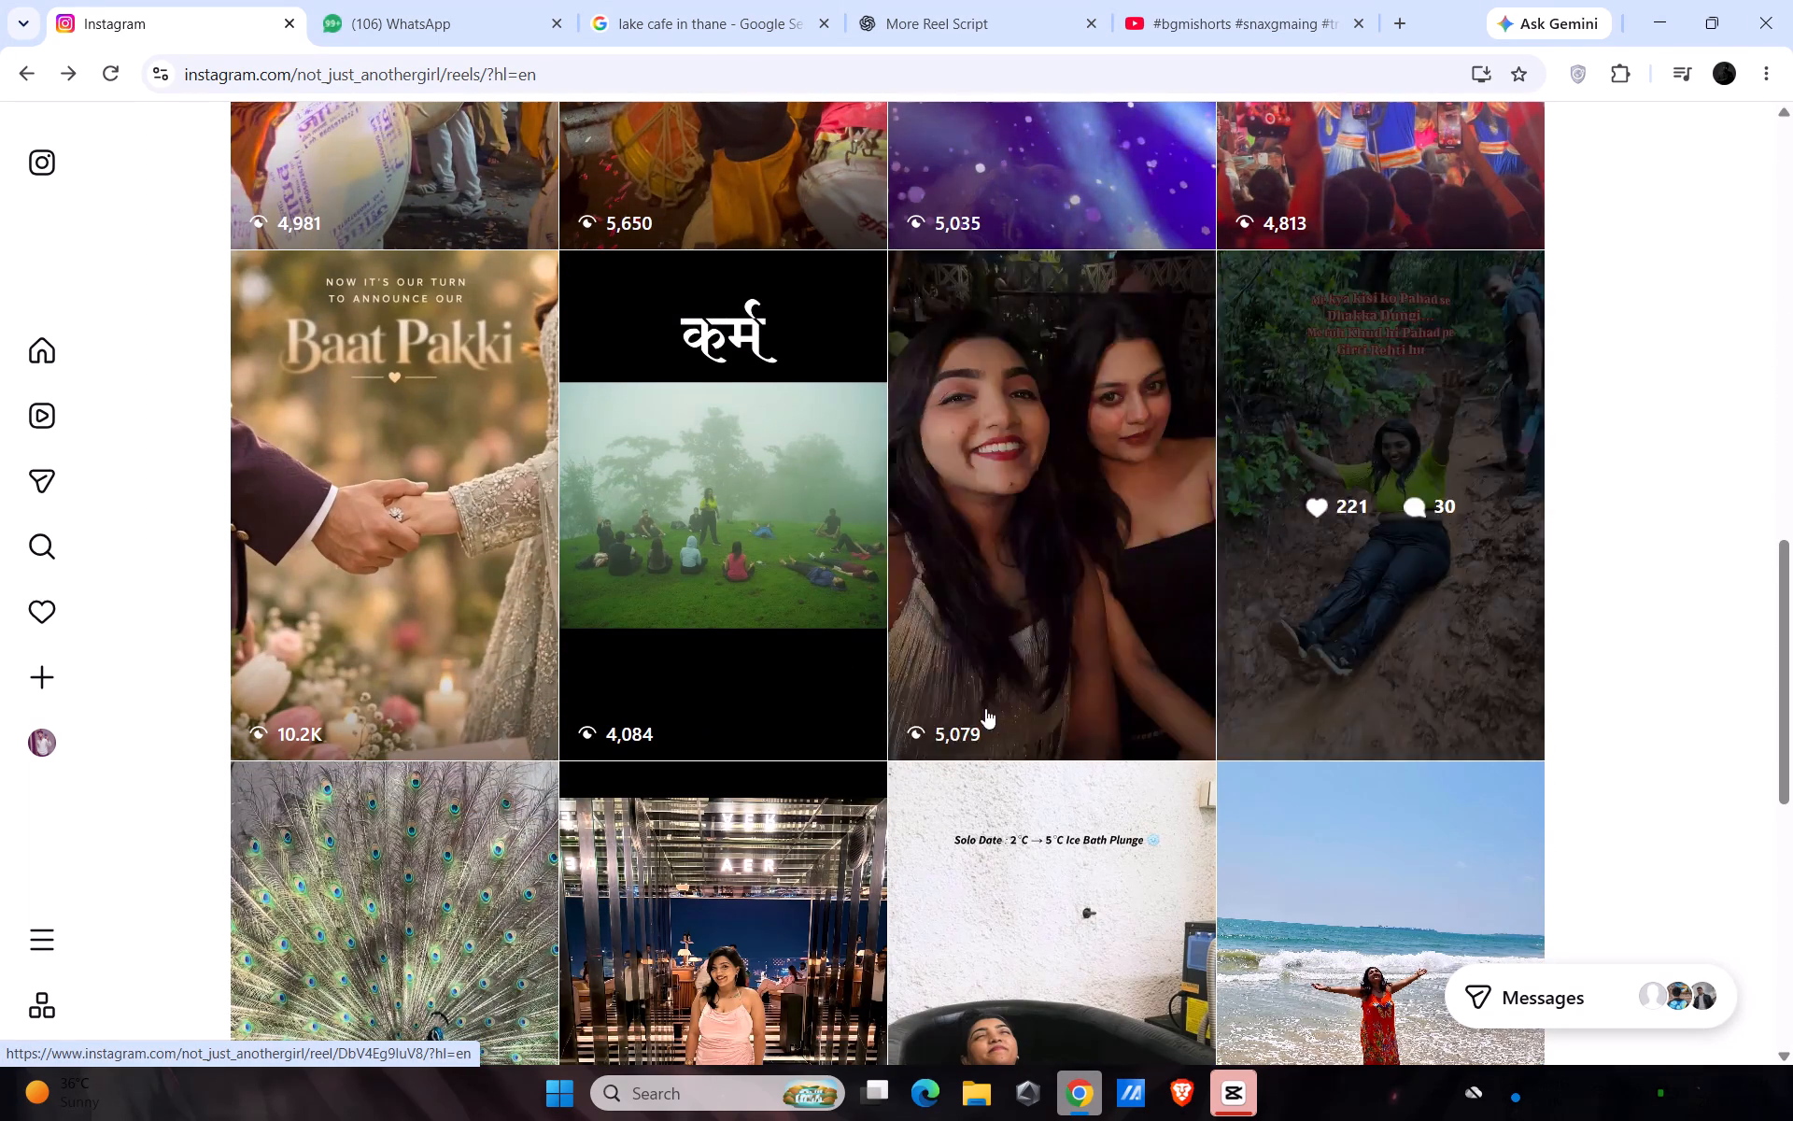
{"action": "left_click", "coordinate": [1357, 513]}
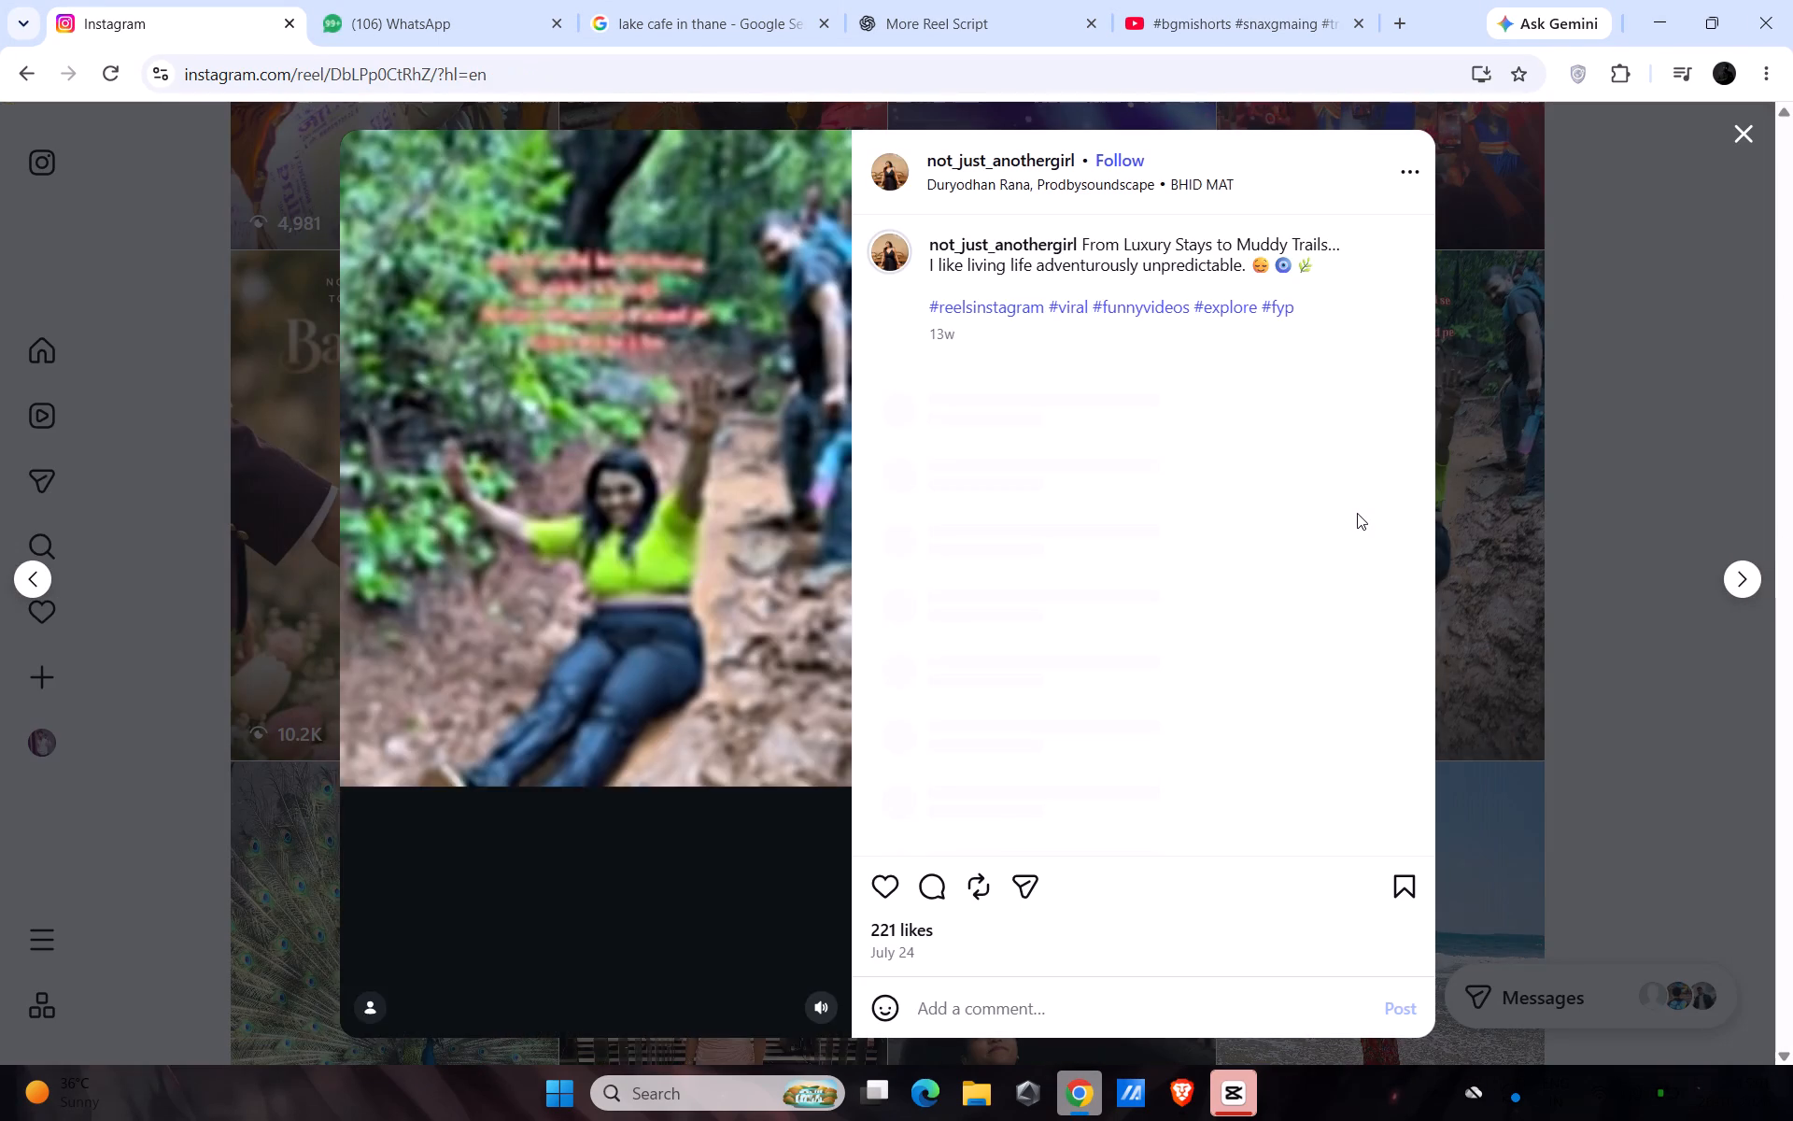
{"action": "left_click", "coordinate": [1705, 271]}
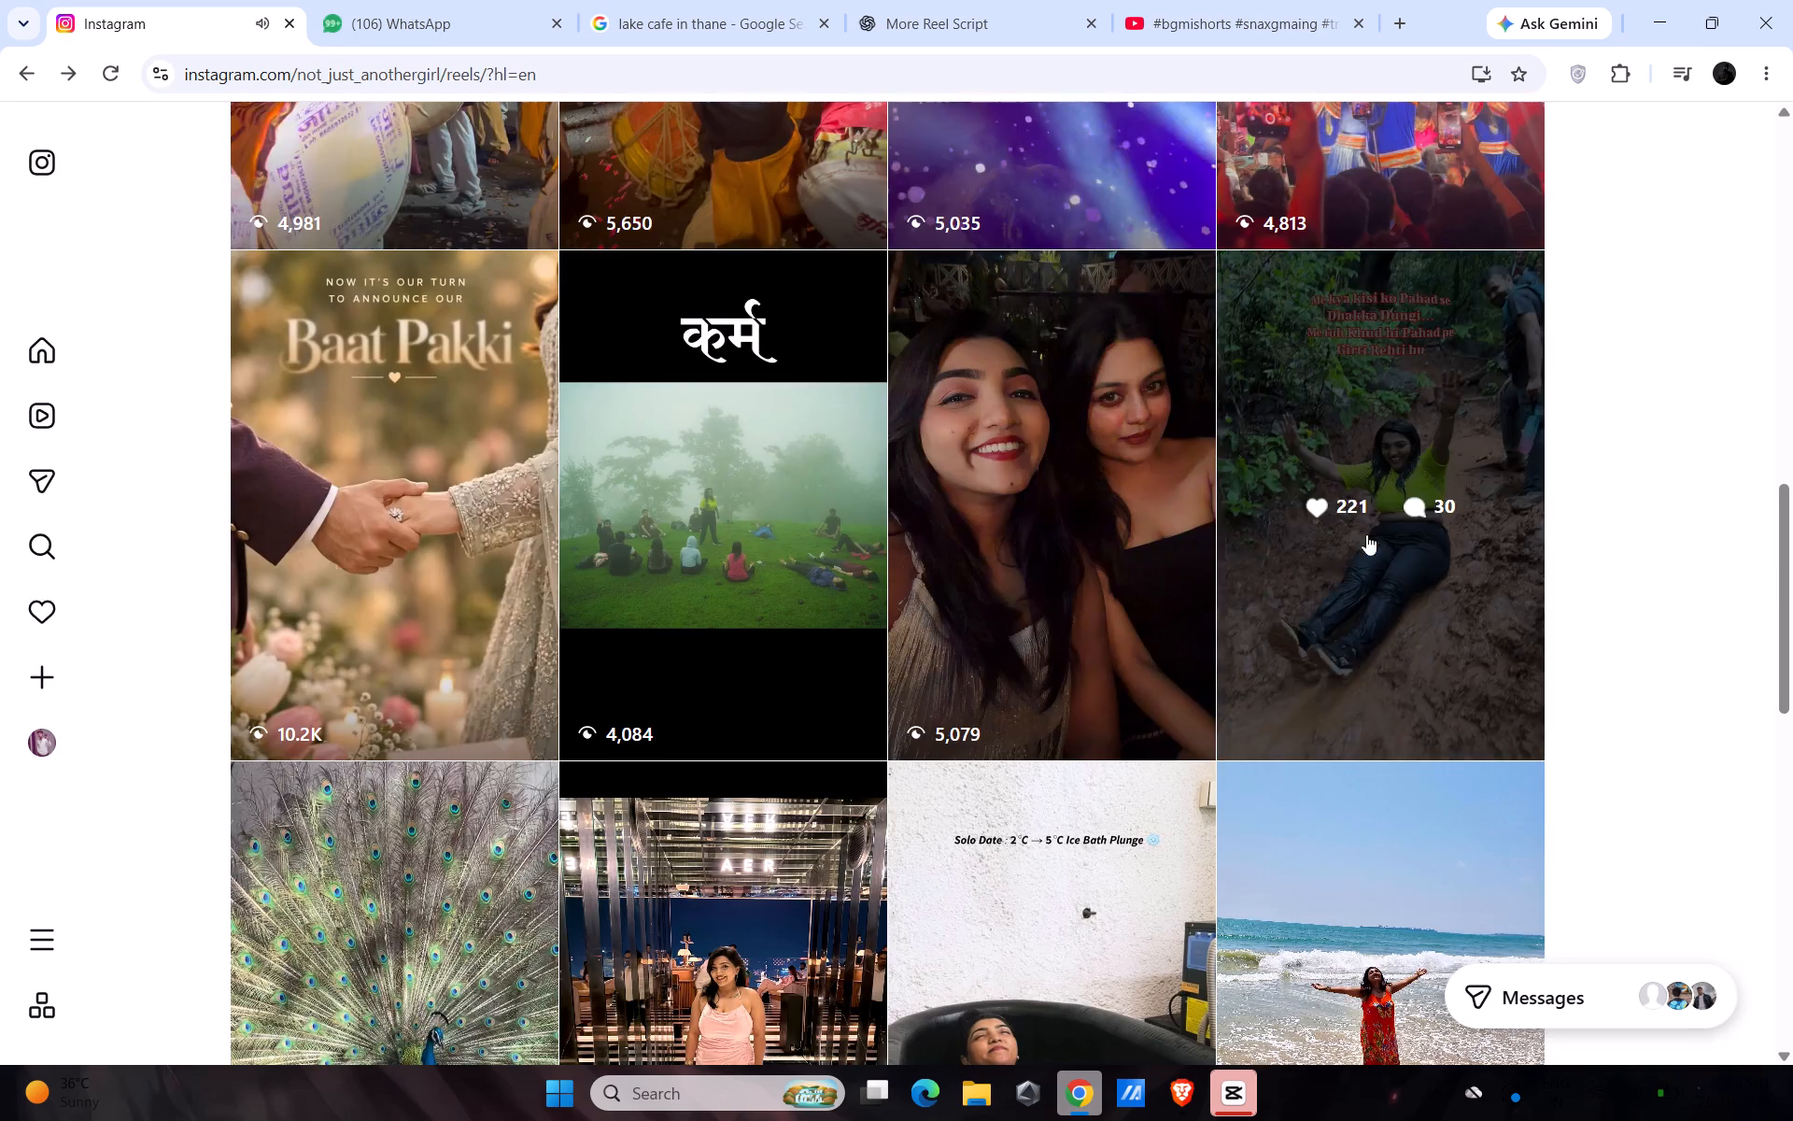
{"action": "scroll", "coordinate": [1354, 551], "scroll_direction": "down", "scroll_amount": 5}
{"action": "left_click", "coordinate": [794, 565]}
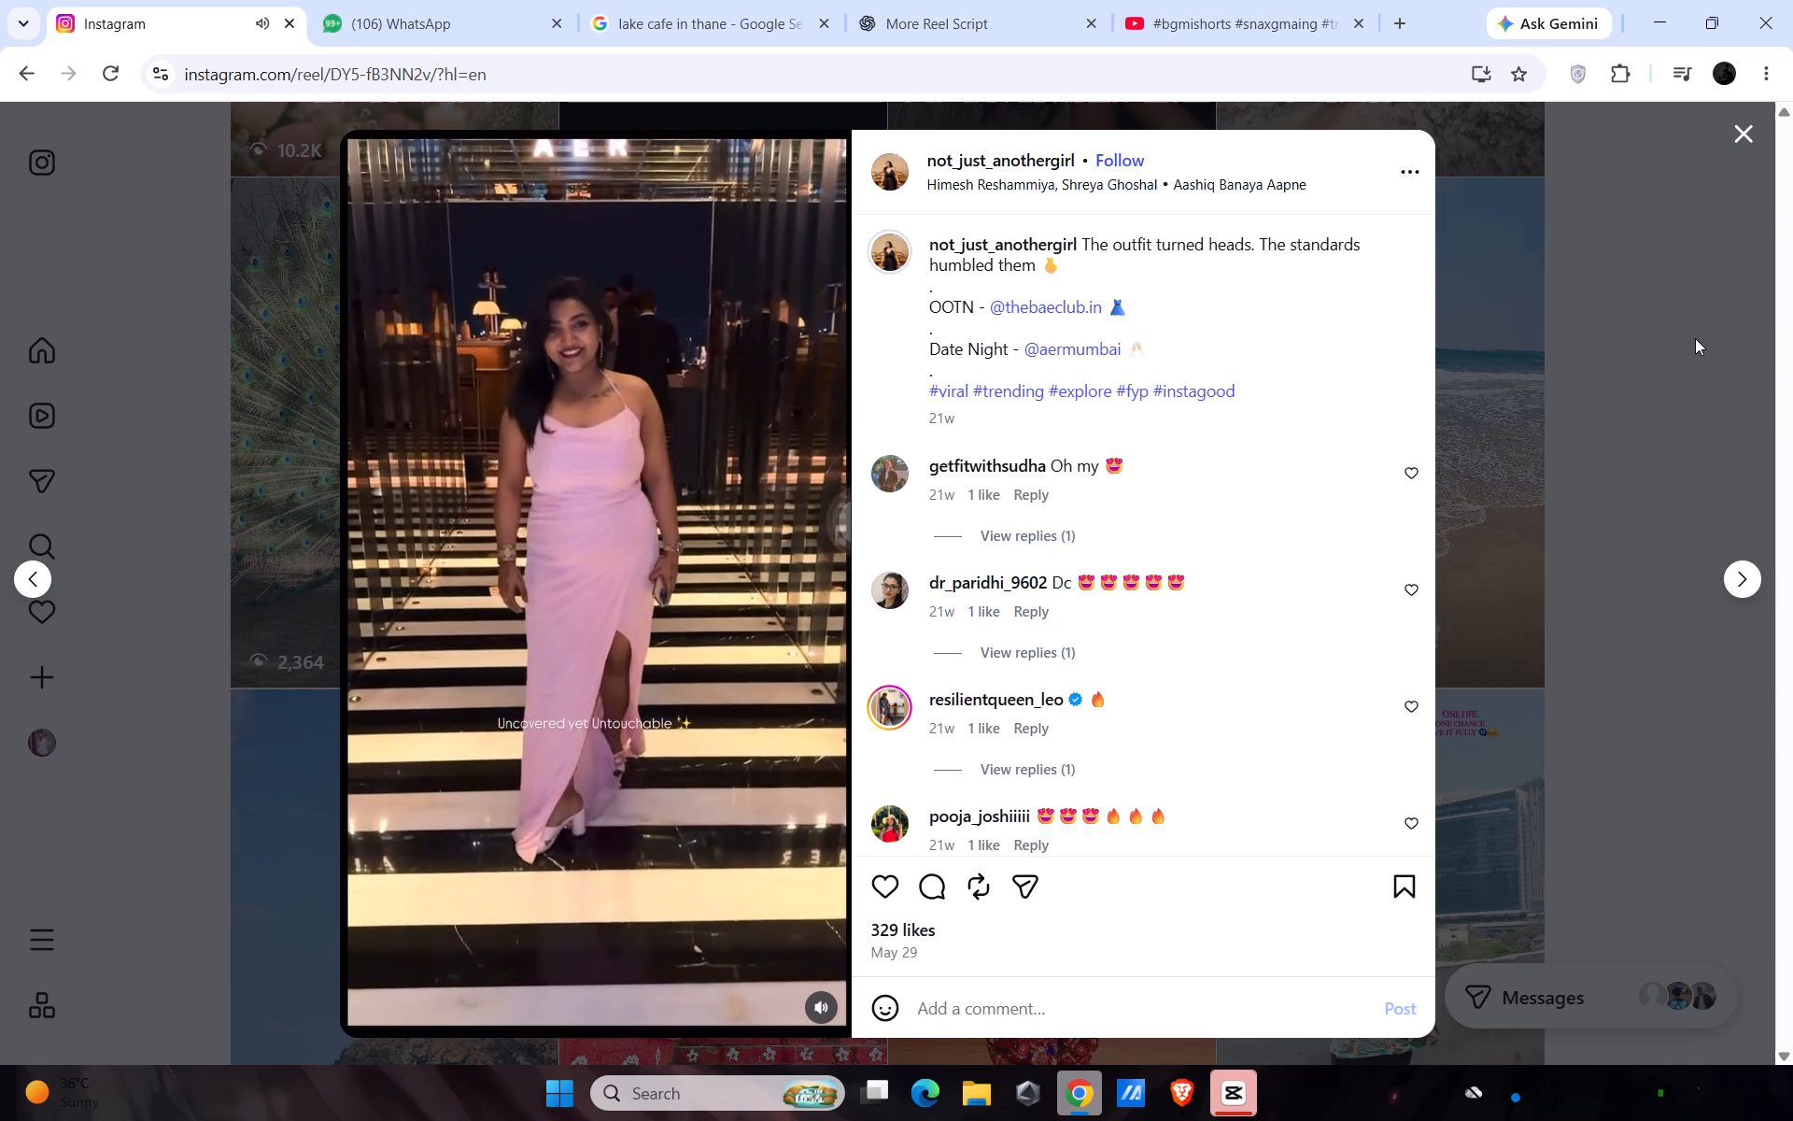
{"action": "left_click", "coordinate": [1636, 371]}
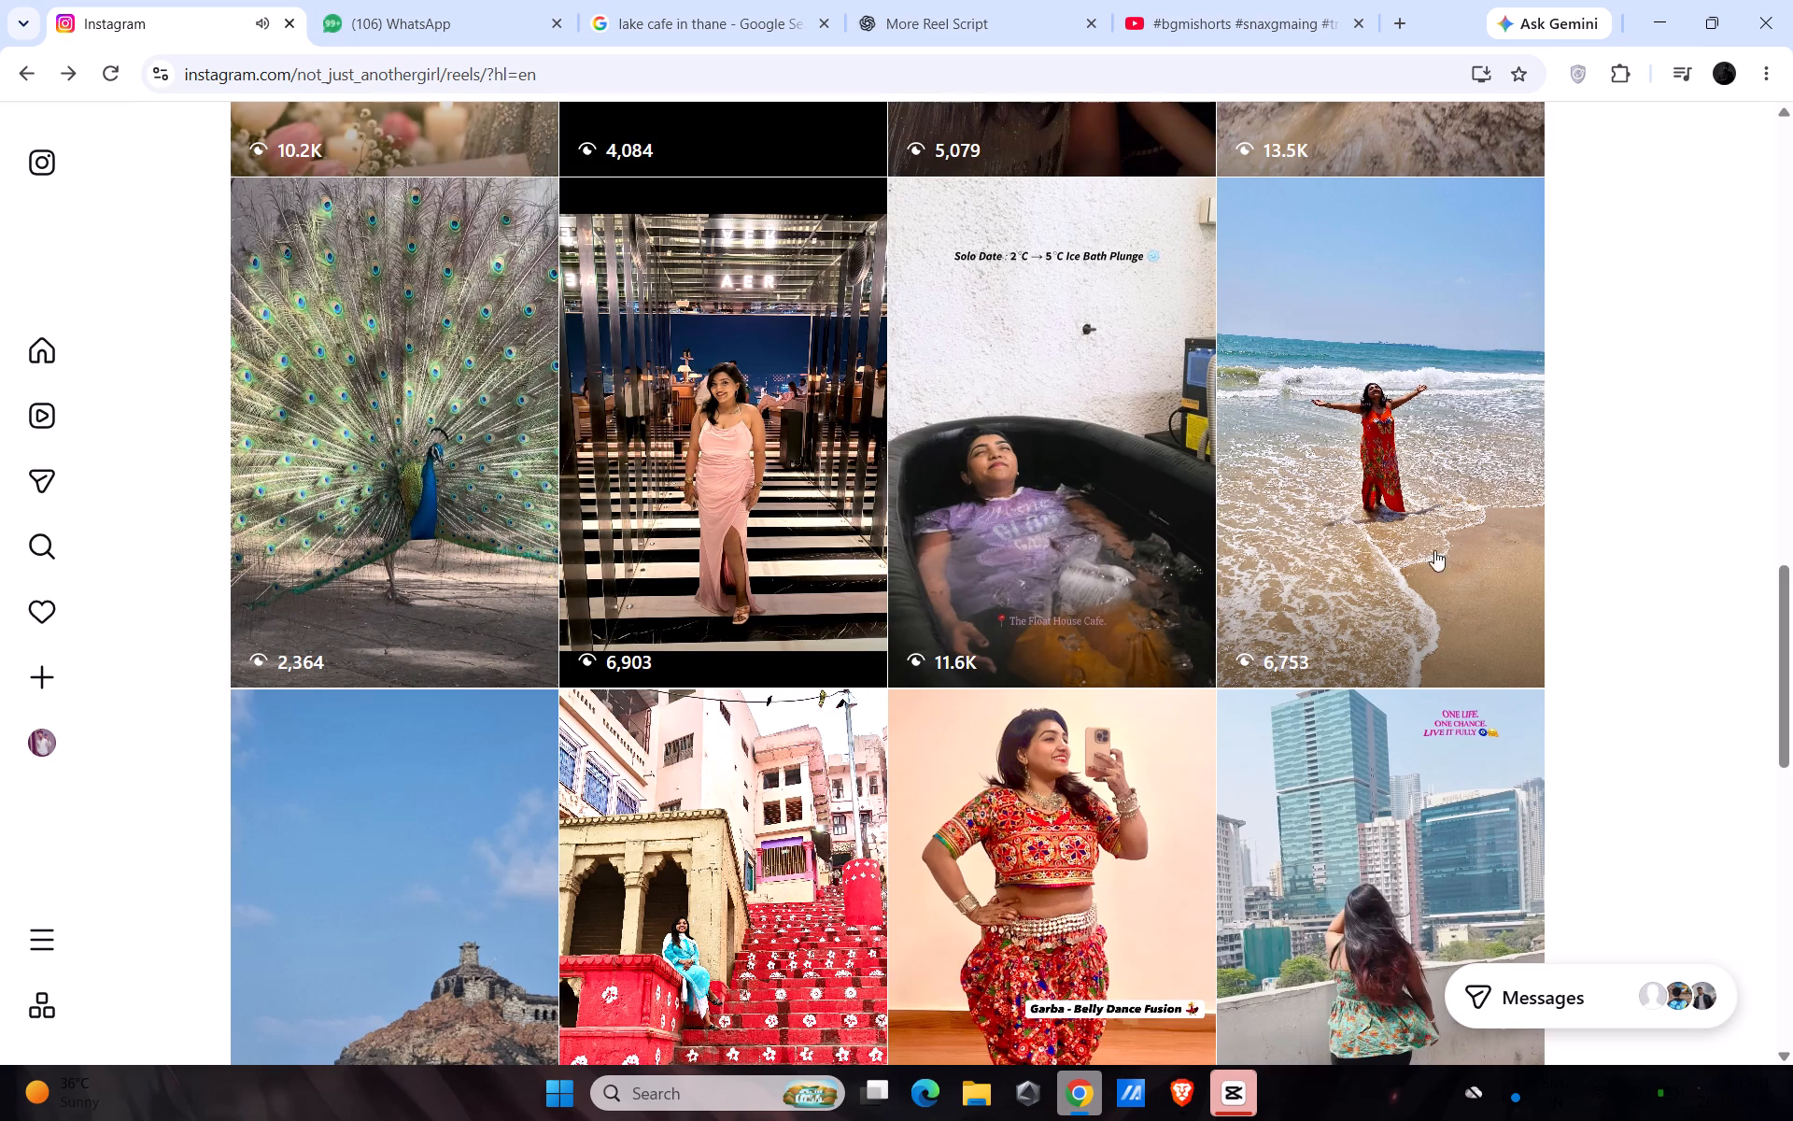
{"action": "scroll", "coordinate": [1151, 642], "scroll_direction": "down", "scroll_amount": 9}
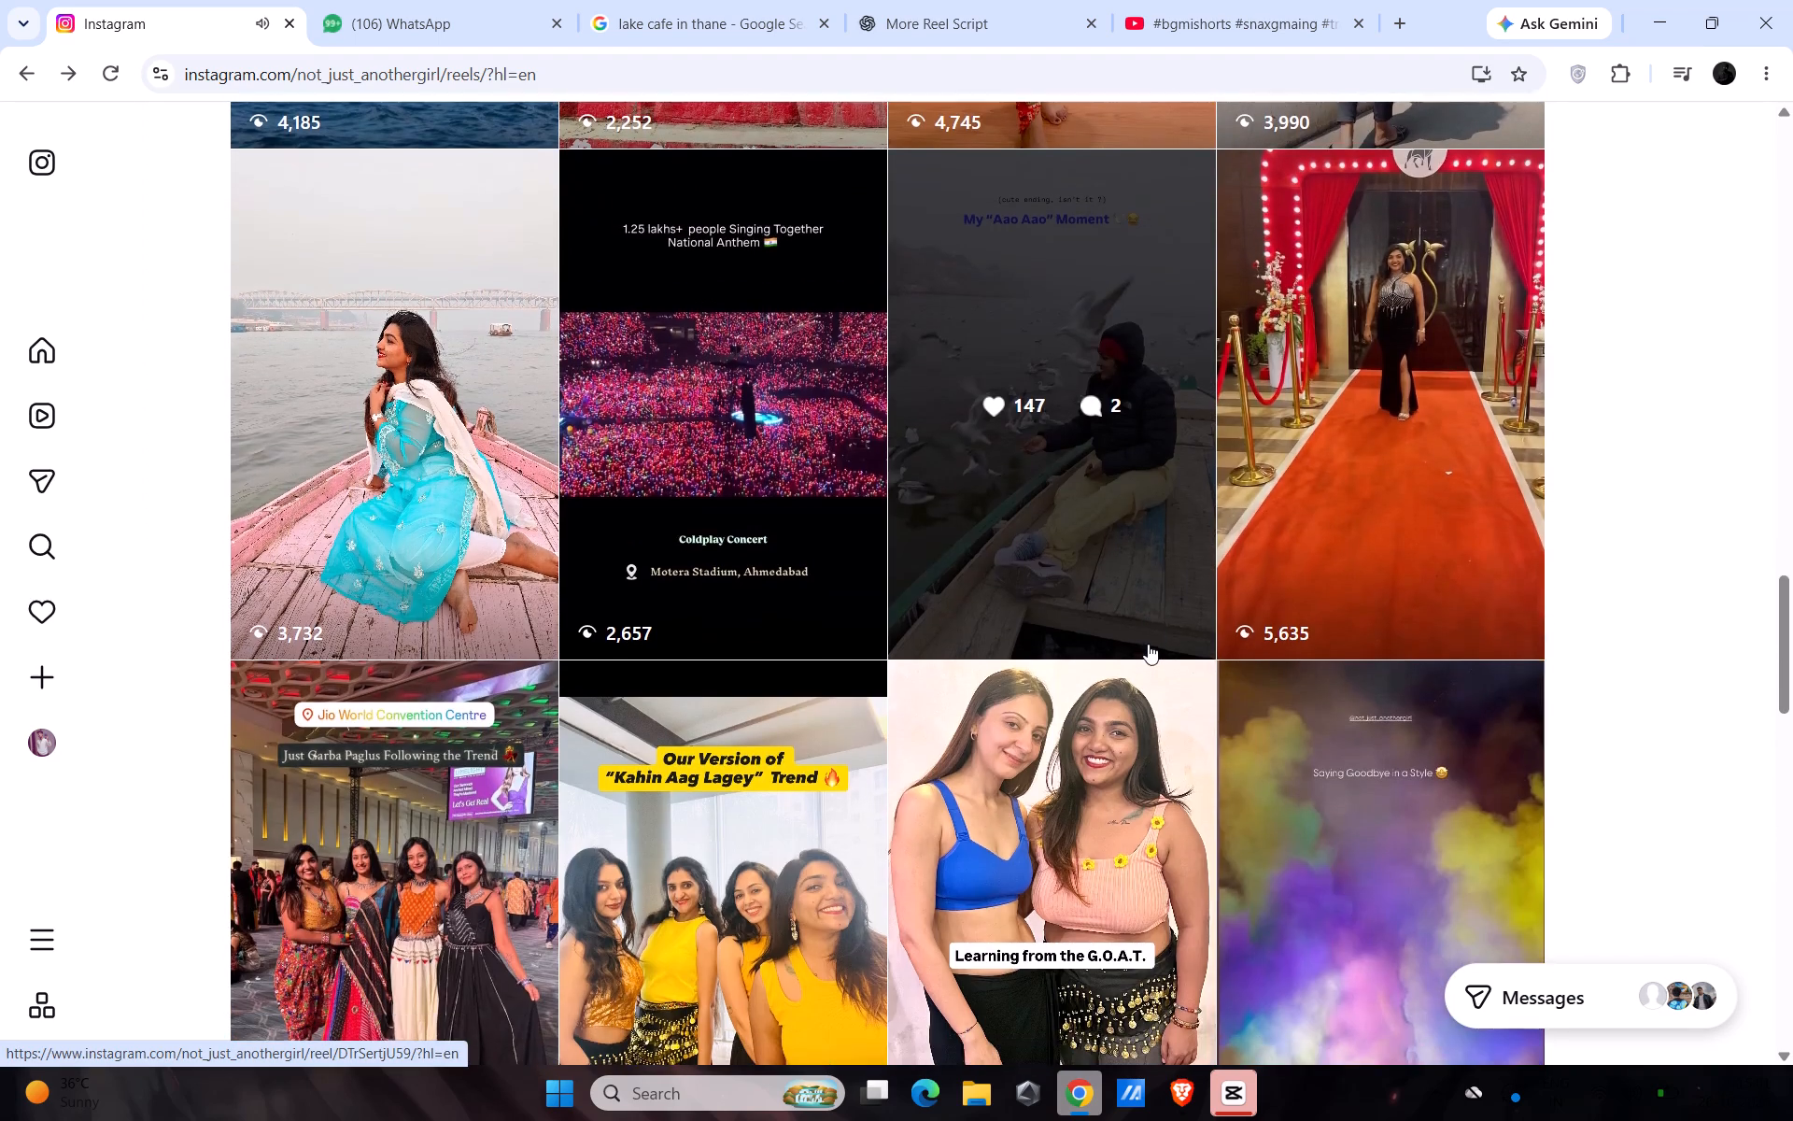
{"action": "scroll", "coordinate": [1128, 648], "scroll_direction": "down", "scroll_amount": 5}
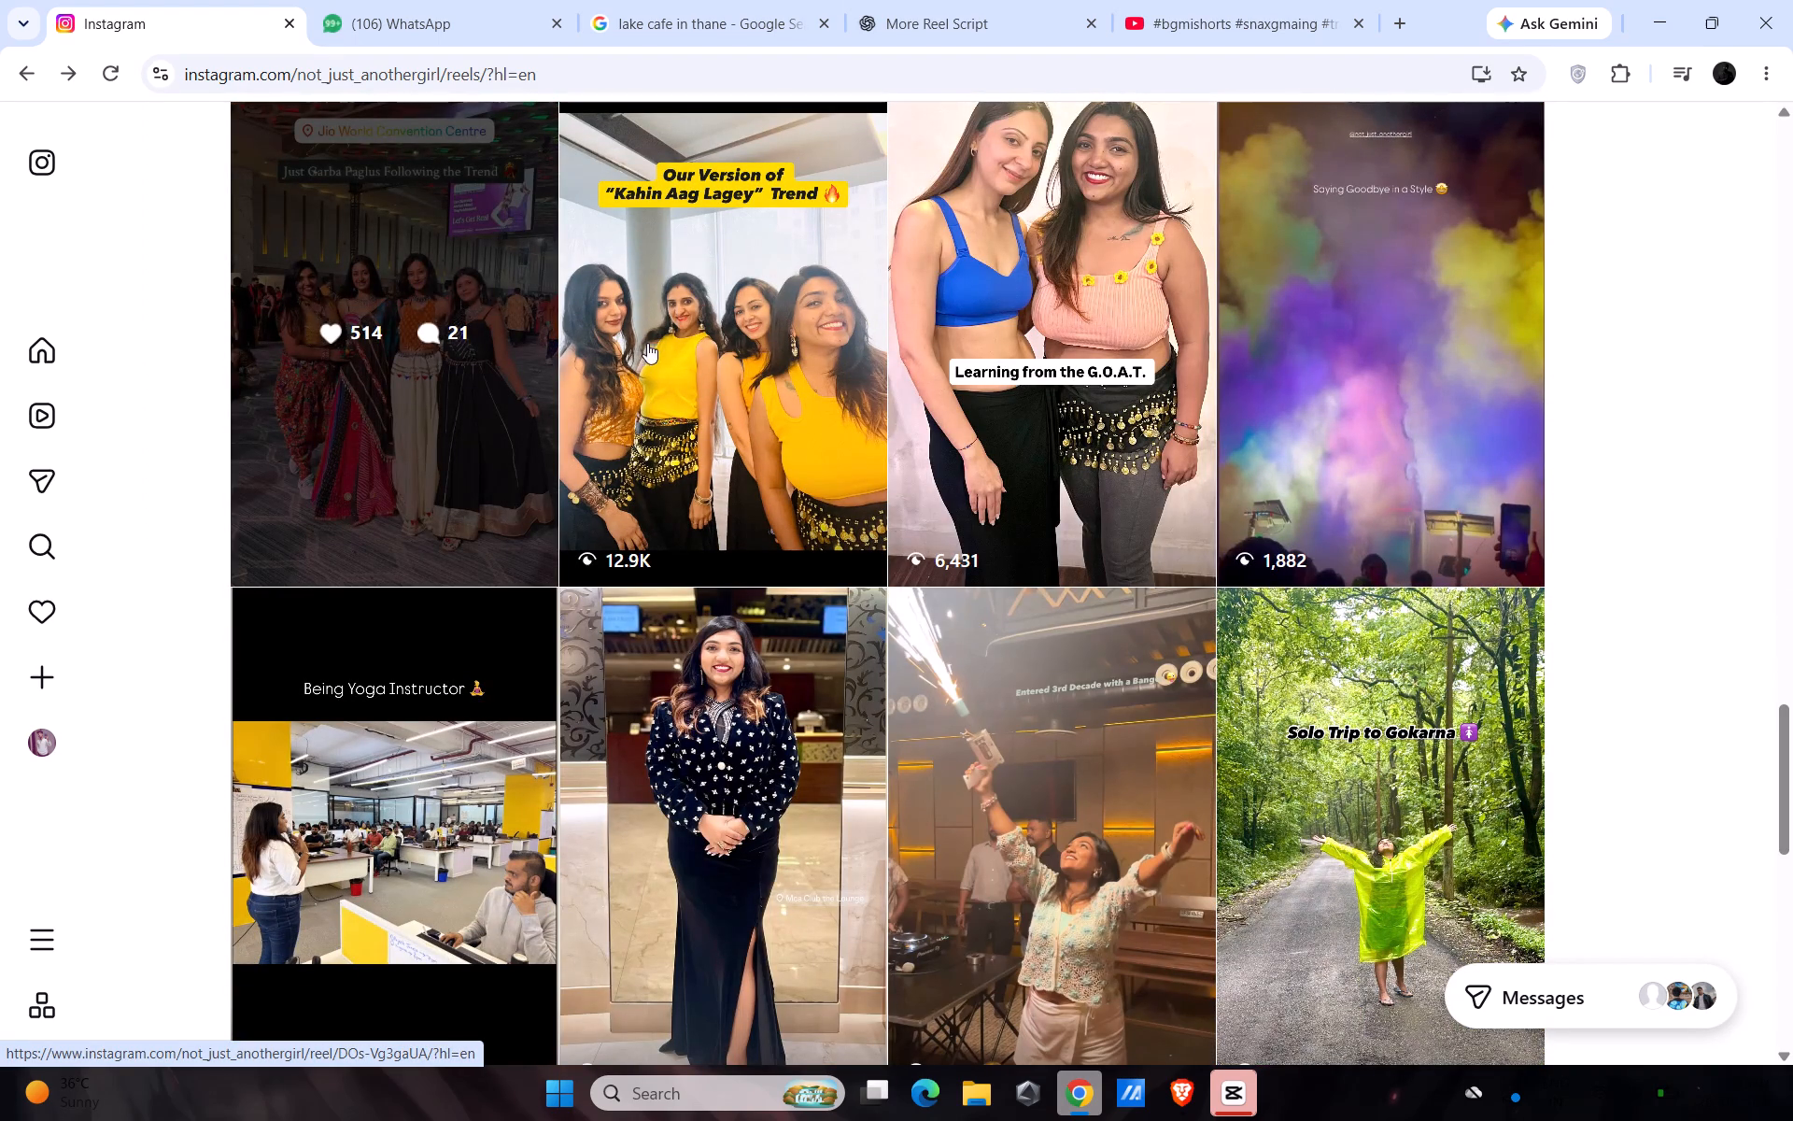
{"action": "scroll", "coordinate": [723, 572], "scroll_direction": "down", "scroll_amount": 4}
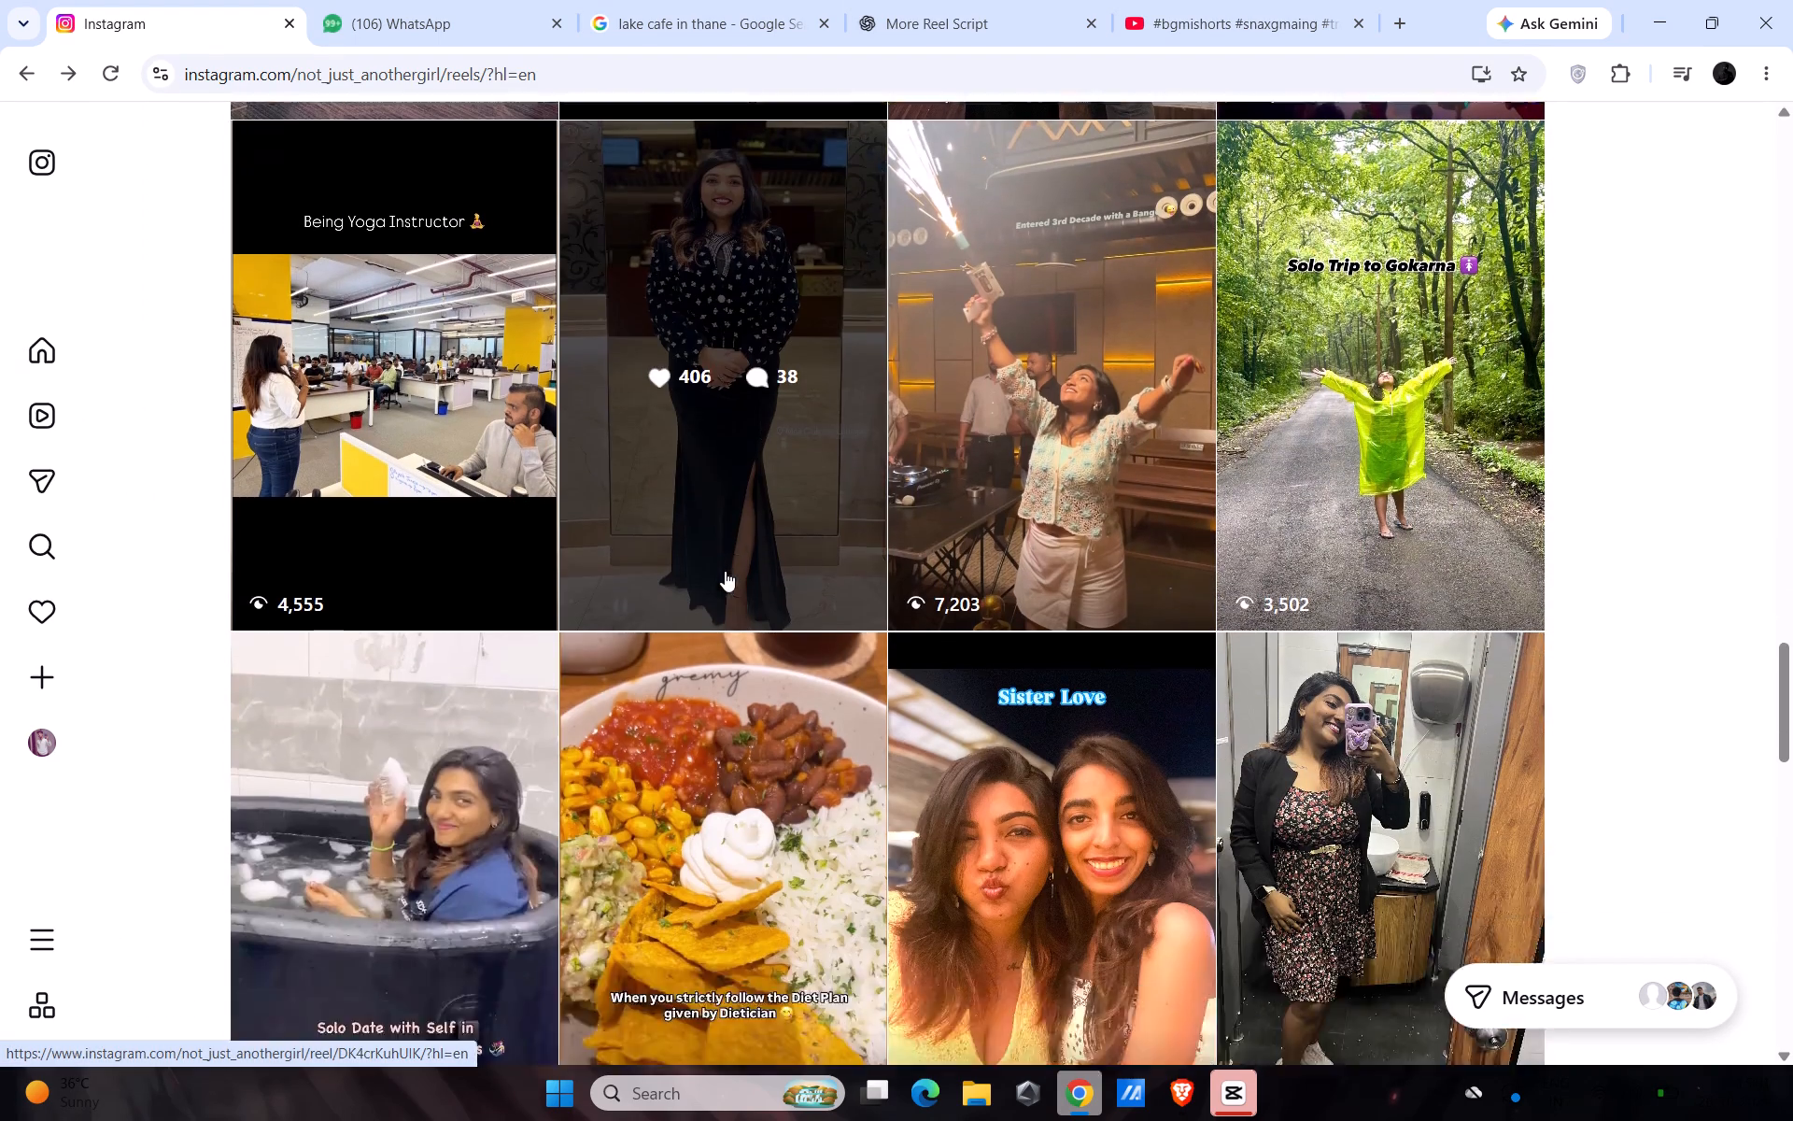
{"action": "scroll", "coordinate": [472, 646], "scroll_direction": "down", "scroll_amount": 3}
{"action": "scroll", "coordinate": [656, 738], "scroll_direction": "down", "scroll_amount": 6}
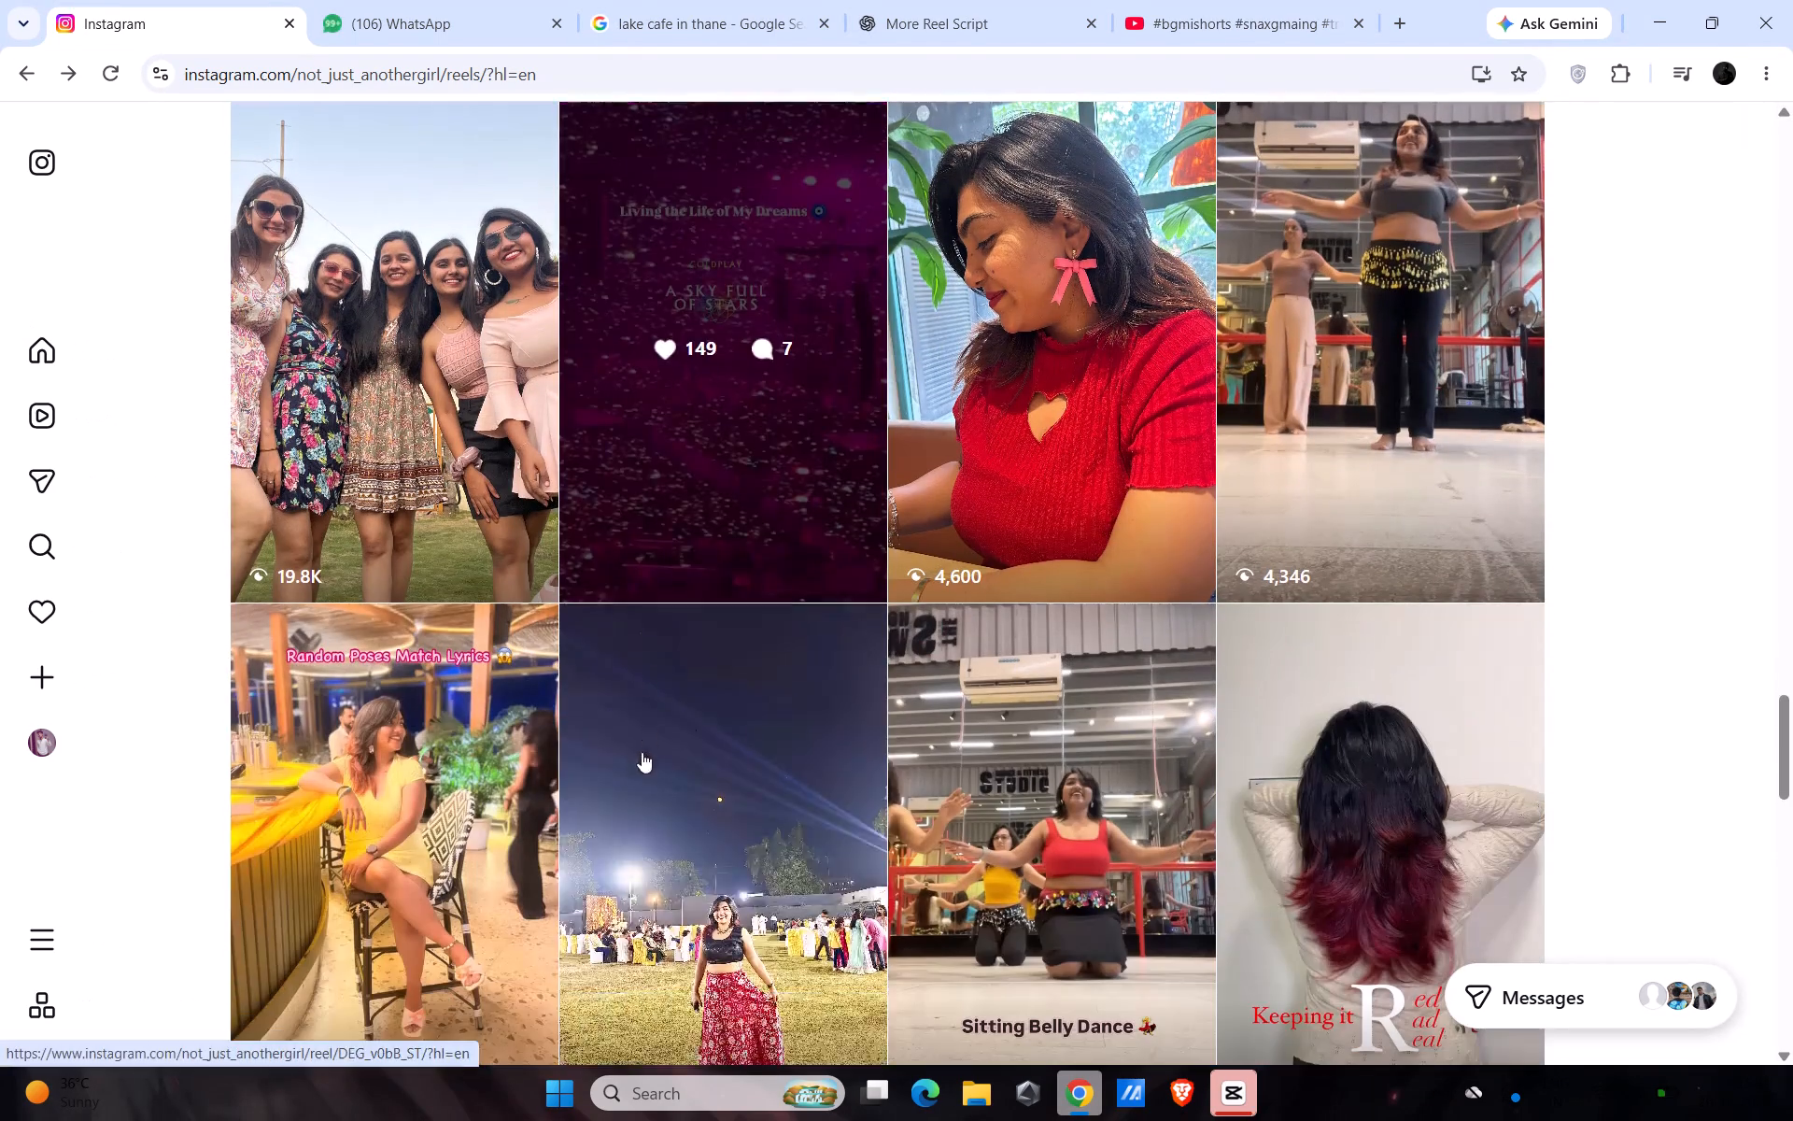
{"action": "left_click", "coordinate": [28, 76]}
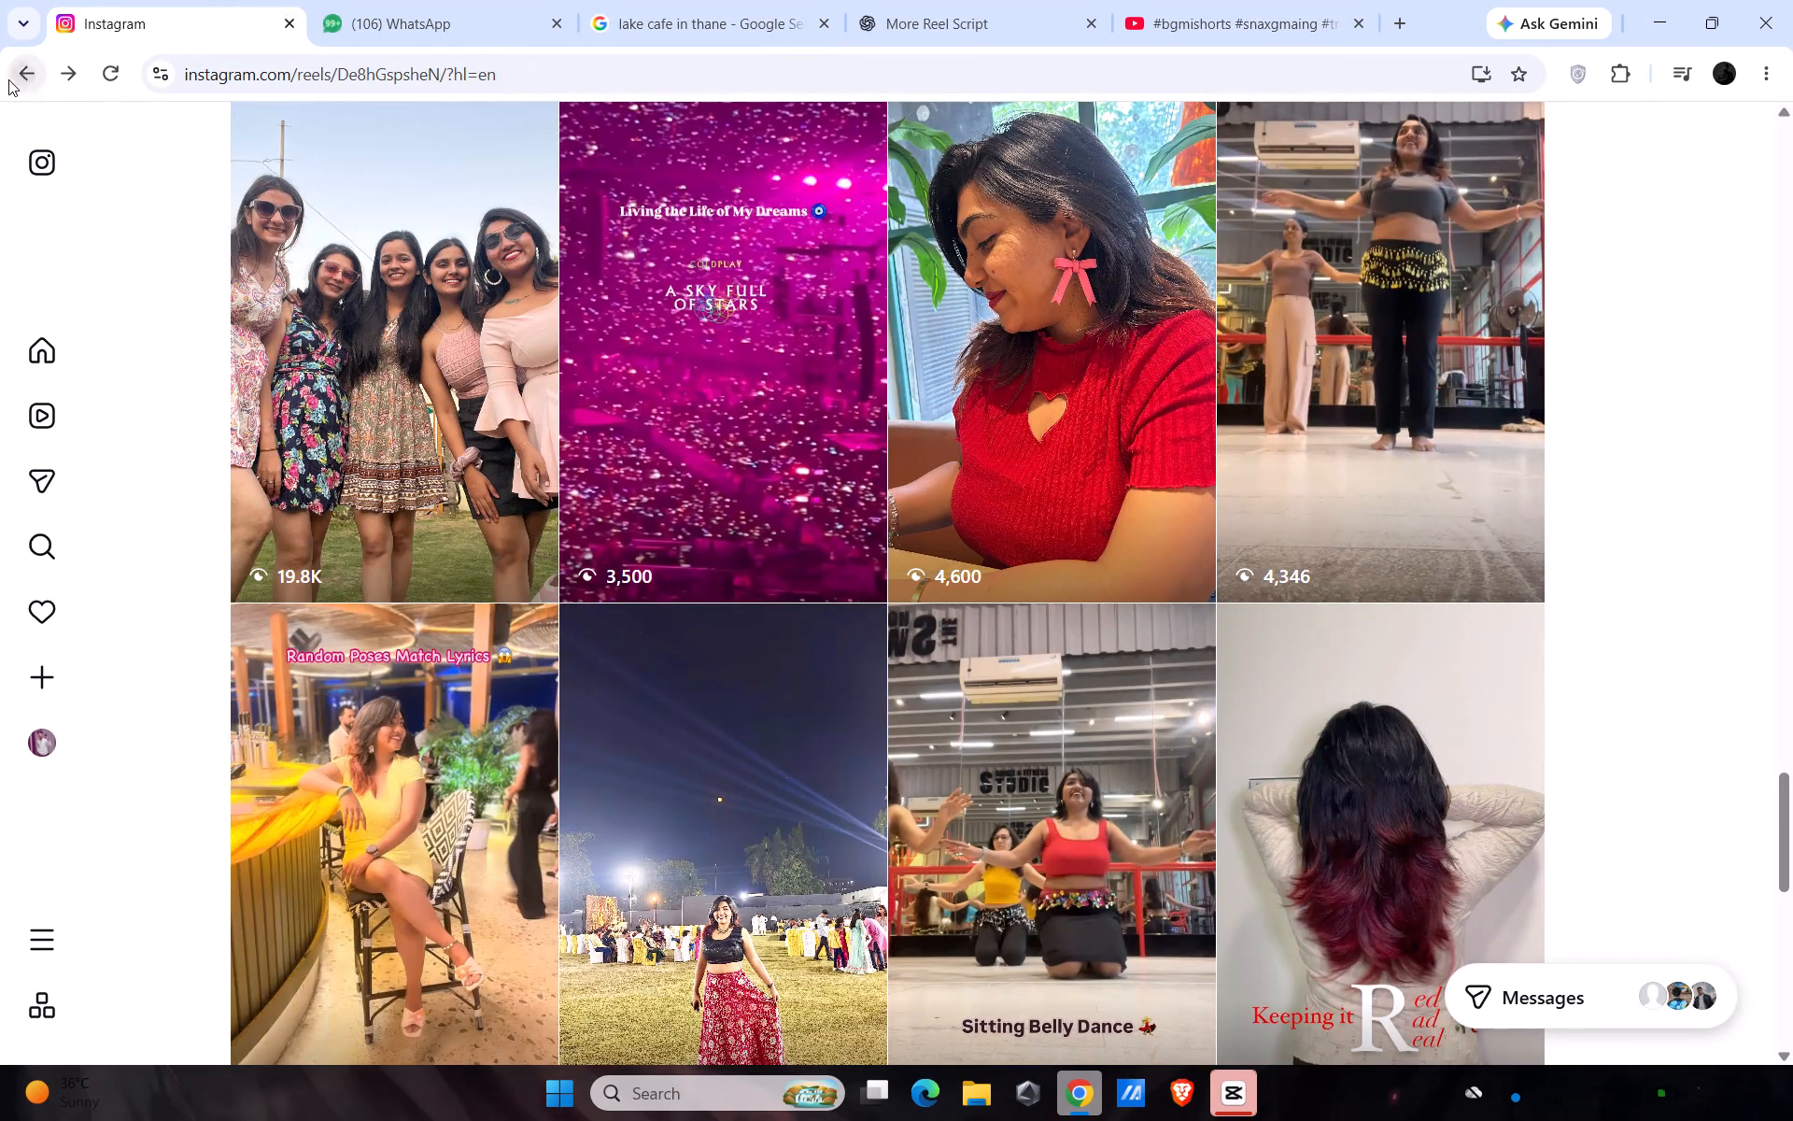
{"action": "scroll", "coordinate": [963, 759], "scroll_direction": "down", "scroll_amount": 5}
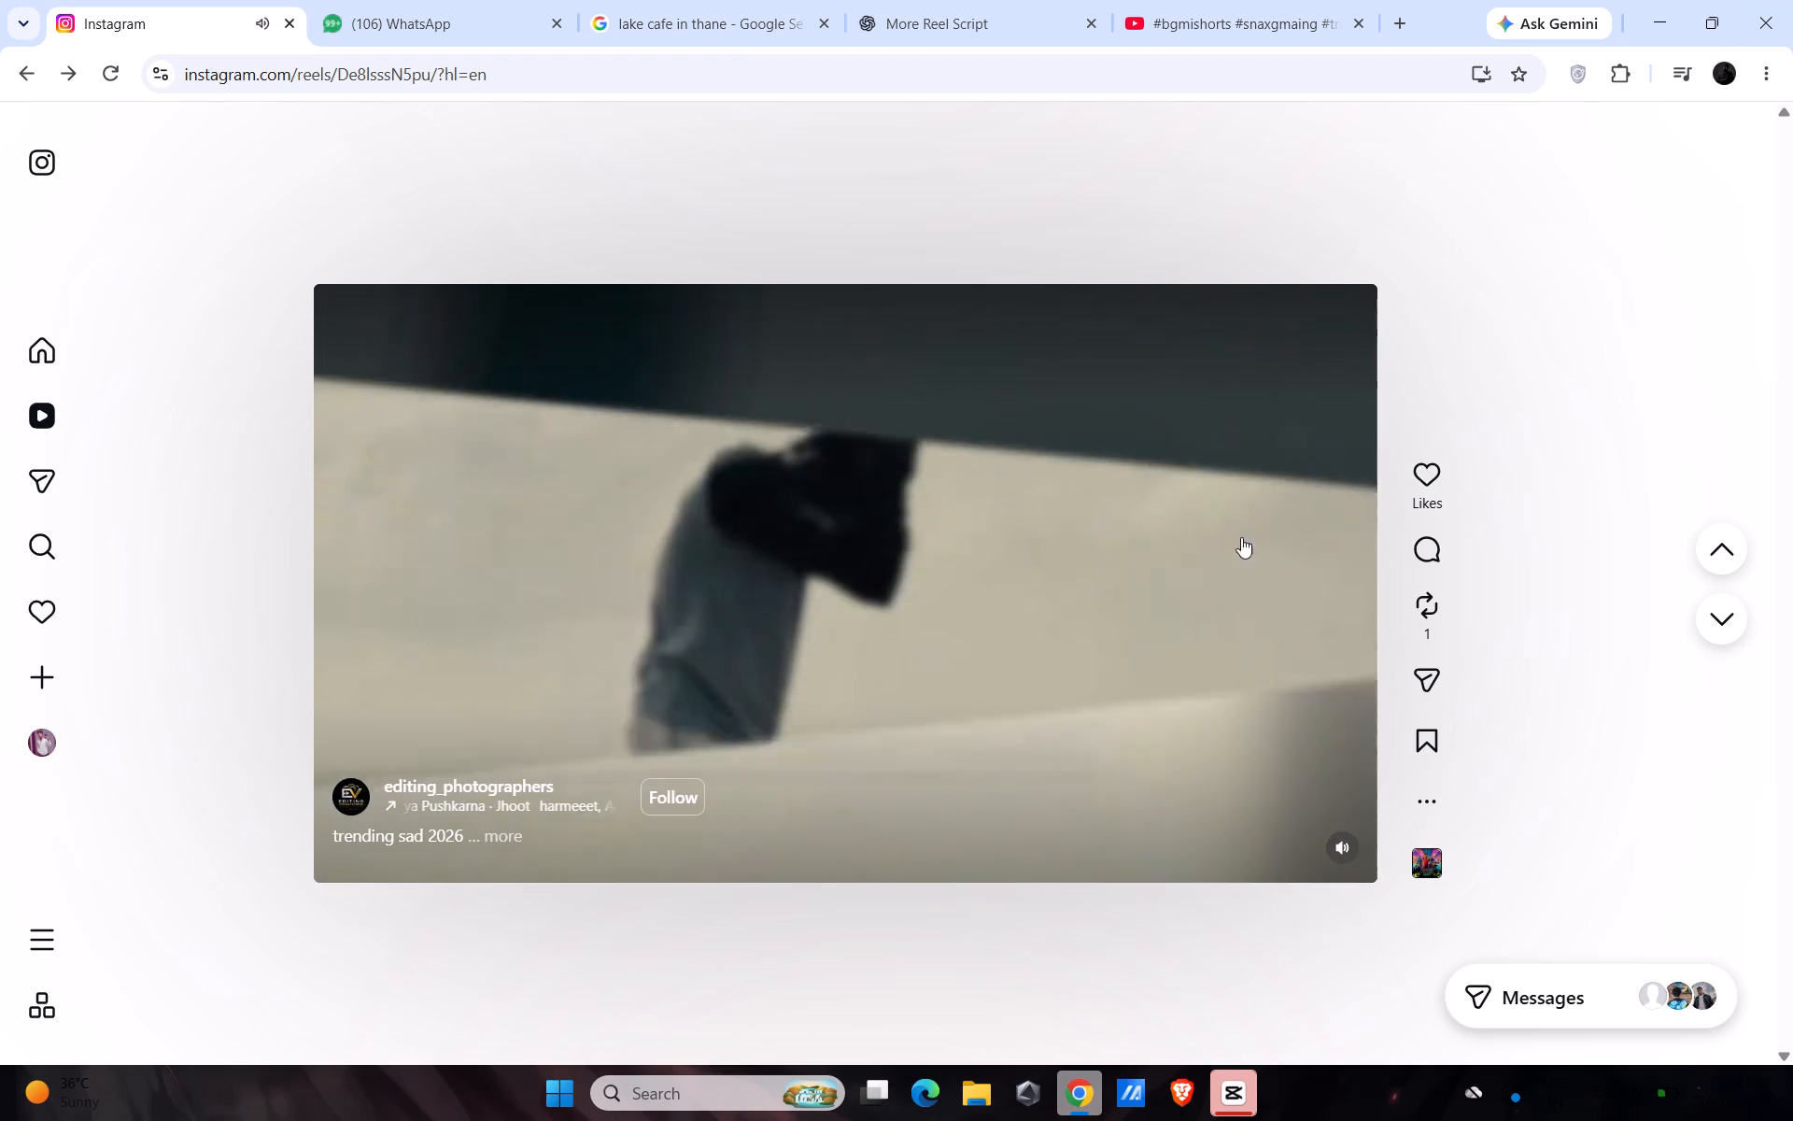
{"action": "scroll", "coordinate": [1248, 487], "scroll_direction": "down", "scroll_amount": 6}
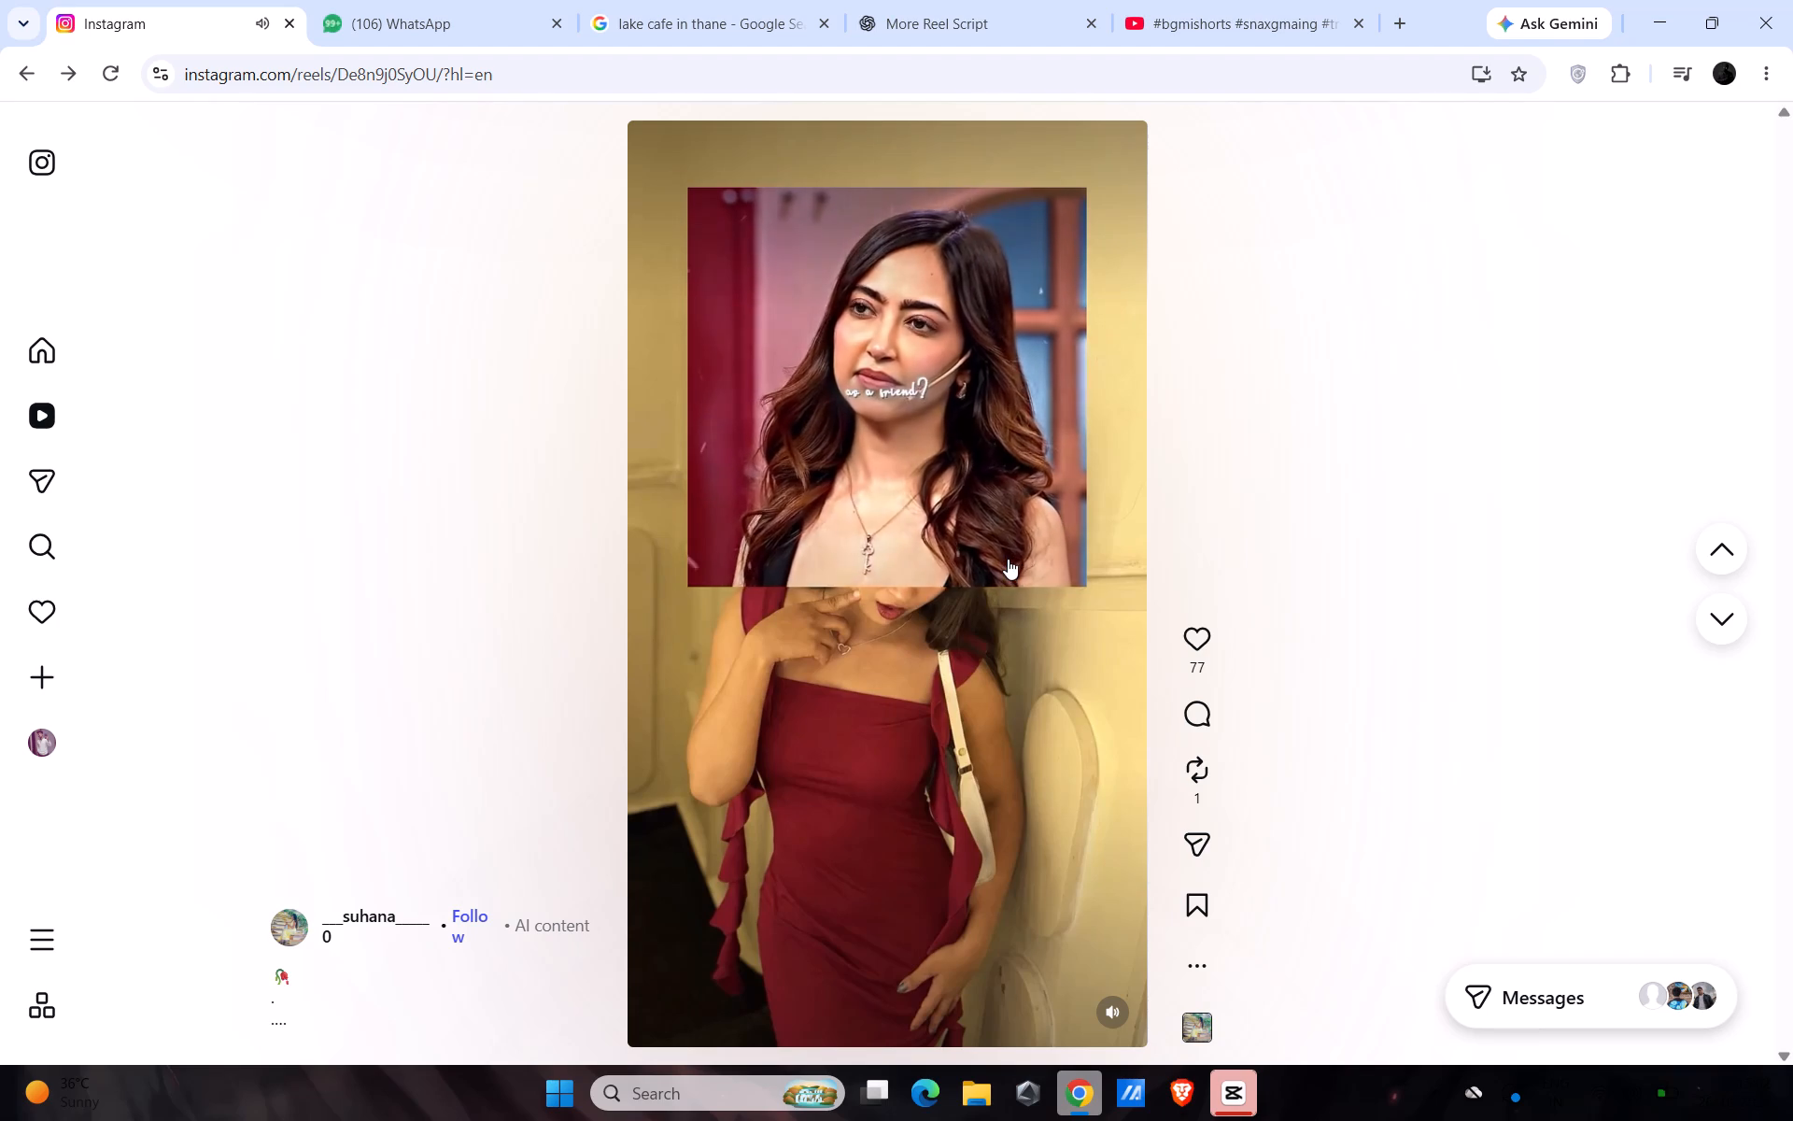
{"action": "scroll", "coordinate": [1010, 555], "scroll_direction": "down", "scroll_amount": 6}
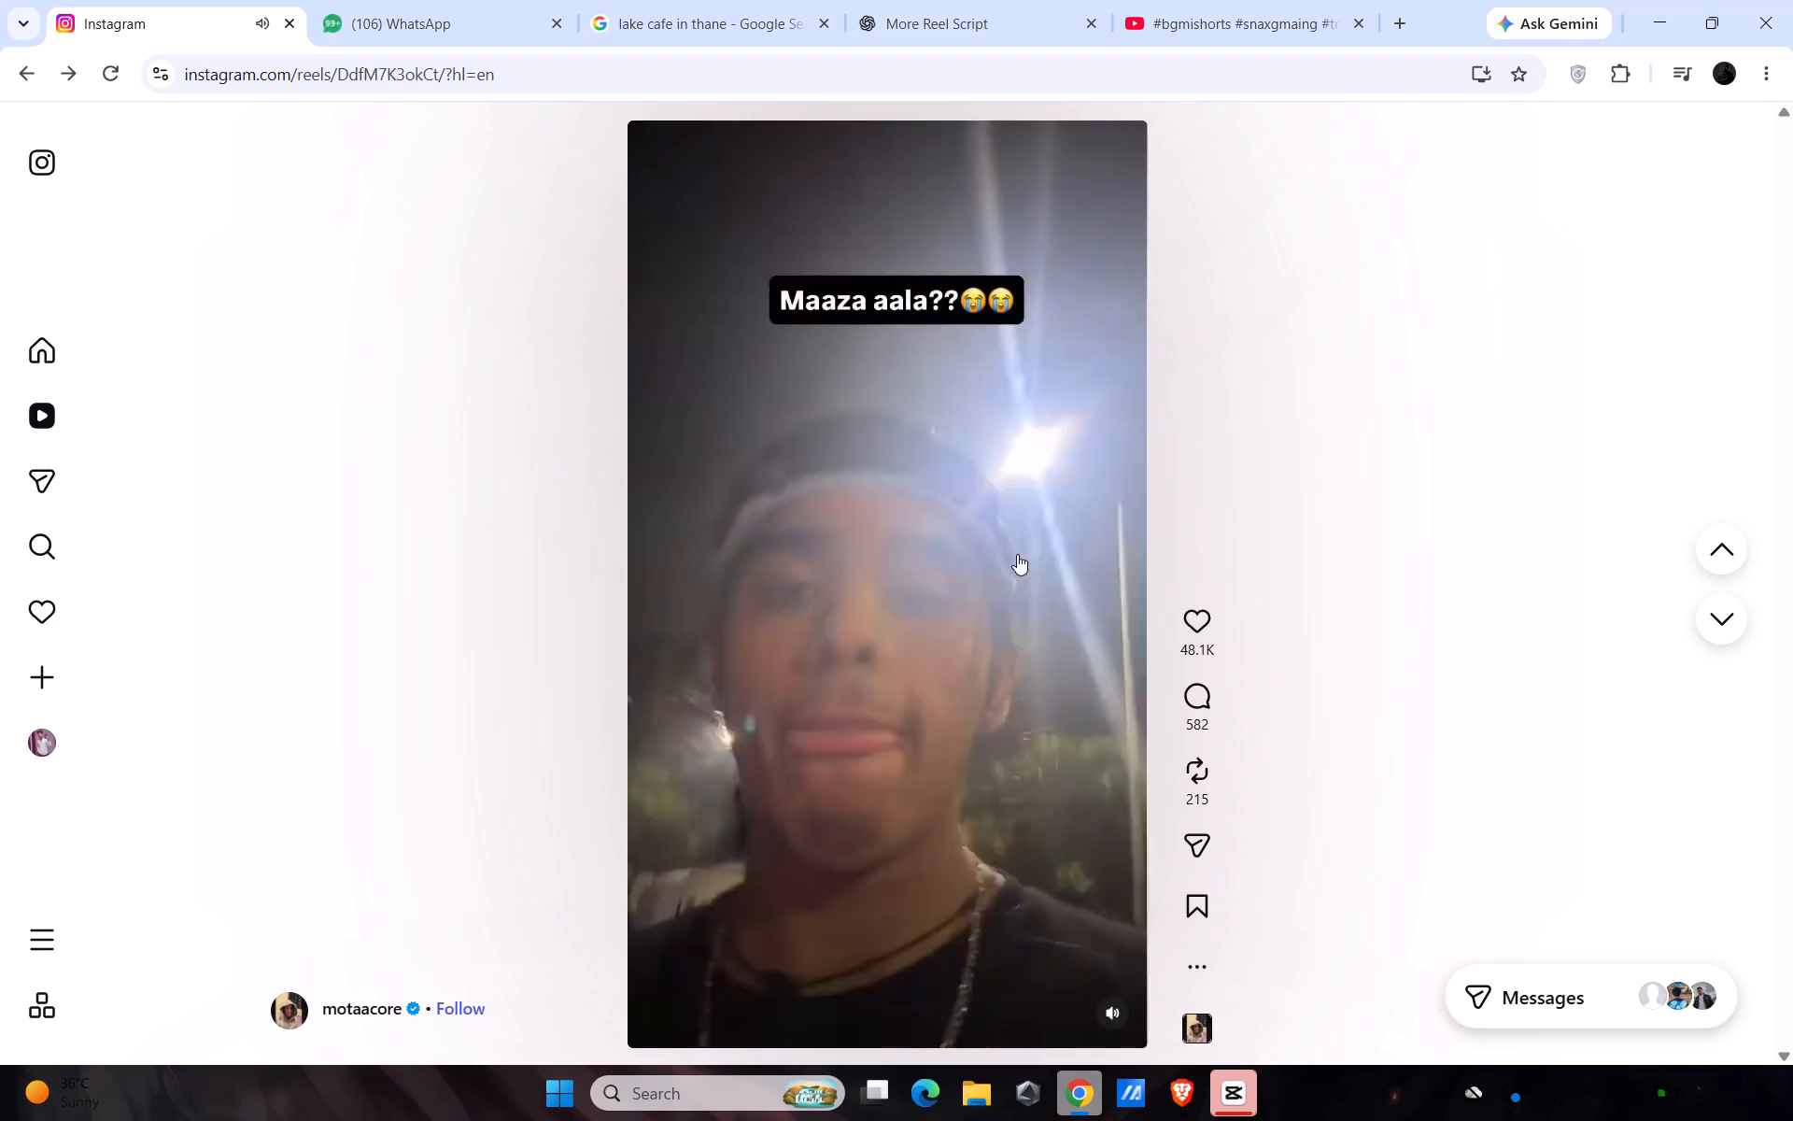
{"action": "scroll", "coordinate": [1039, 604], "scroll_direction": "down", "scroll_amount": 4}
Switch to CapCut and create a new project.
{"action": "left_click", "coordinate": [1241, 1094]}
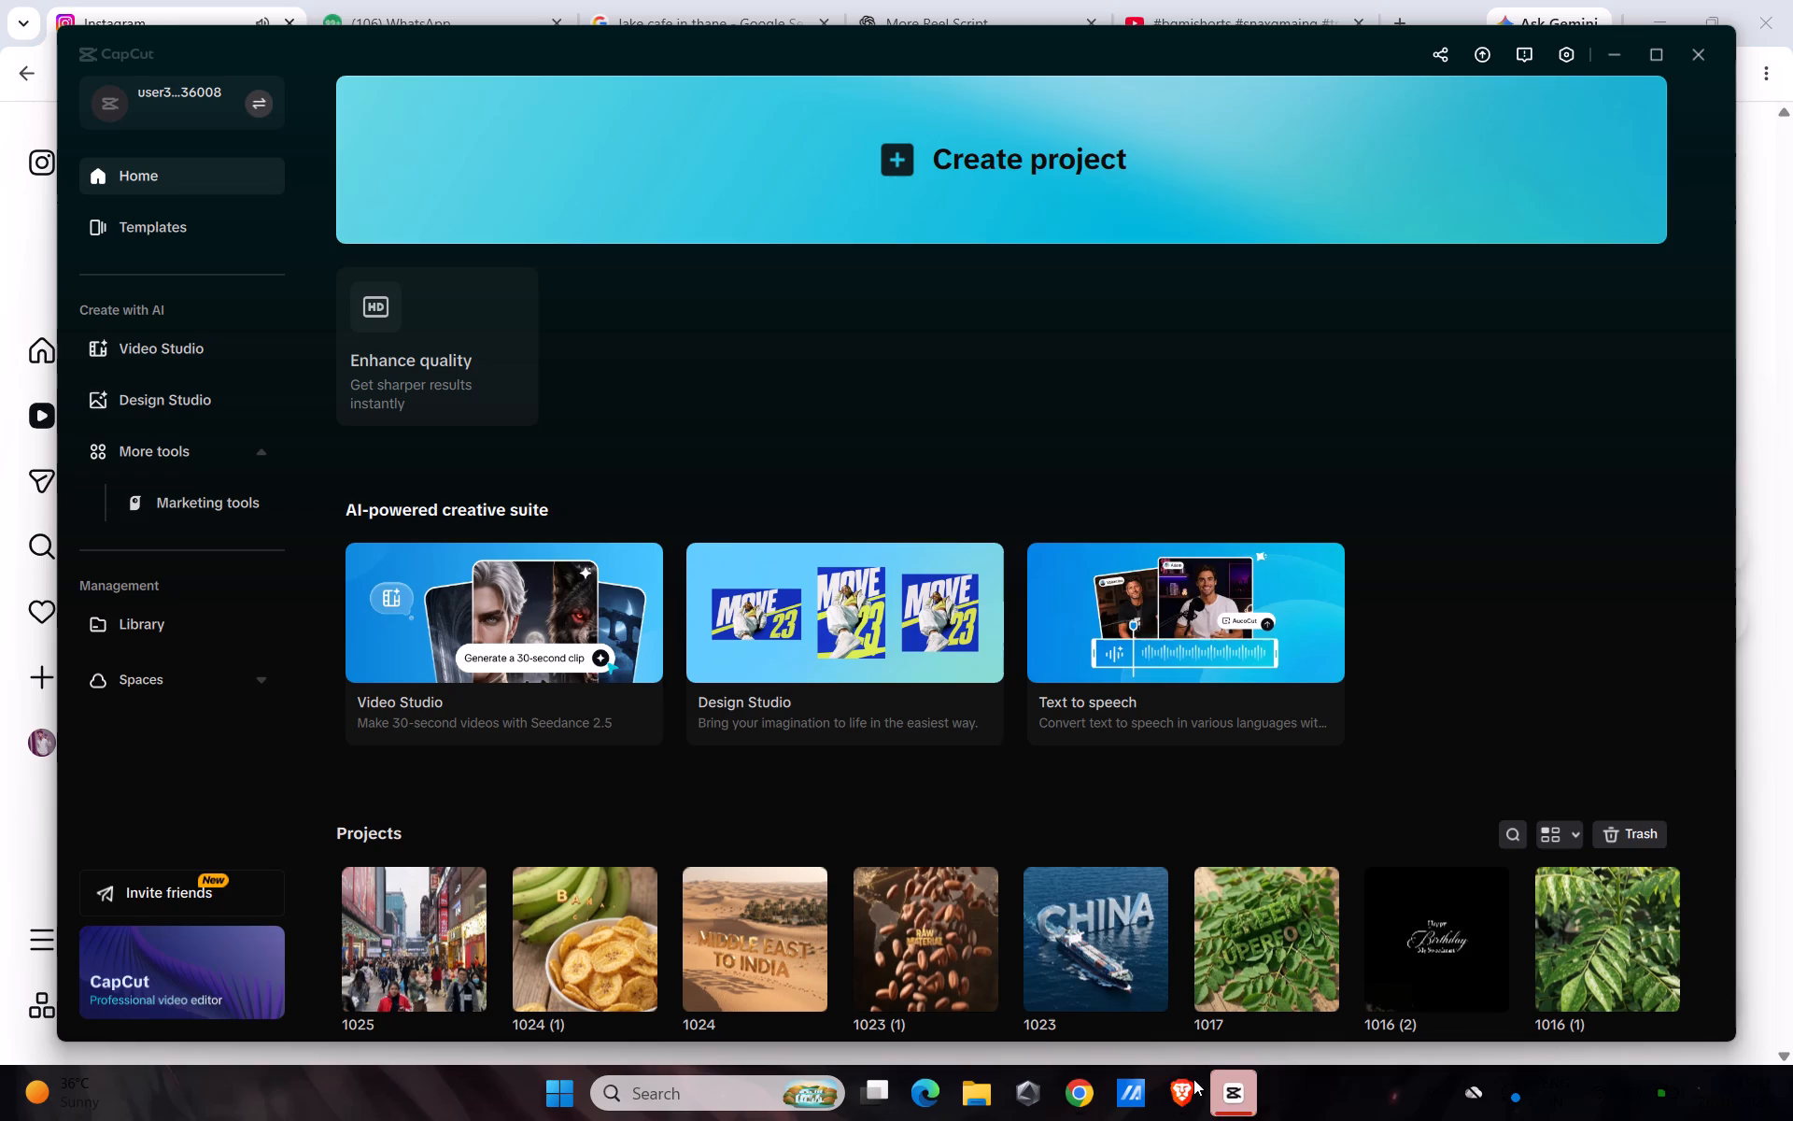
{"action": "left_click", "coordinate": [759, 155]}
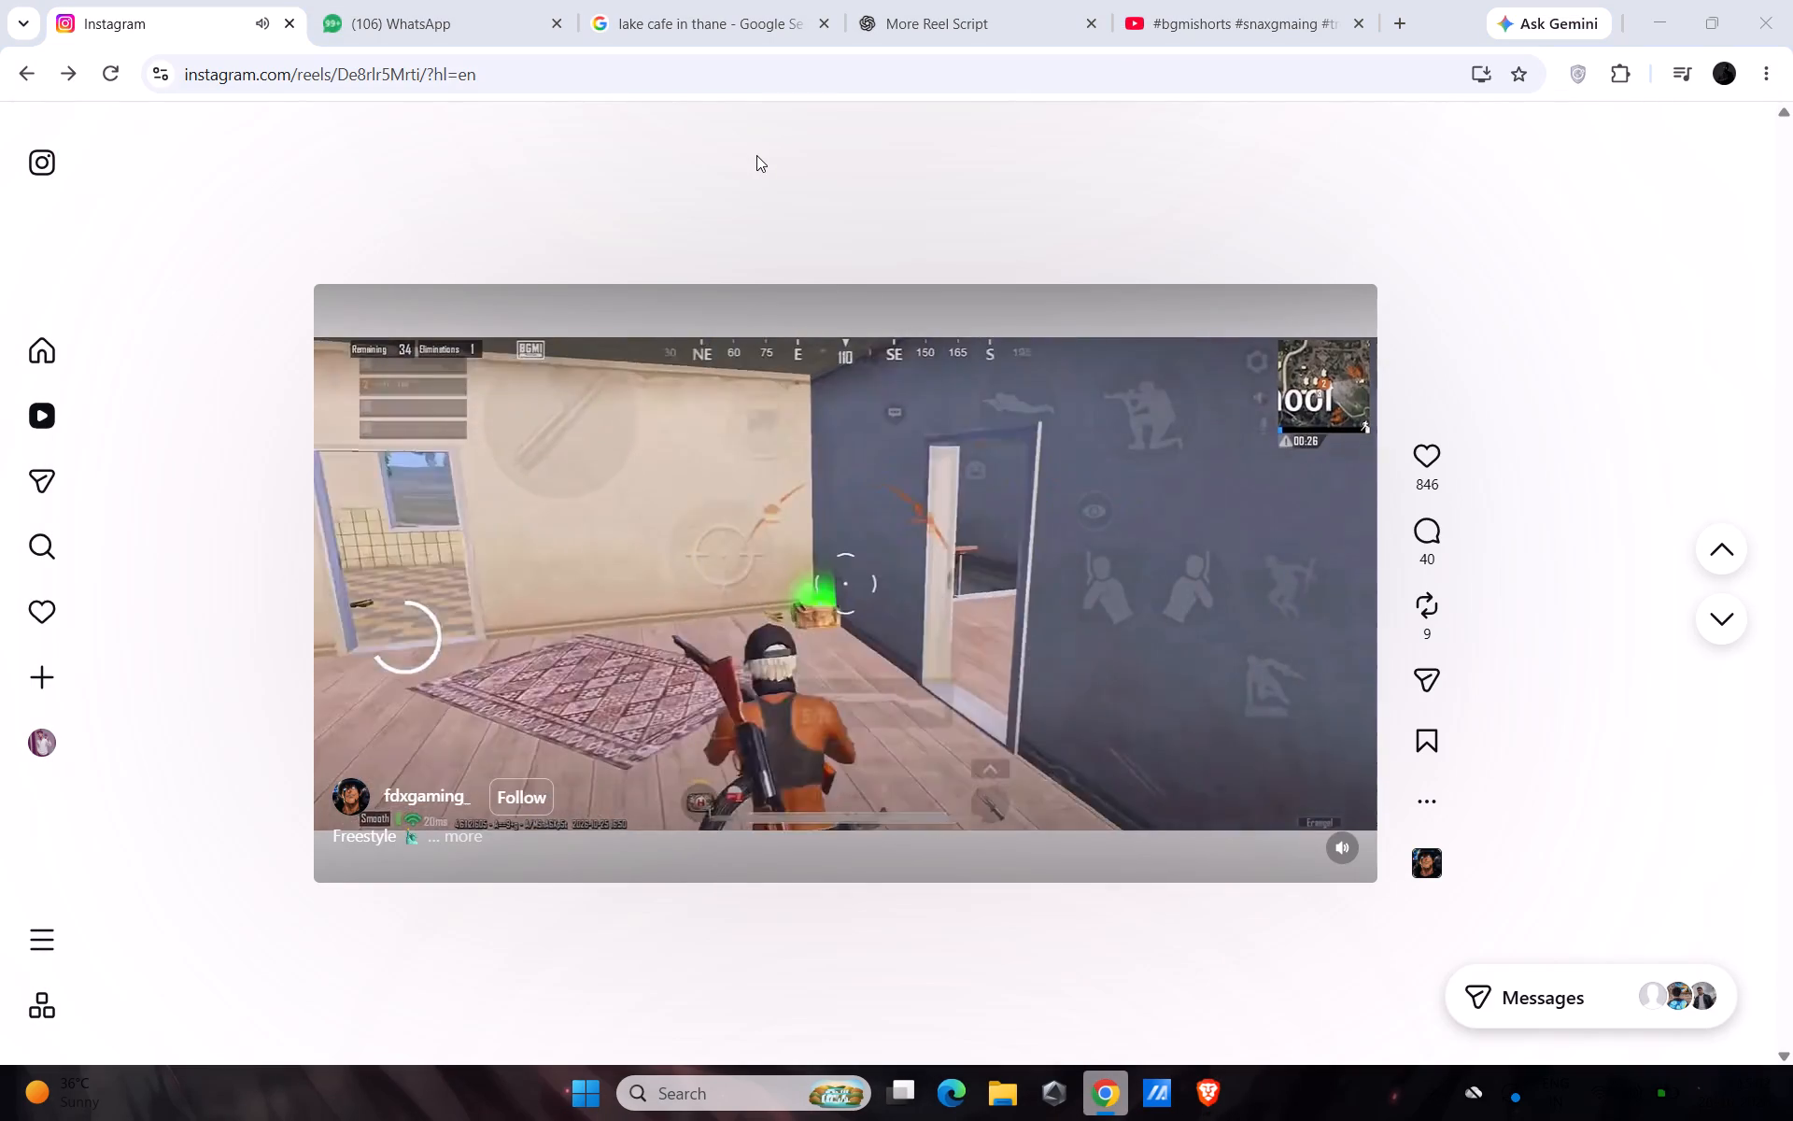
Import today's ElevenLabs Bunty voiceover audio file from the Downloads folder into the project's media.
{"action": "left_click", "coordinate": [514, 412]}
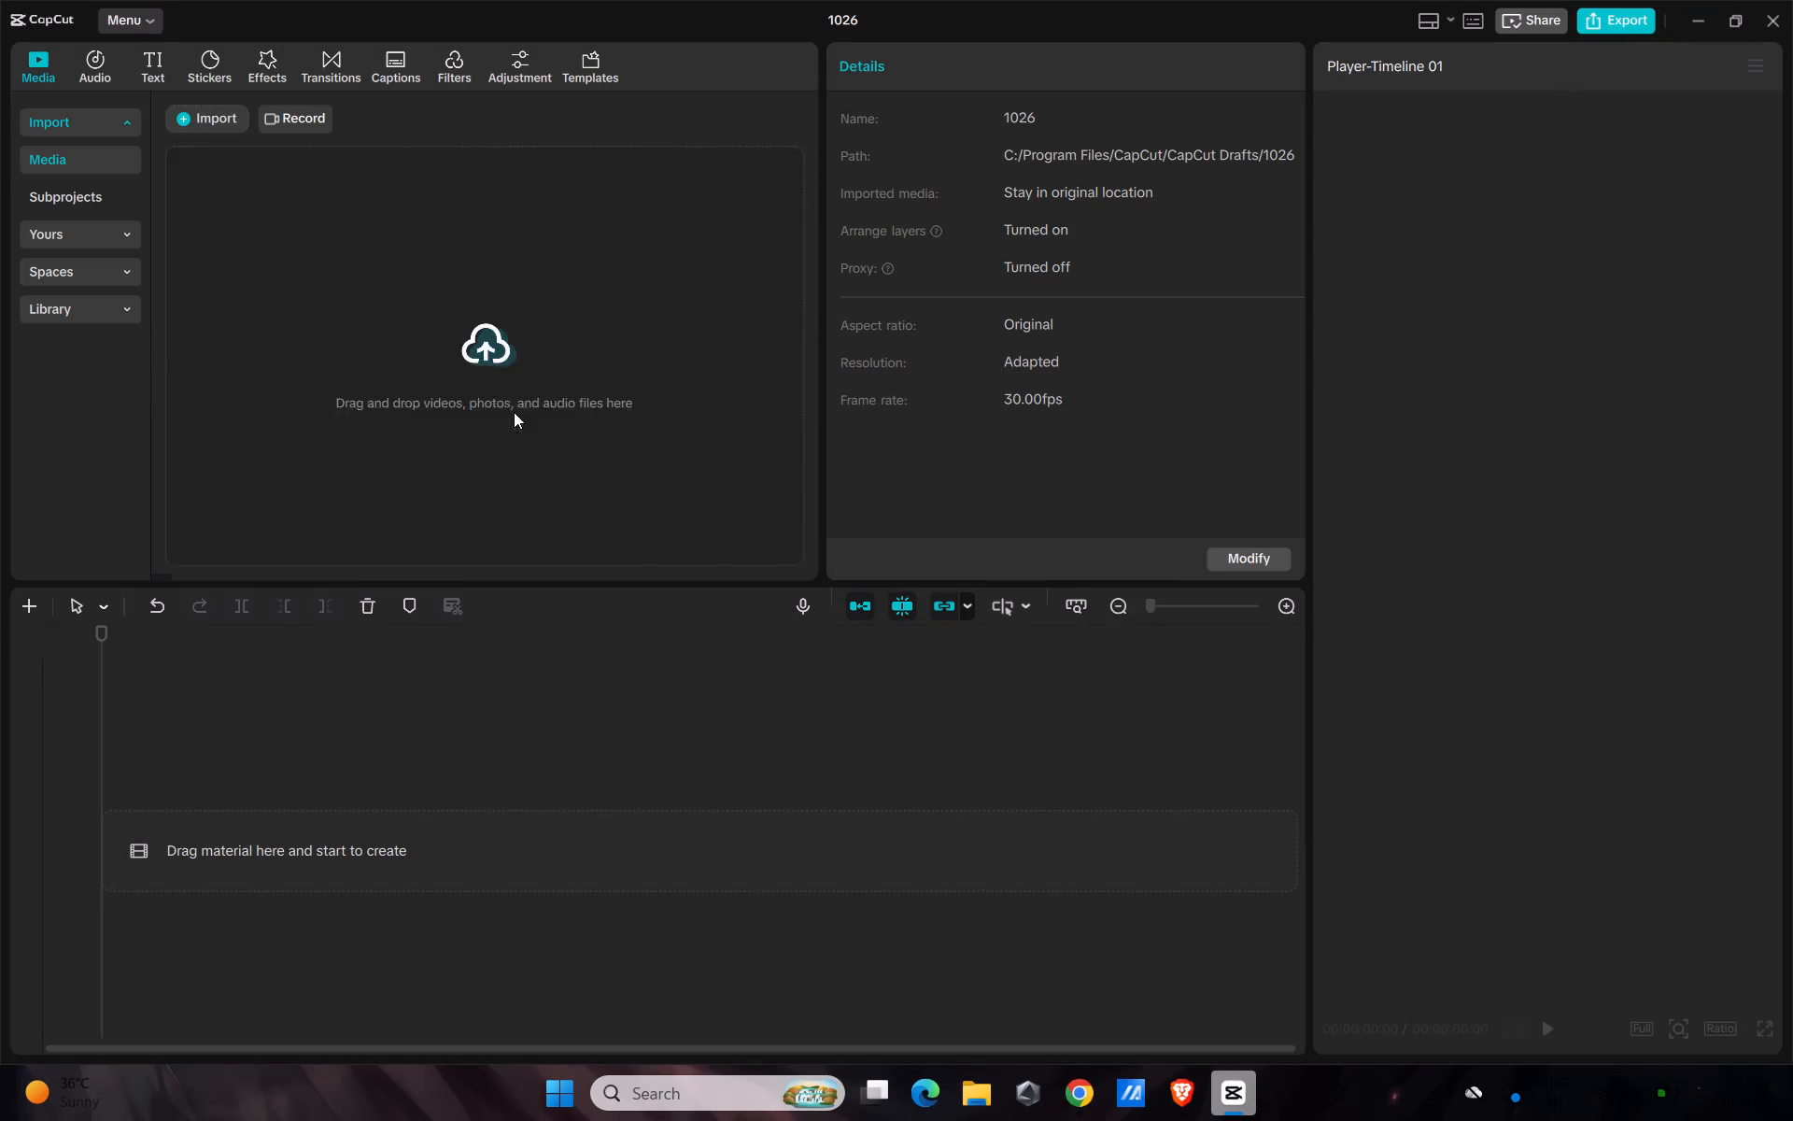
{"action": "left_click", "coordinate": [441, 375]}
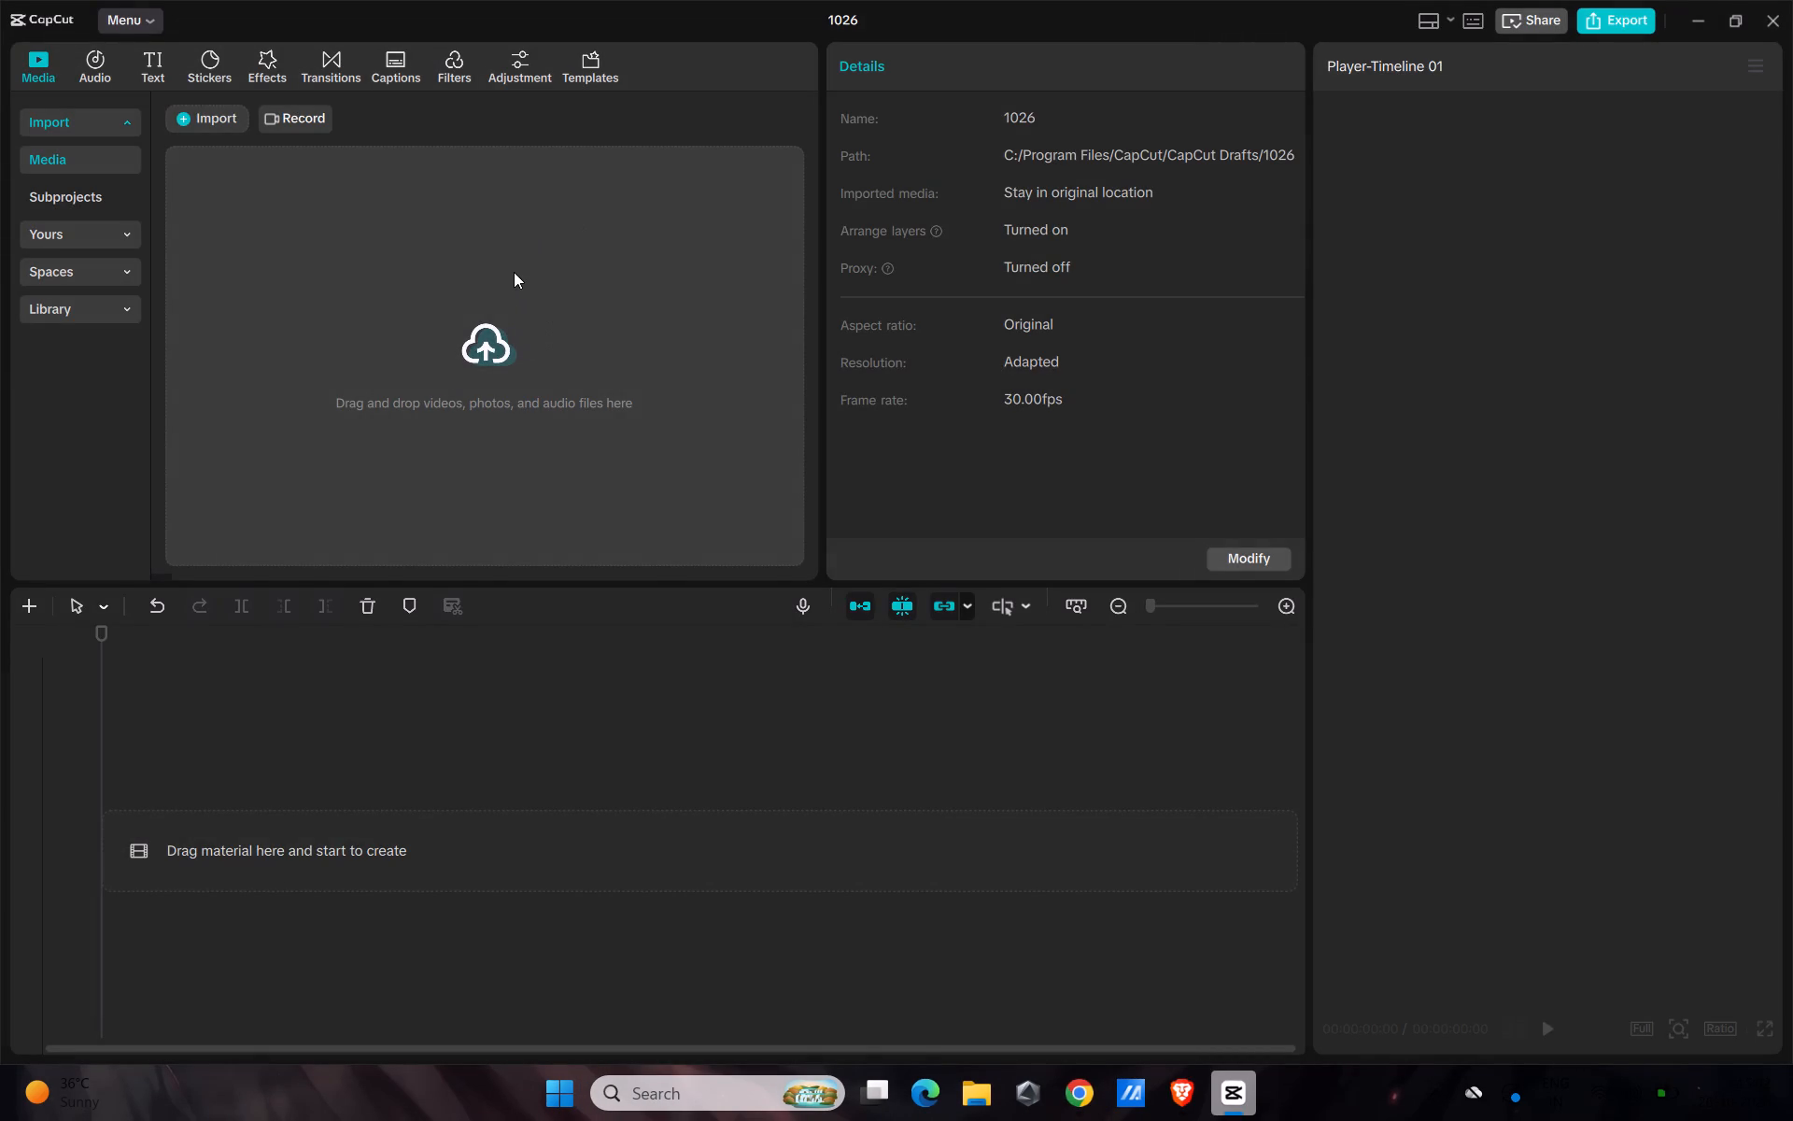
{"action": "left_click", "coordinate": [160, 291]}
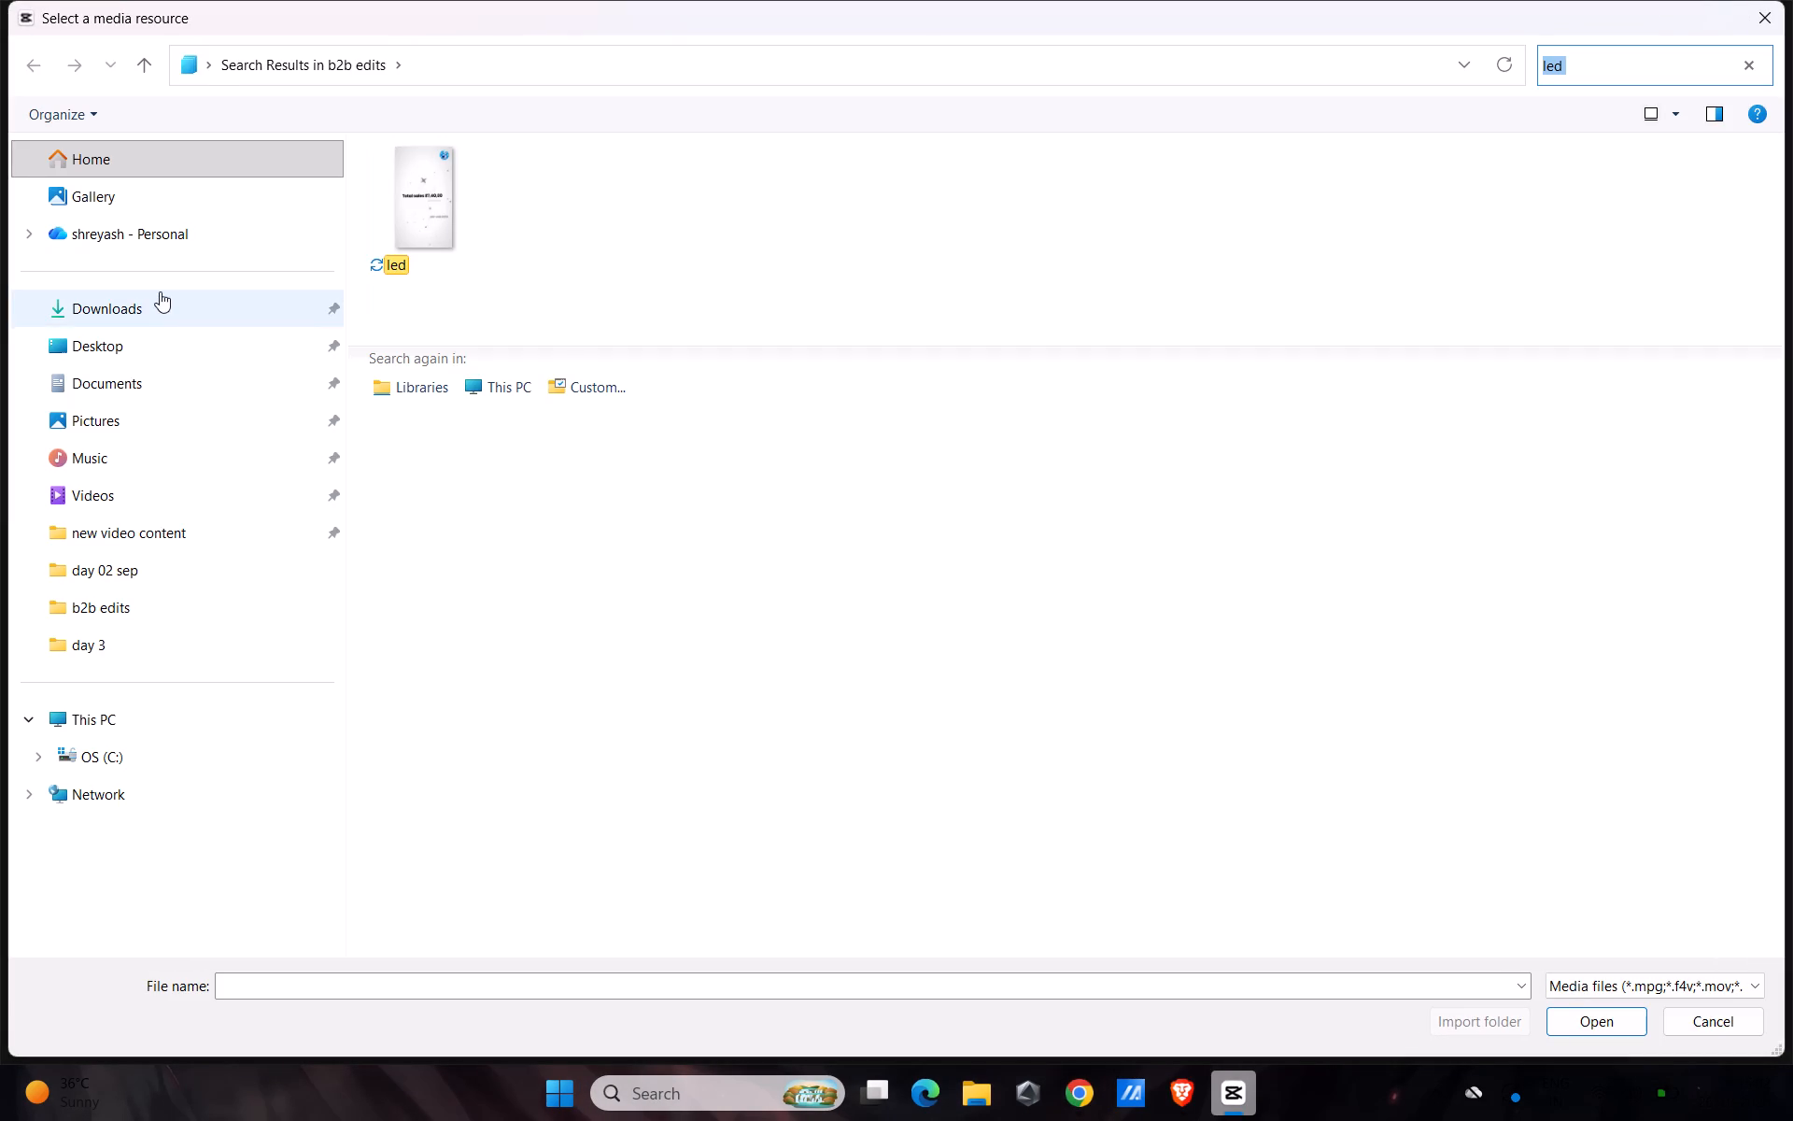
{"action": "left_click", "coordinate": [441, 244]}
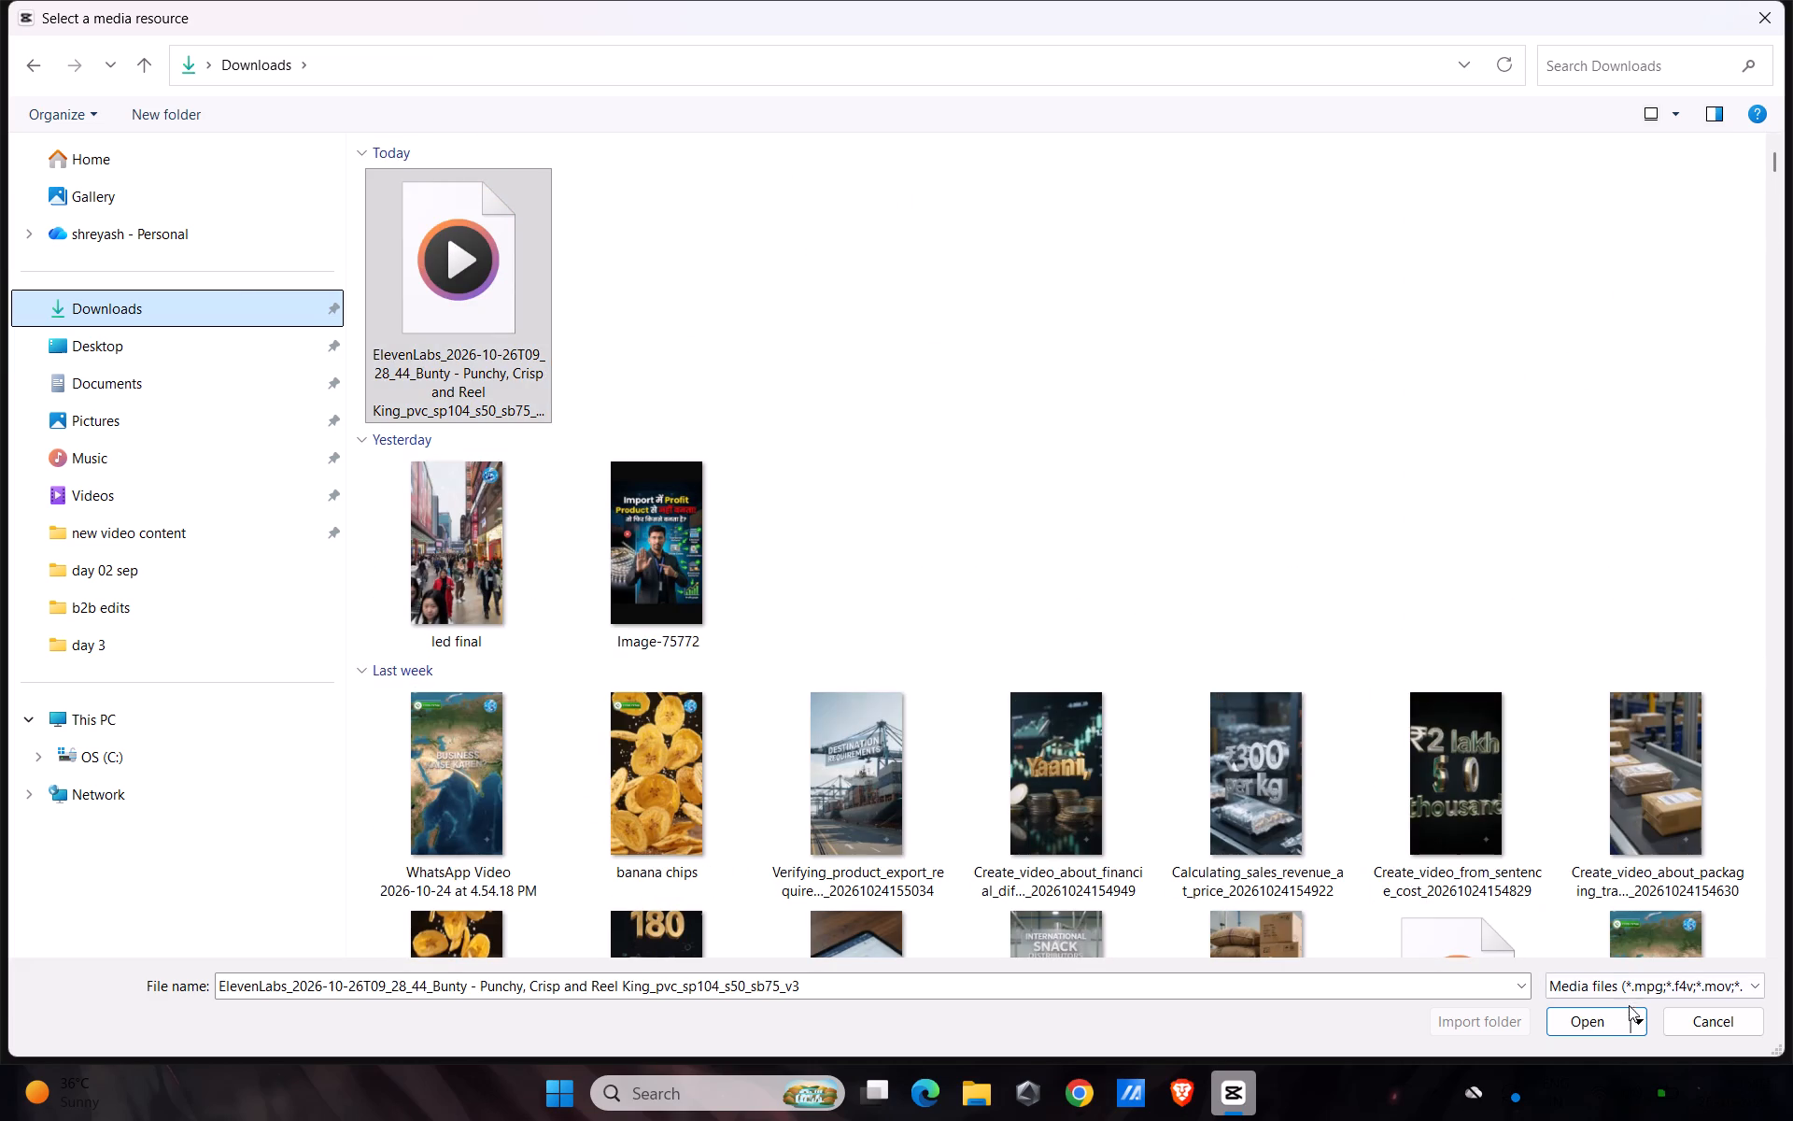
{"action": "left_click", "coordinate": [1602, 1031]}
Place the imported ElevenLabs voiceover clip on the empty timeline.
{"action": "left_click_drag", "start_coordinate": [254, 231], "coordinate": [323, 845]}
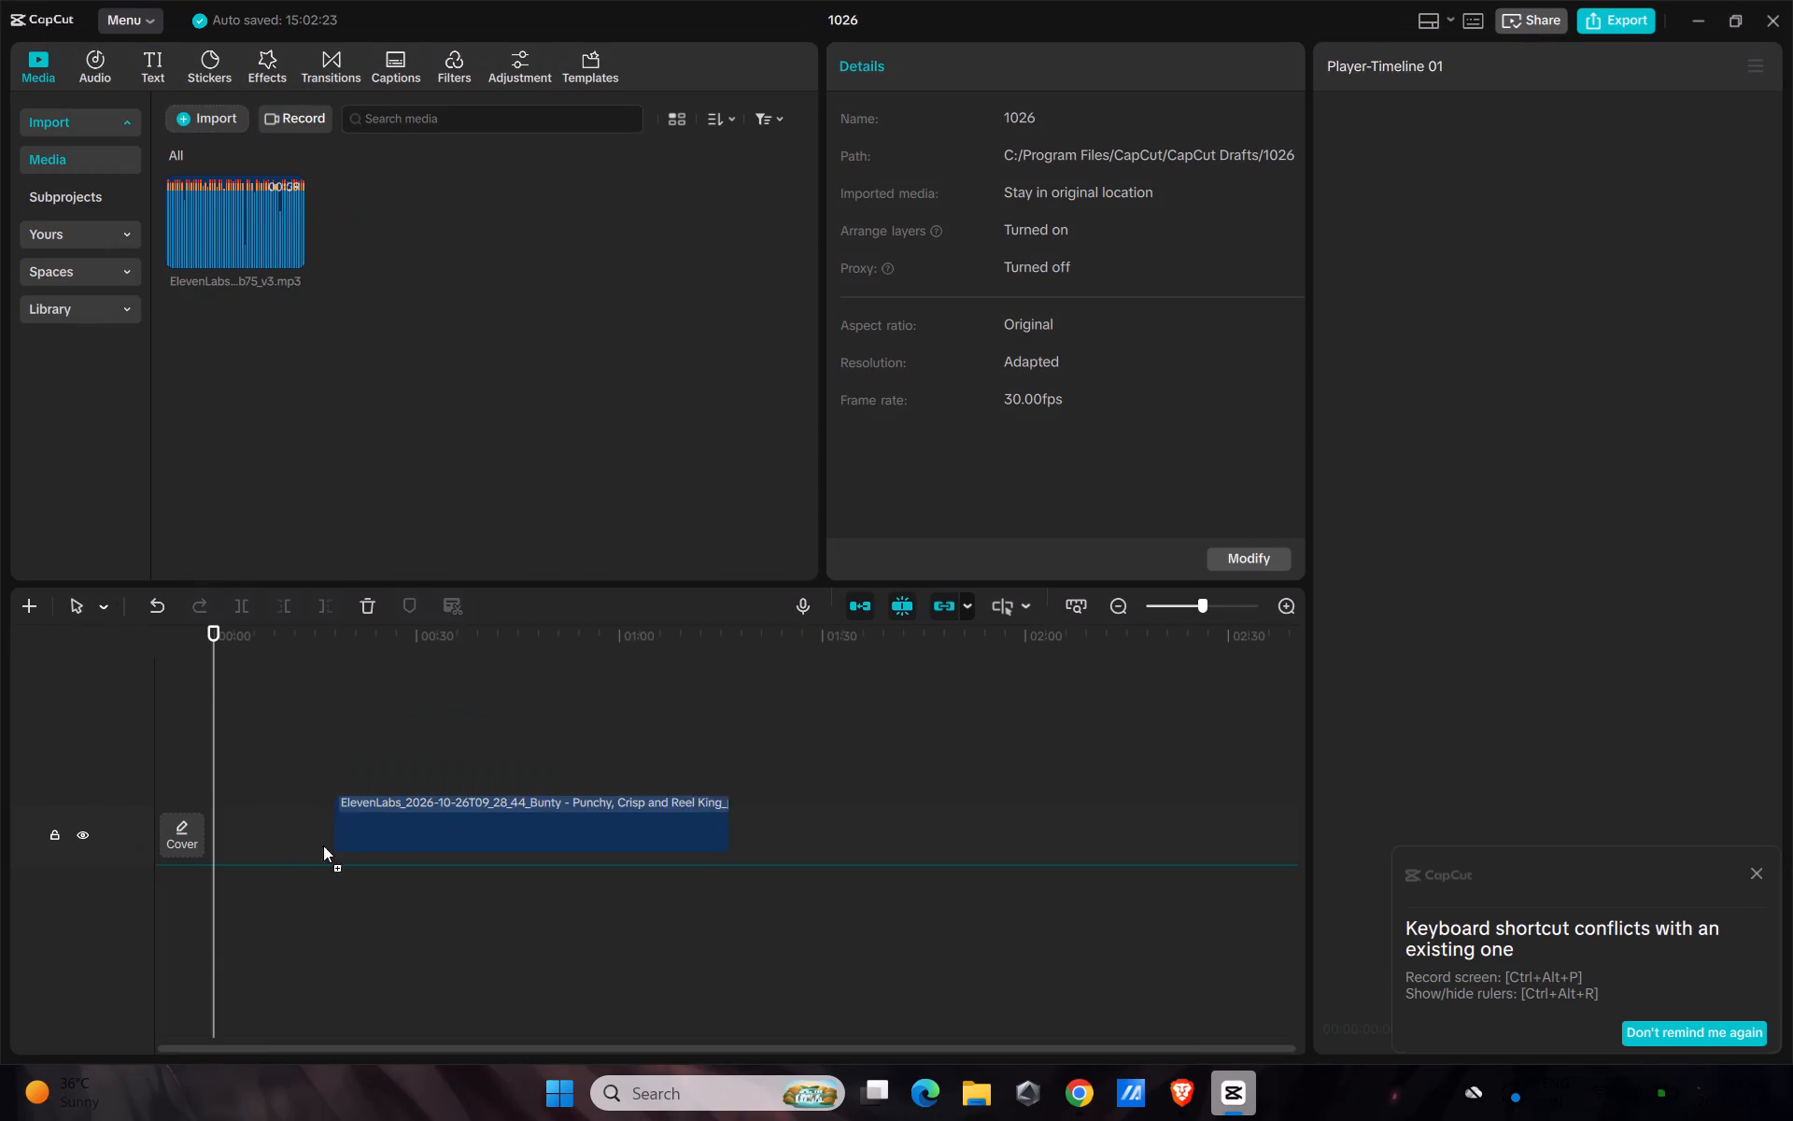
Place the ElevenLabs voiceover clip at the very start of the timeline as an audio track and dismiss the shortcut conflict notice.
{"action": "left_click_drag", "start_coordinate": [323, 845], "coordinate": [273, 831]}
{"action": "left_click", "coordinate": [1757, 872]}
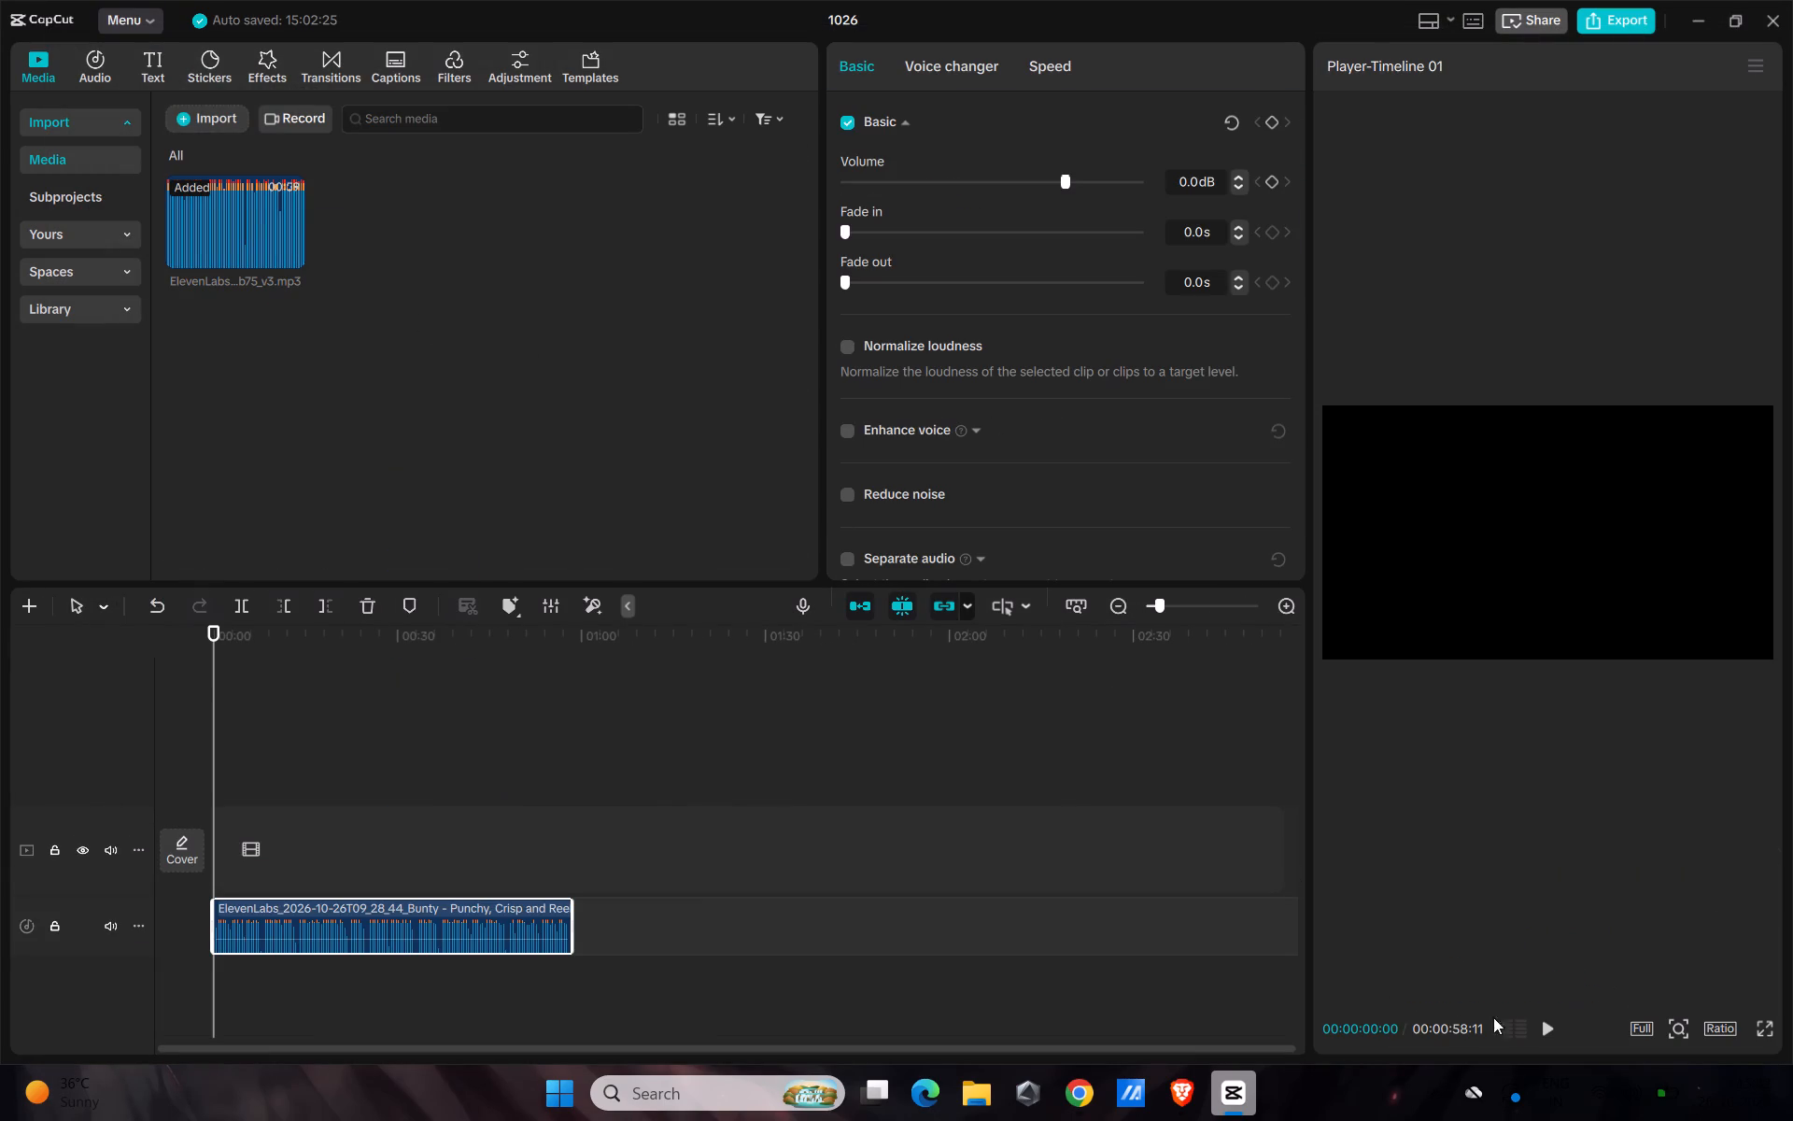
Cut the silent pause between 00:00:02:12 and 00:00:02:22 out of the voiceover and close the gap.
{"action": "scroll", "coordinate": [827, 945], "scroll_direction": "up", "scroll_amount": 9, "text": "ctrl"}
{"action": "scroll", "coordinate": [631, 862], "scroll_direction": "up", "scroll_amount": 8, "text": "ctrl"}
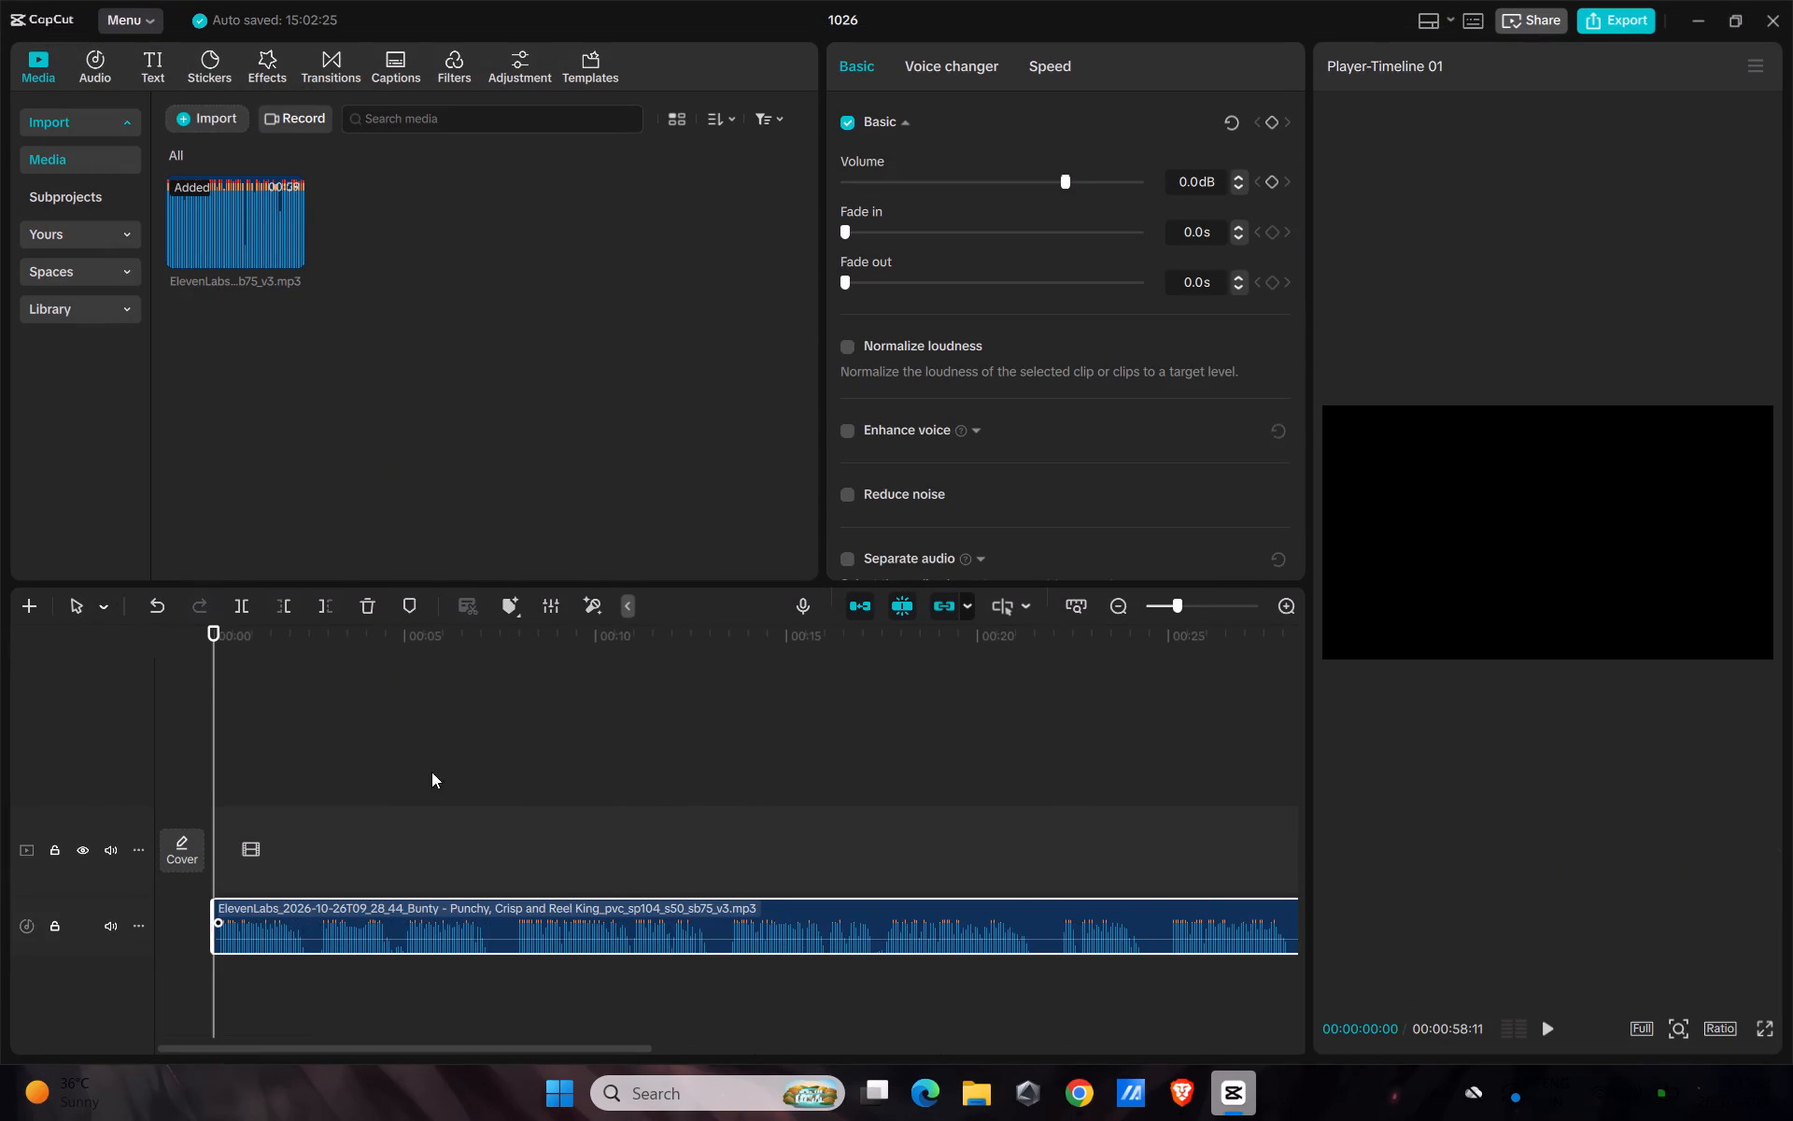
{"action": "scroll", "coordinate": [394, 800], "scroll_direction": "up", "scroll_amount": 11, "text": "ctrl"}
{"action": "left_click_drag", "start_coordinate": [347, 632], "coordinate": [429, 693]}
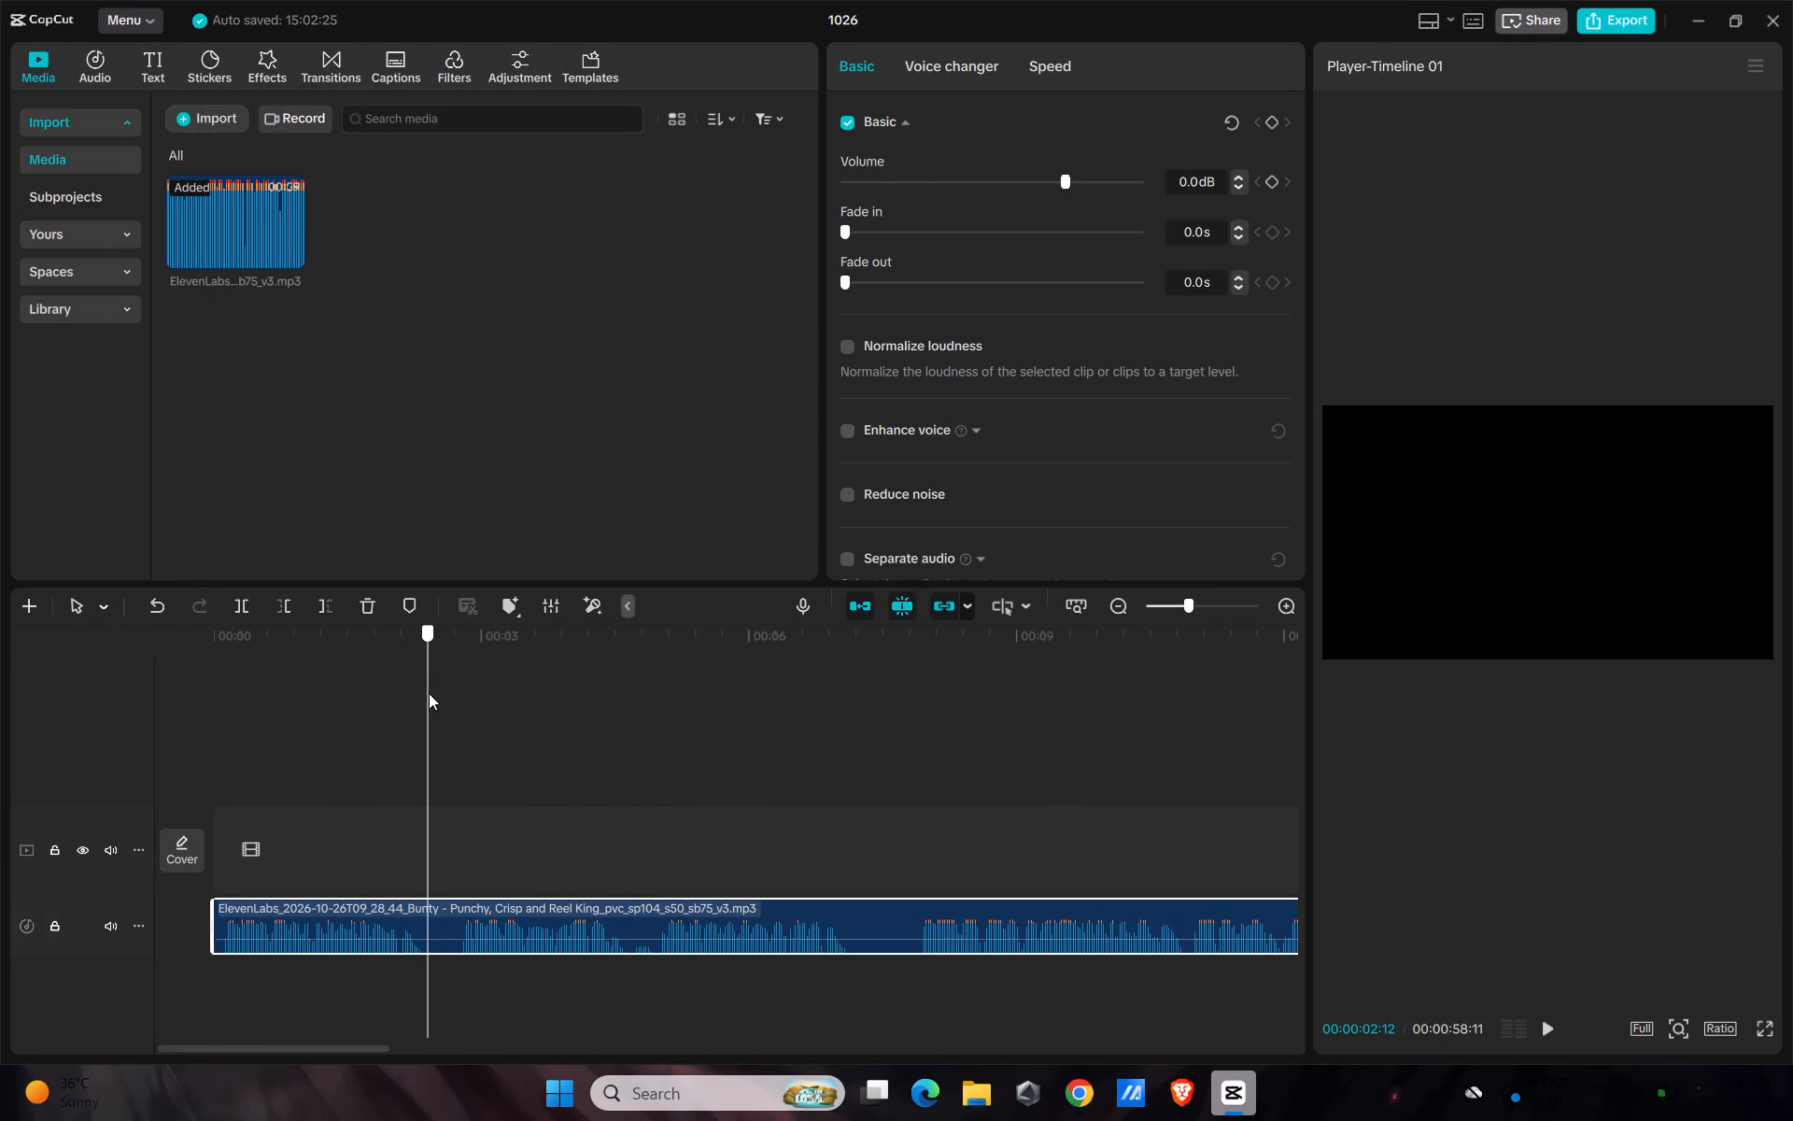
{"action": "left_click_drag", "start_coordinate": [429, 693], "coordinate": [429, 695]}
{"action": "key", "text": "ctrl+b"}
{"action": "left_click_drag", "start_coordinate": [427, 632], "coordinate": [457, 697]}
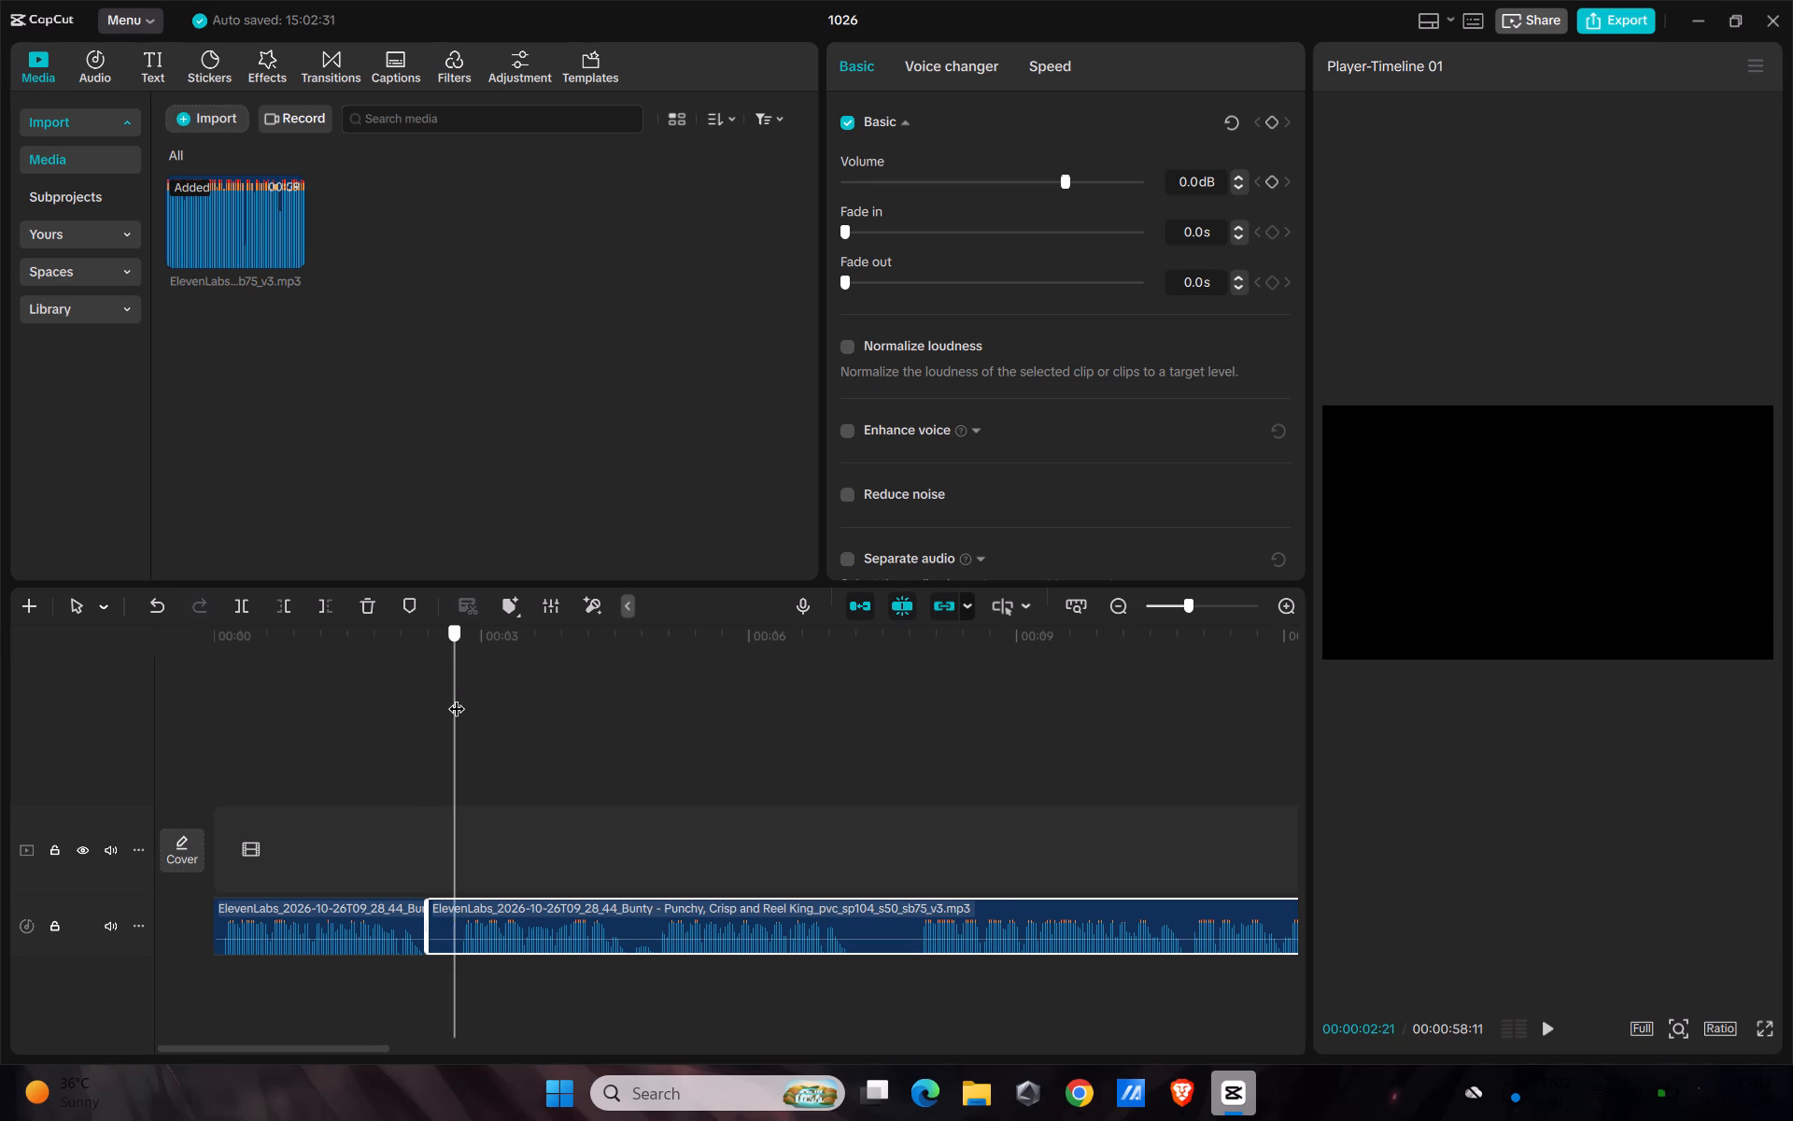
{"action": "left_click_drag", "start_coordinate": [457, 697], "coordinate": [459, 700]}
{"action": "key", "text": "ctrl+b"}
{"action": "left_click", "coordinate": [454, 913]}
{"action": "left_click", "coordinate": [449, 922]}
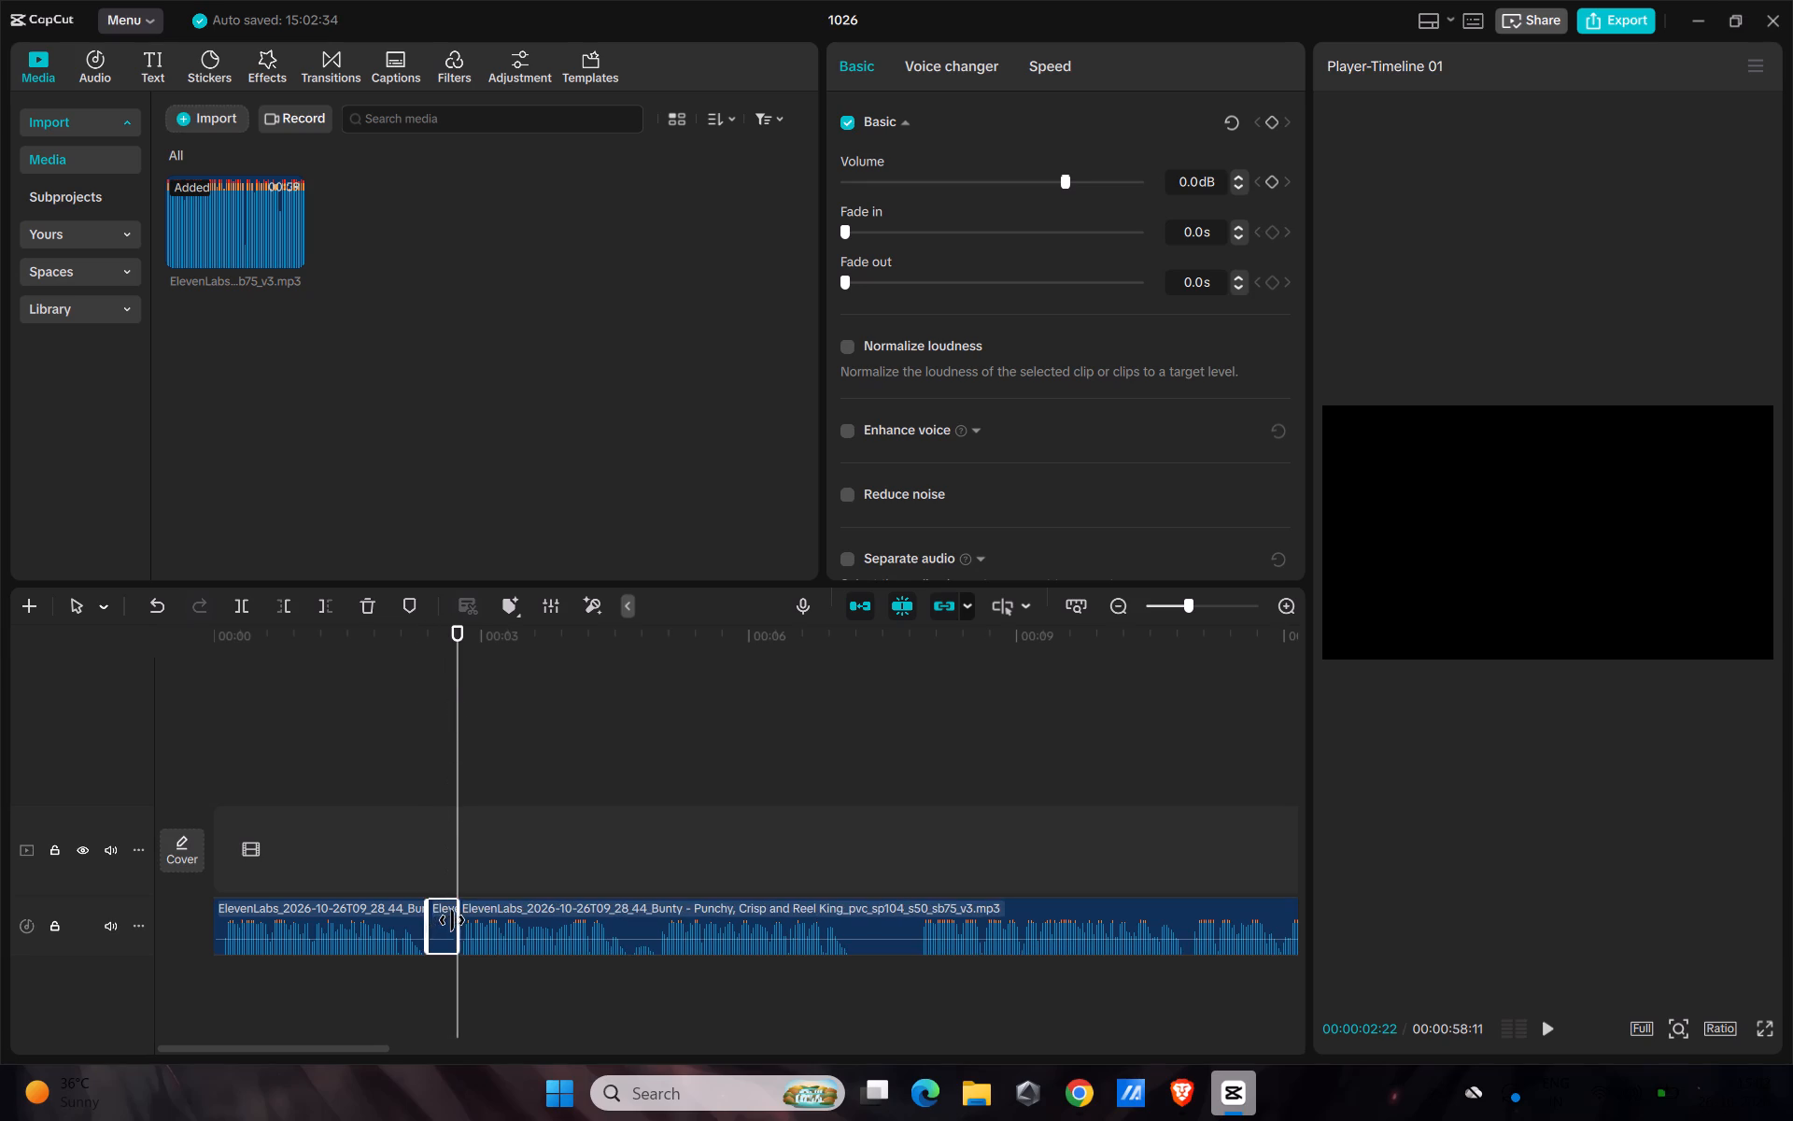
{"action": "key", "text": "BackSpace"}
{"action": "left_click_drag", "start_coordinate": [565, 912], "coordinate": [533, 910]}
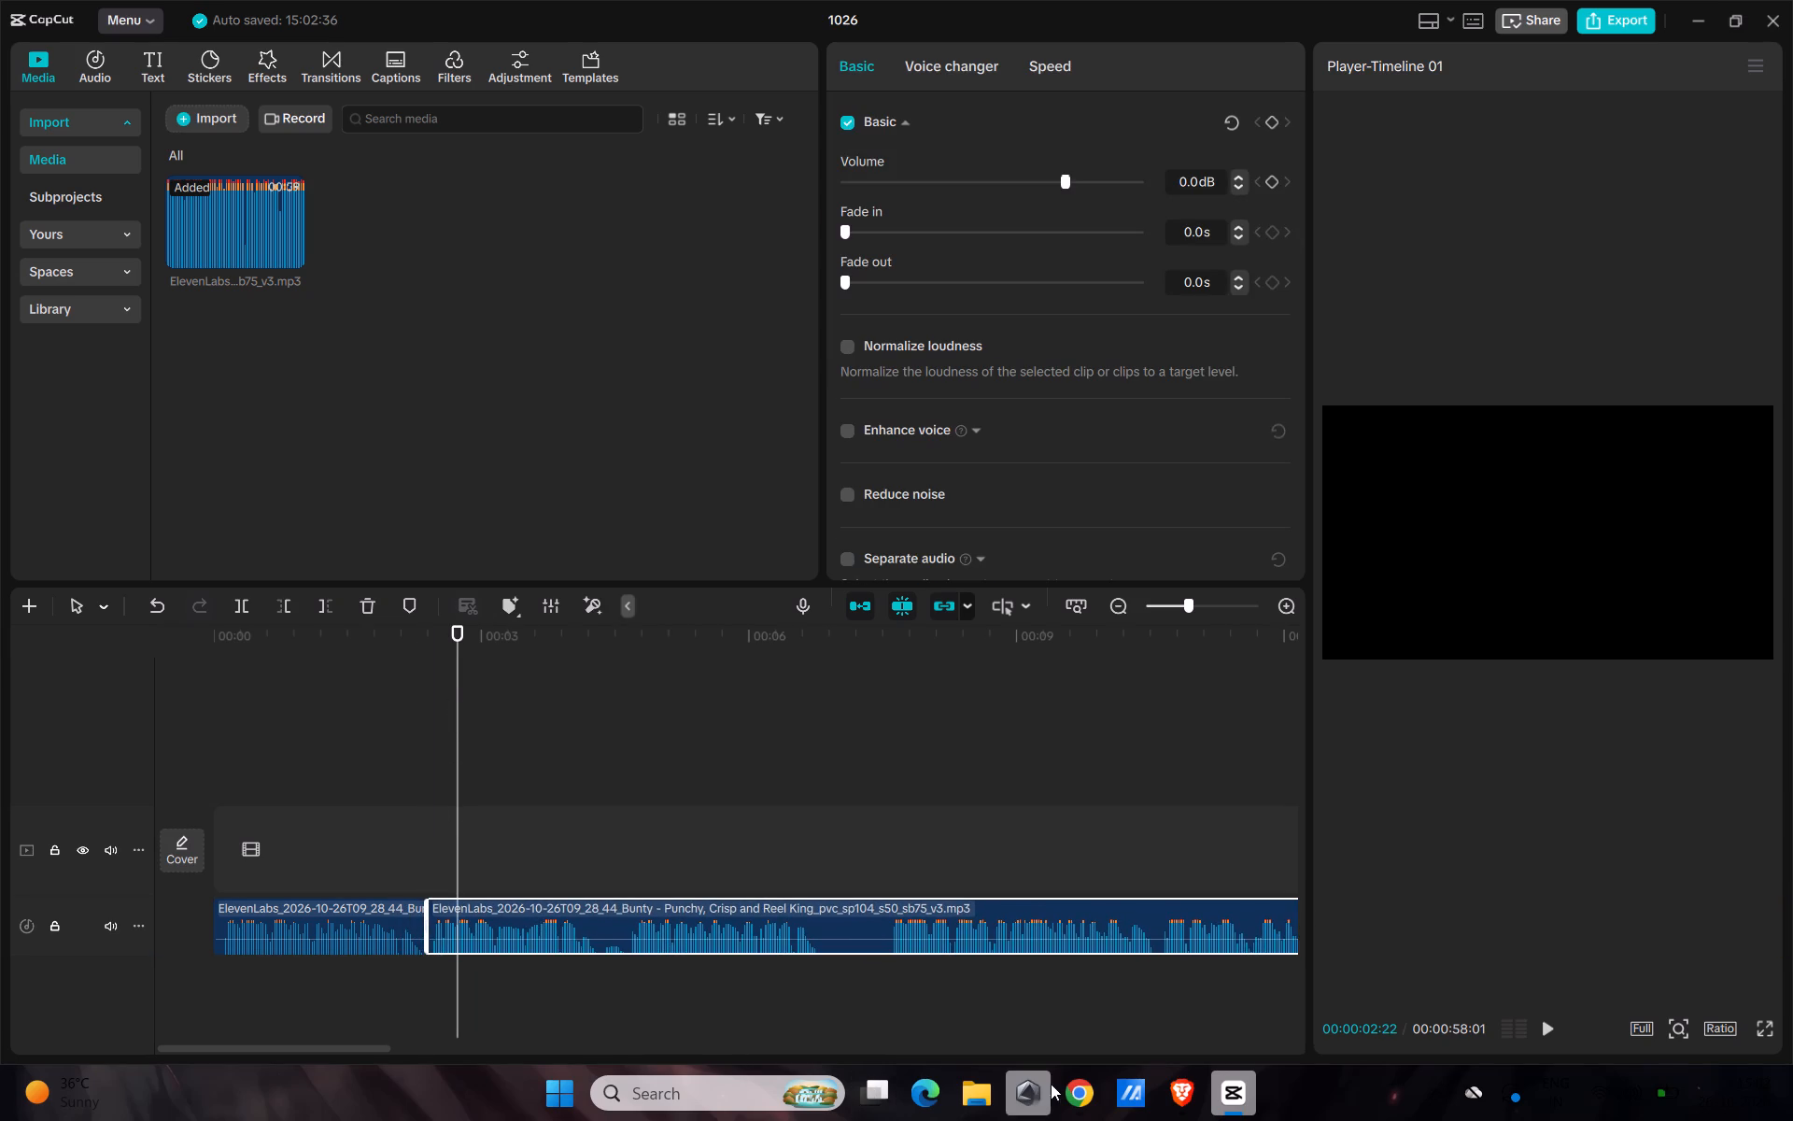
Switch to Chrome and start the Talha Anjum - Heartbreak Kid mix from the YouTube home feed.
{"action": "left_click", "coordinate": [1061, 1084]}
{"action": "left_click", "coordinate": [912, 613]}
{"action": "left_click", "coordinate": [1211, 10]}
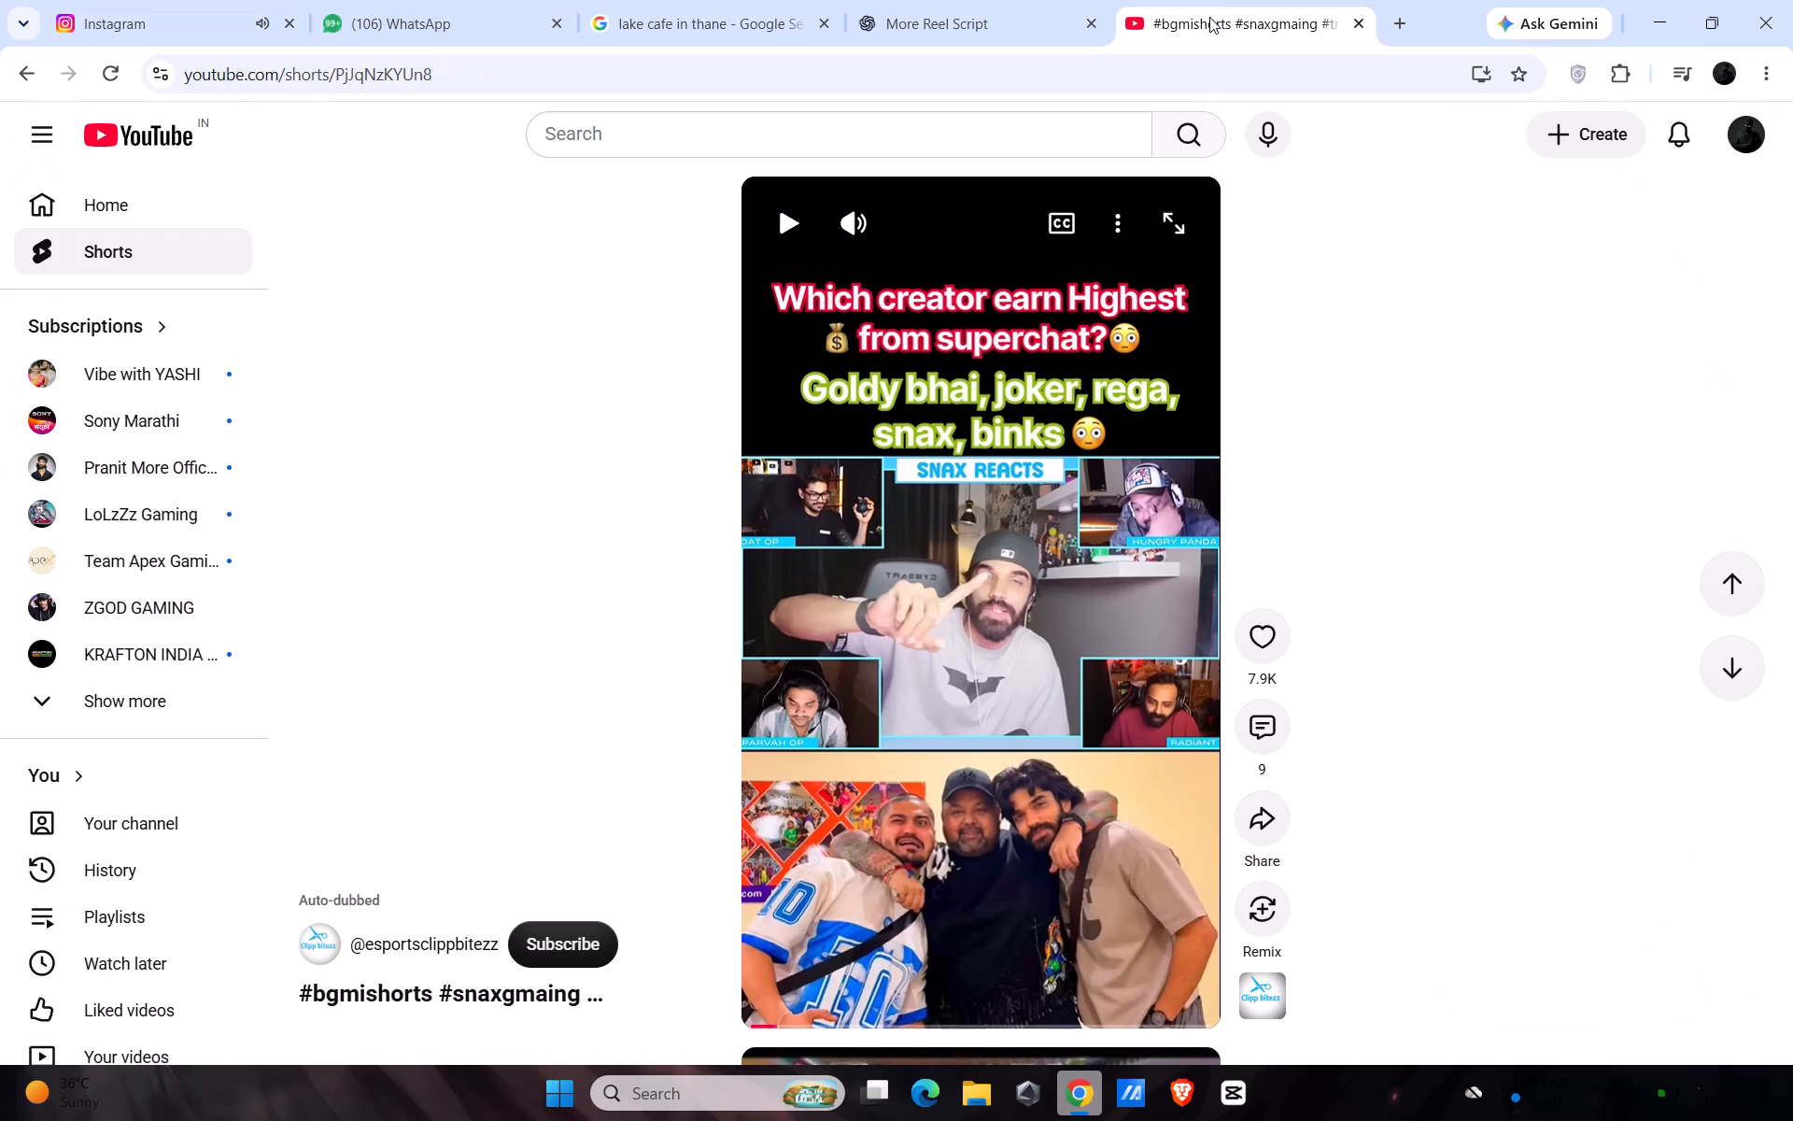
{"action": "scroll", "coordinate": [134, 265], "scroll_direction": "up", "scroll_amount": 10}
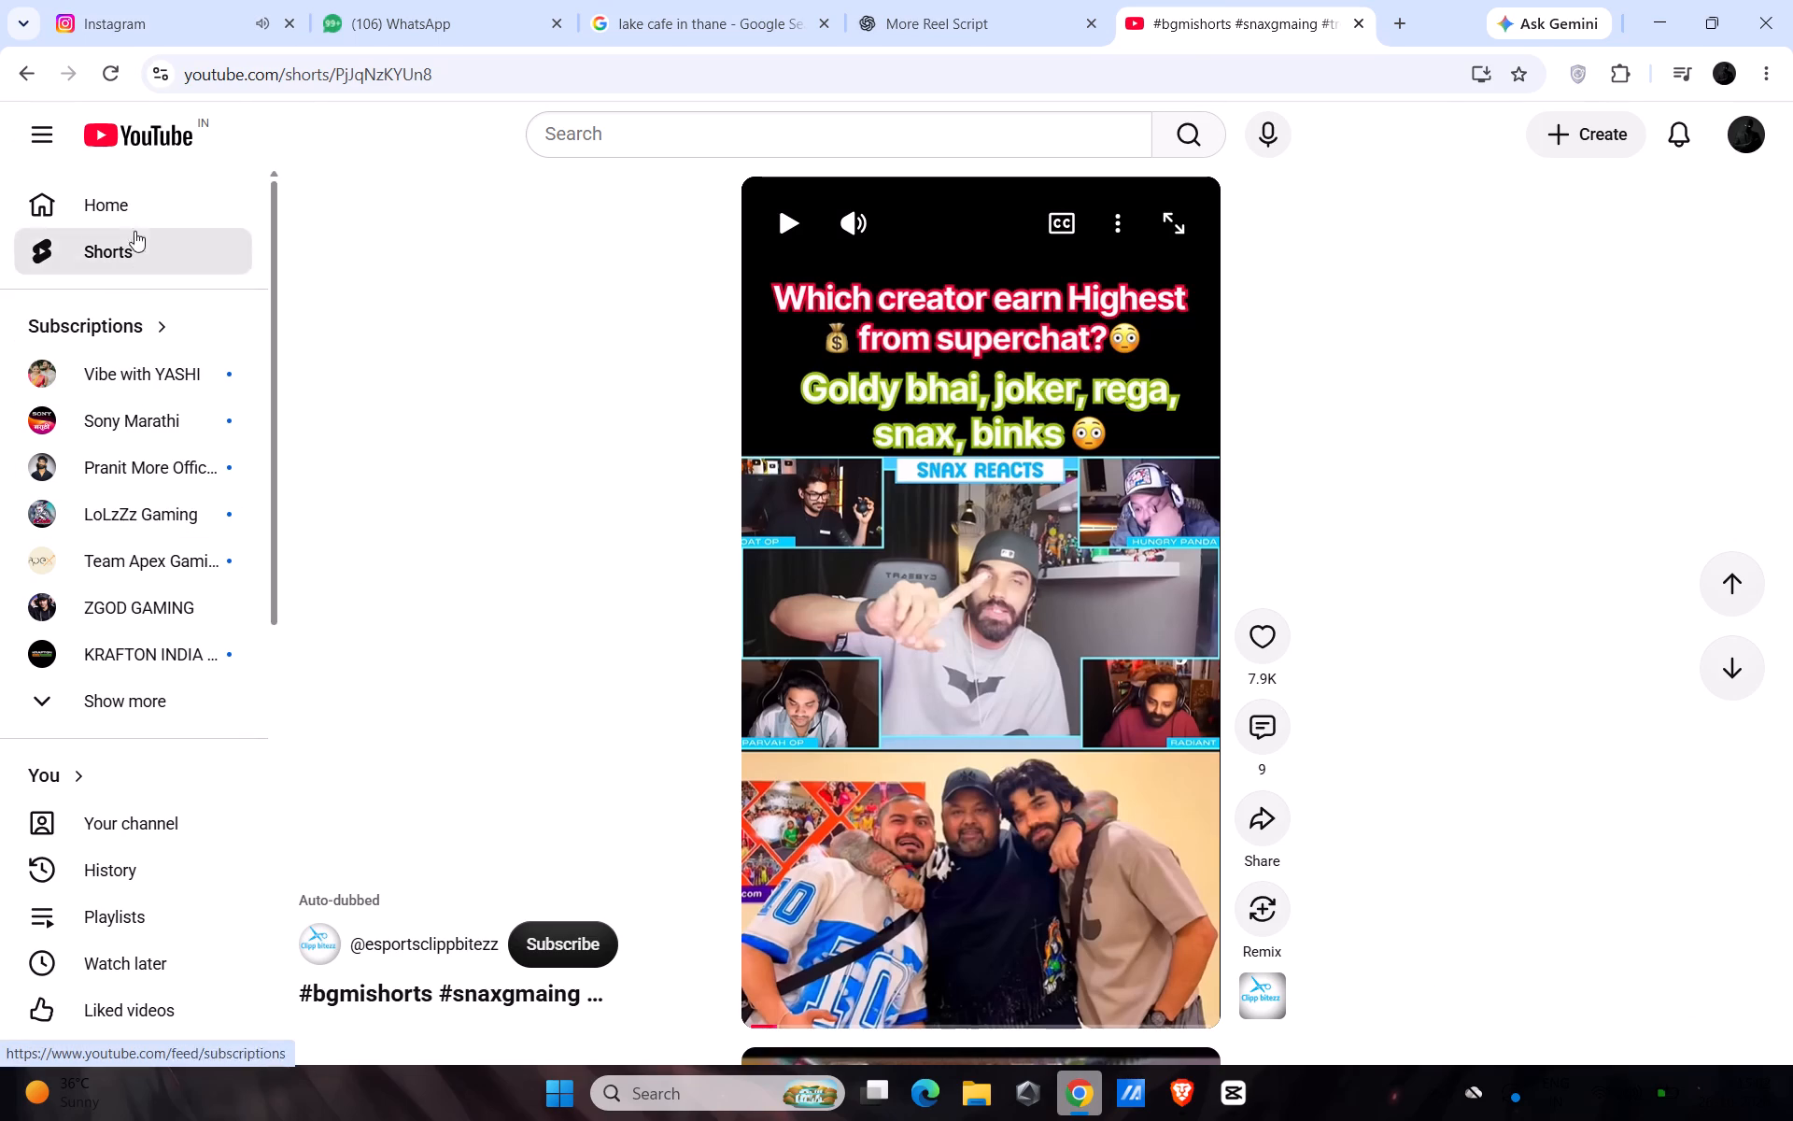
{"action": "left_click", "coordinate": [131, 220]}
{"action": "scroll", "coordinate": [165, 885], "scroll_direction": "down", "scroll_amount": 2}
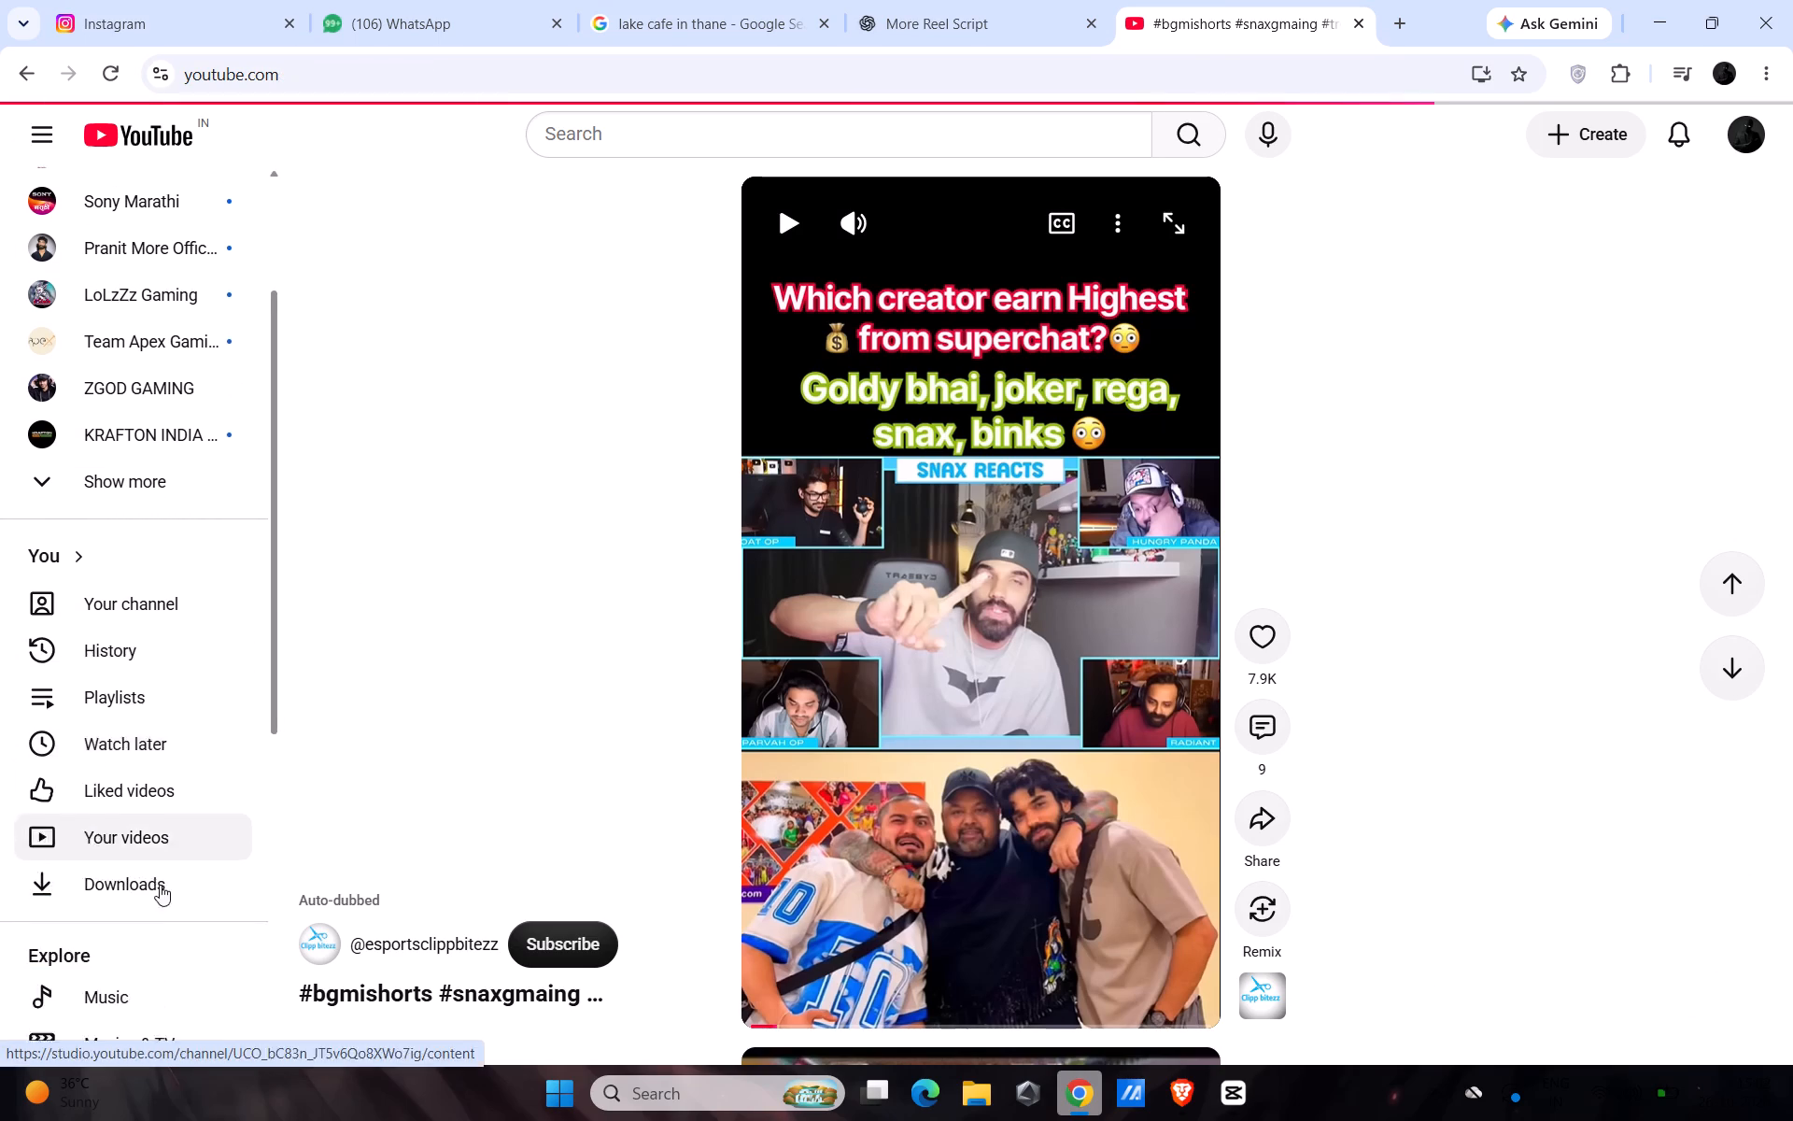
{"action": "scroll", "coordinate": [155, 878], "scroll_direction": "down", "scroll_amount": 5}
{"action": "scroll", "coordinate": [155, 878], "scroll_direction": "up", "scroll_amount": 2}
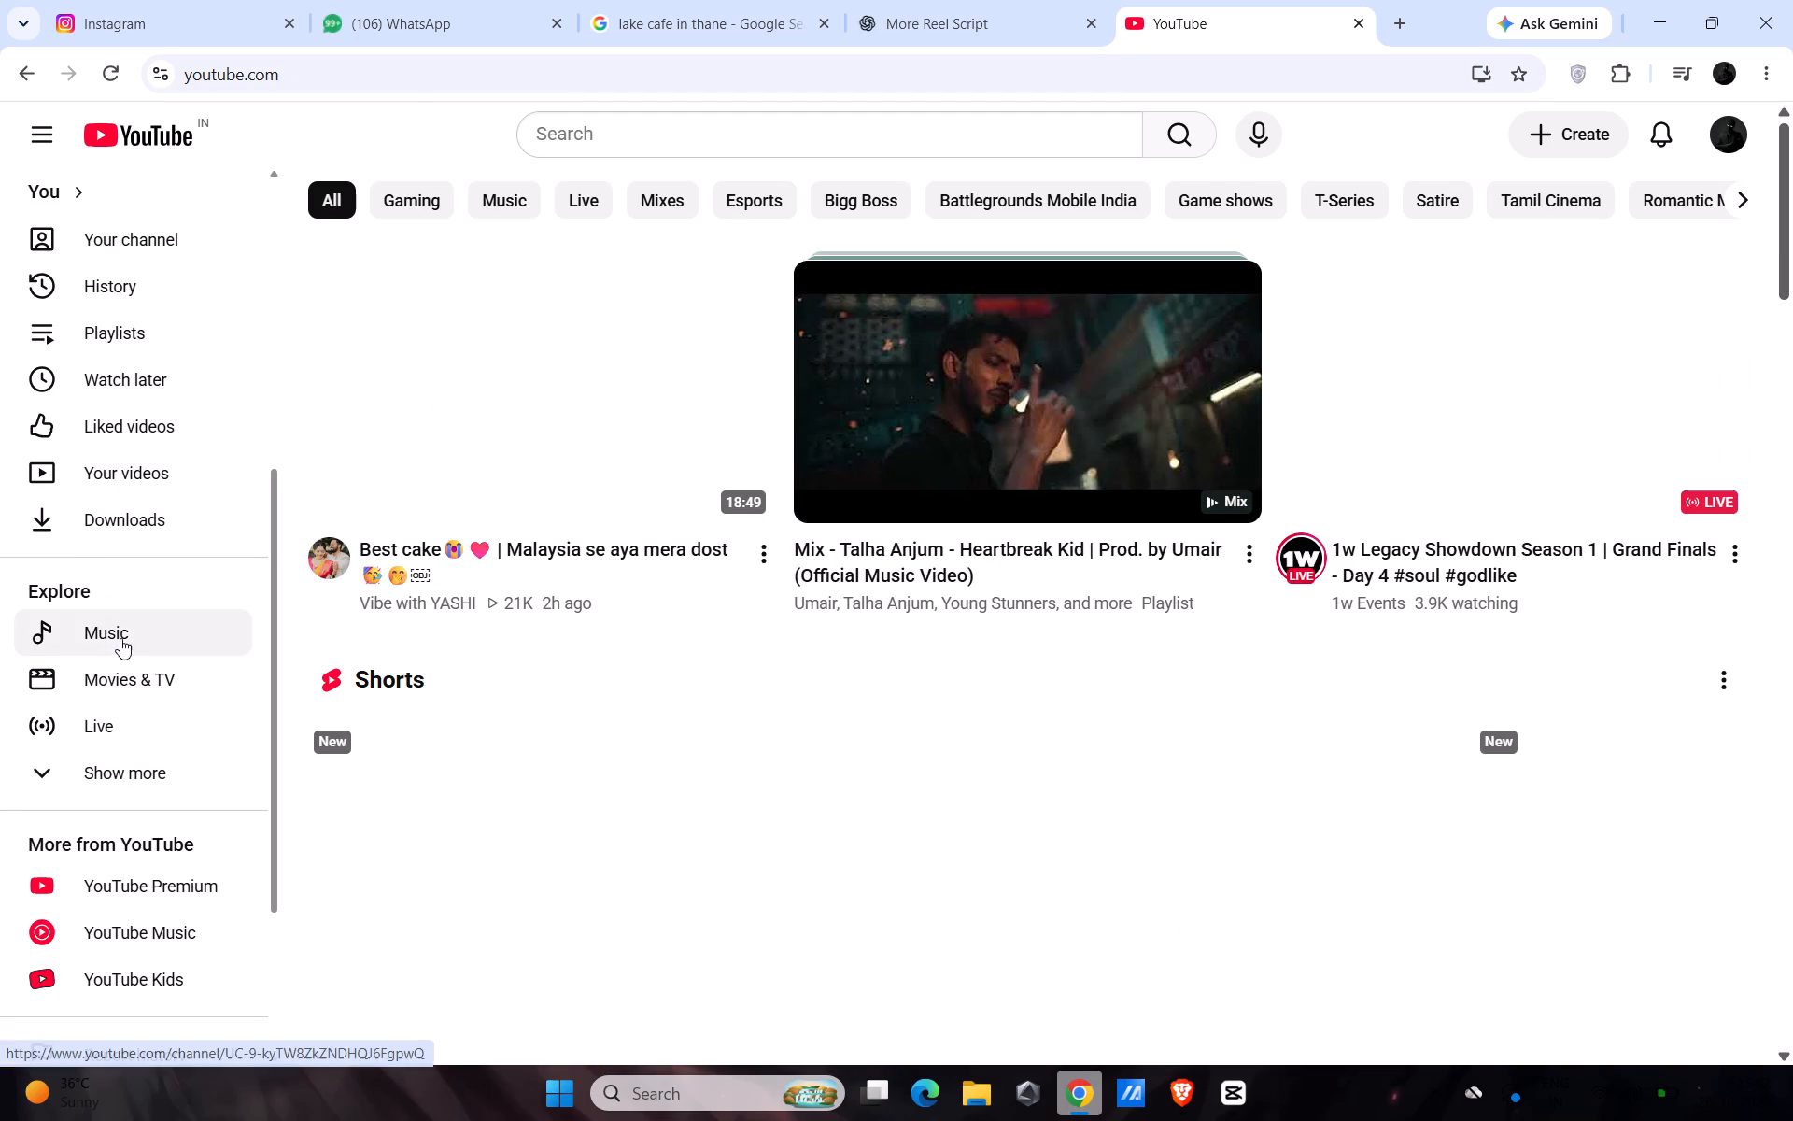
{"action": "left_click", "coordinate": [982, 418]}
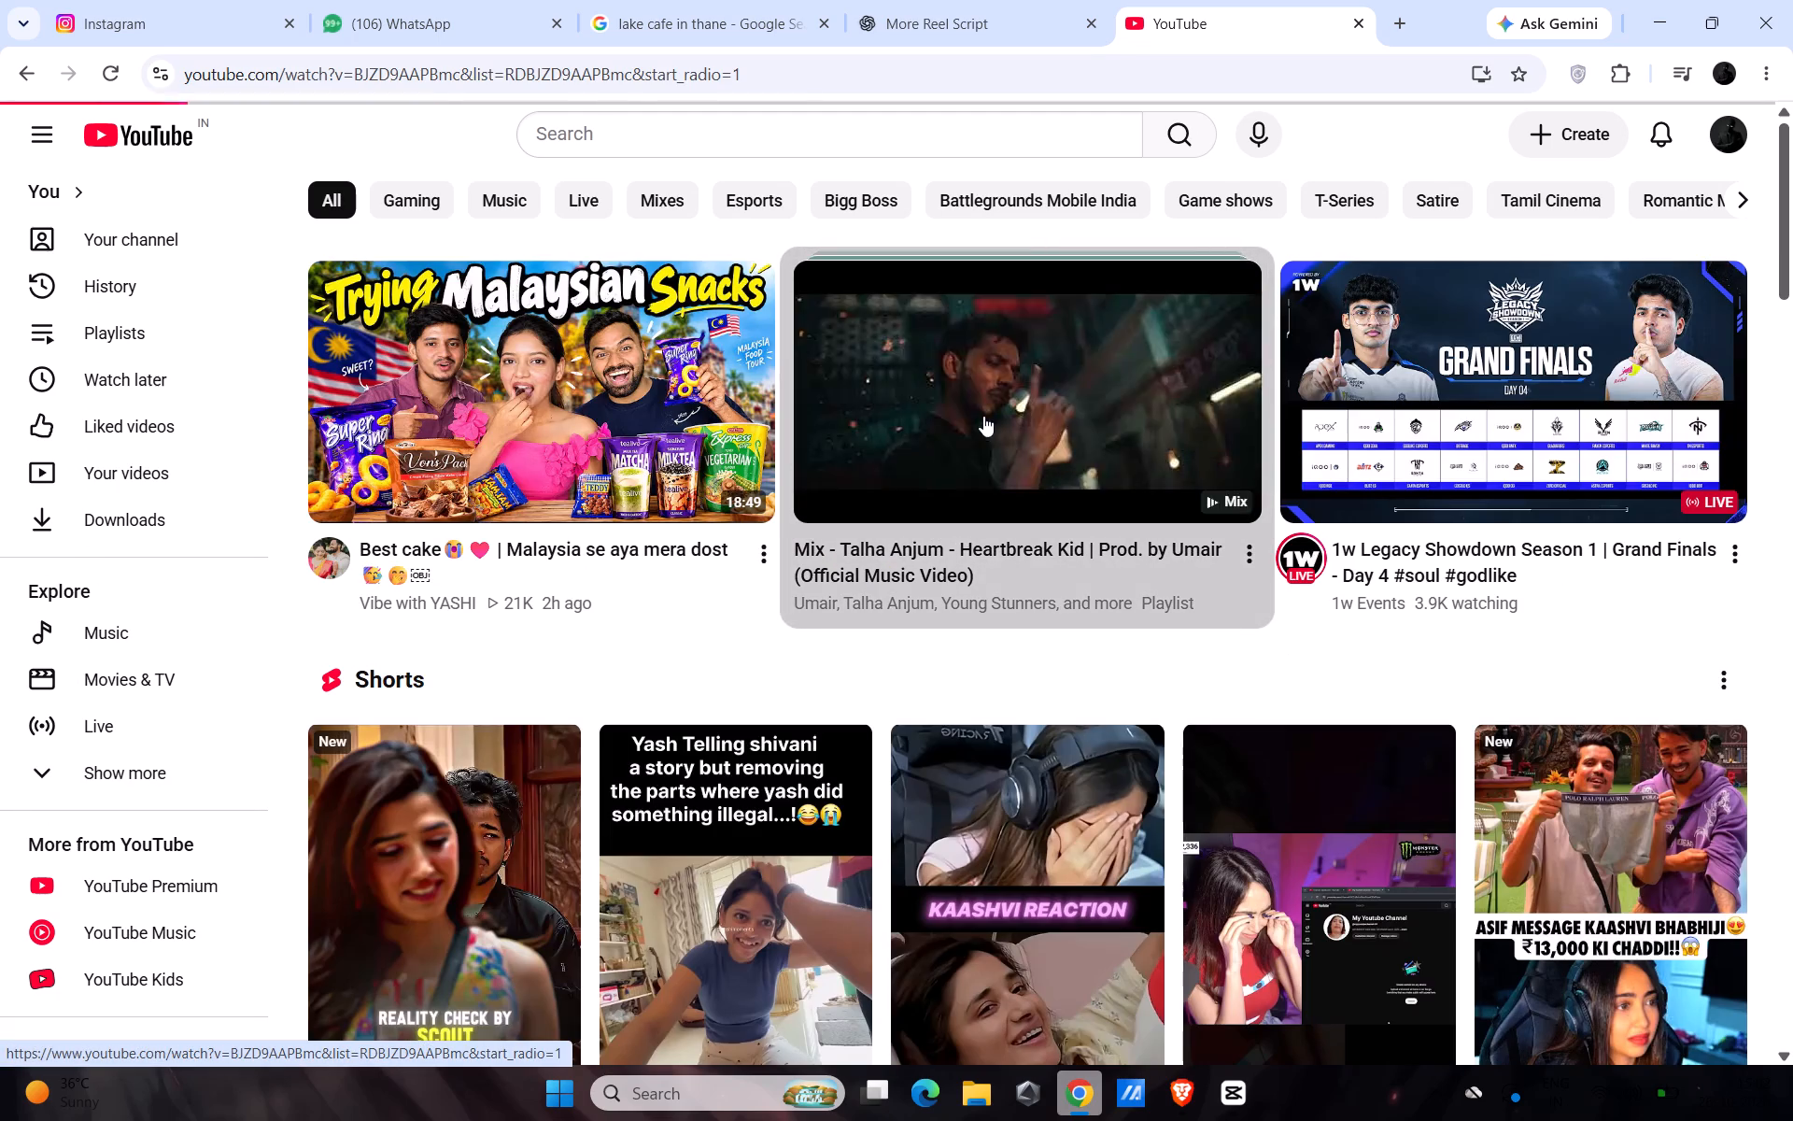
Collapse the mix playlist, look through the comments on the video page, and skip the ad before the song.
{"action": "scroll", "coordinate": [966, 628], "scroll_direction": "down", "scroll_amount": 1}
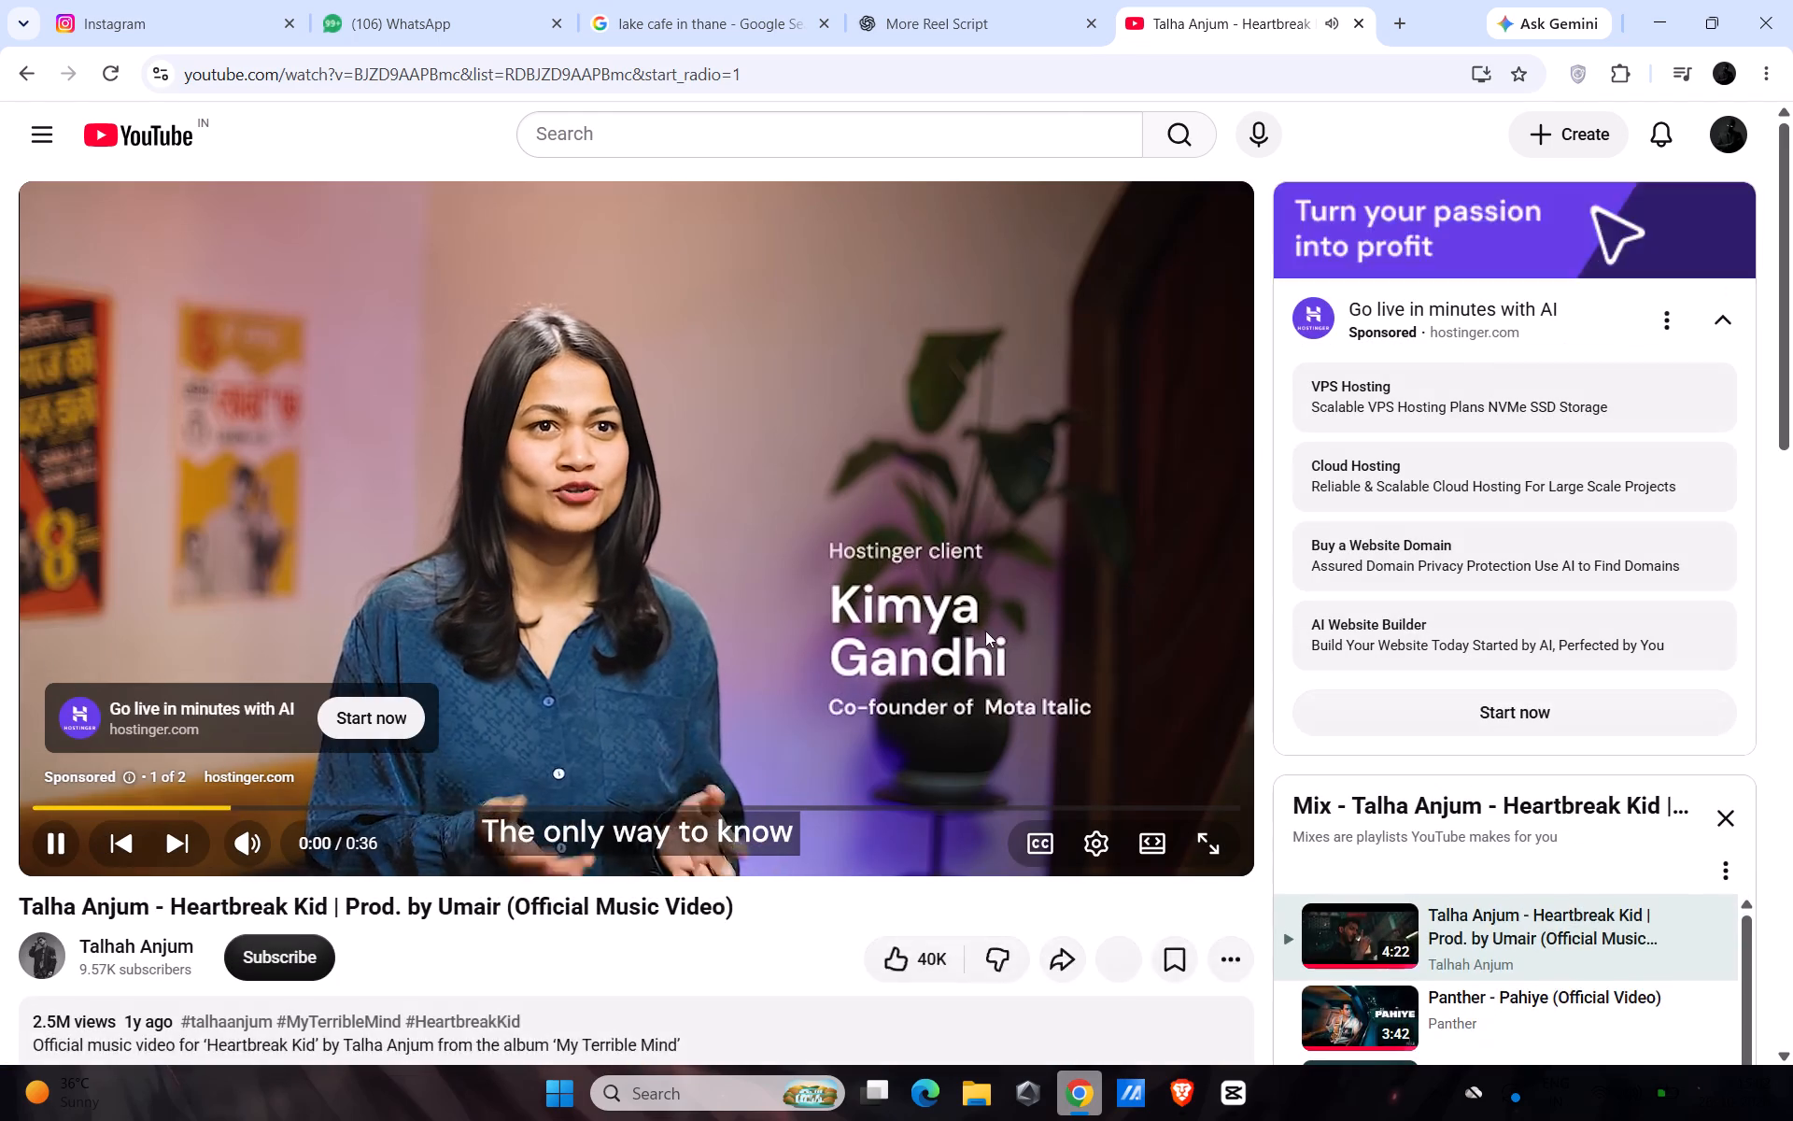
{"action": "left_click", "coordinate": [1729, 696]}
{"action": "scroll", "coordinate": [1079, 575], "scroll_direction": "down", "scroll_amount": 7}
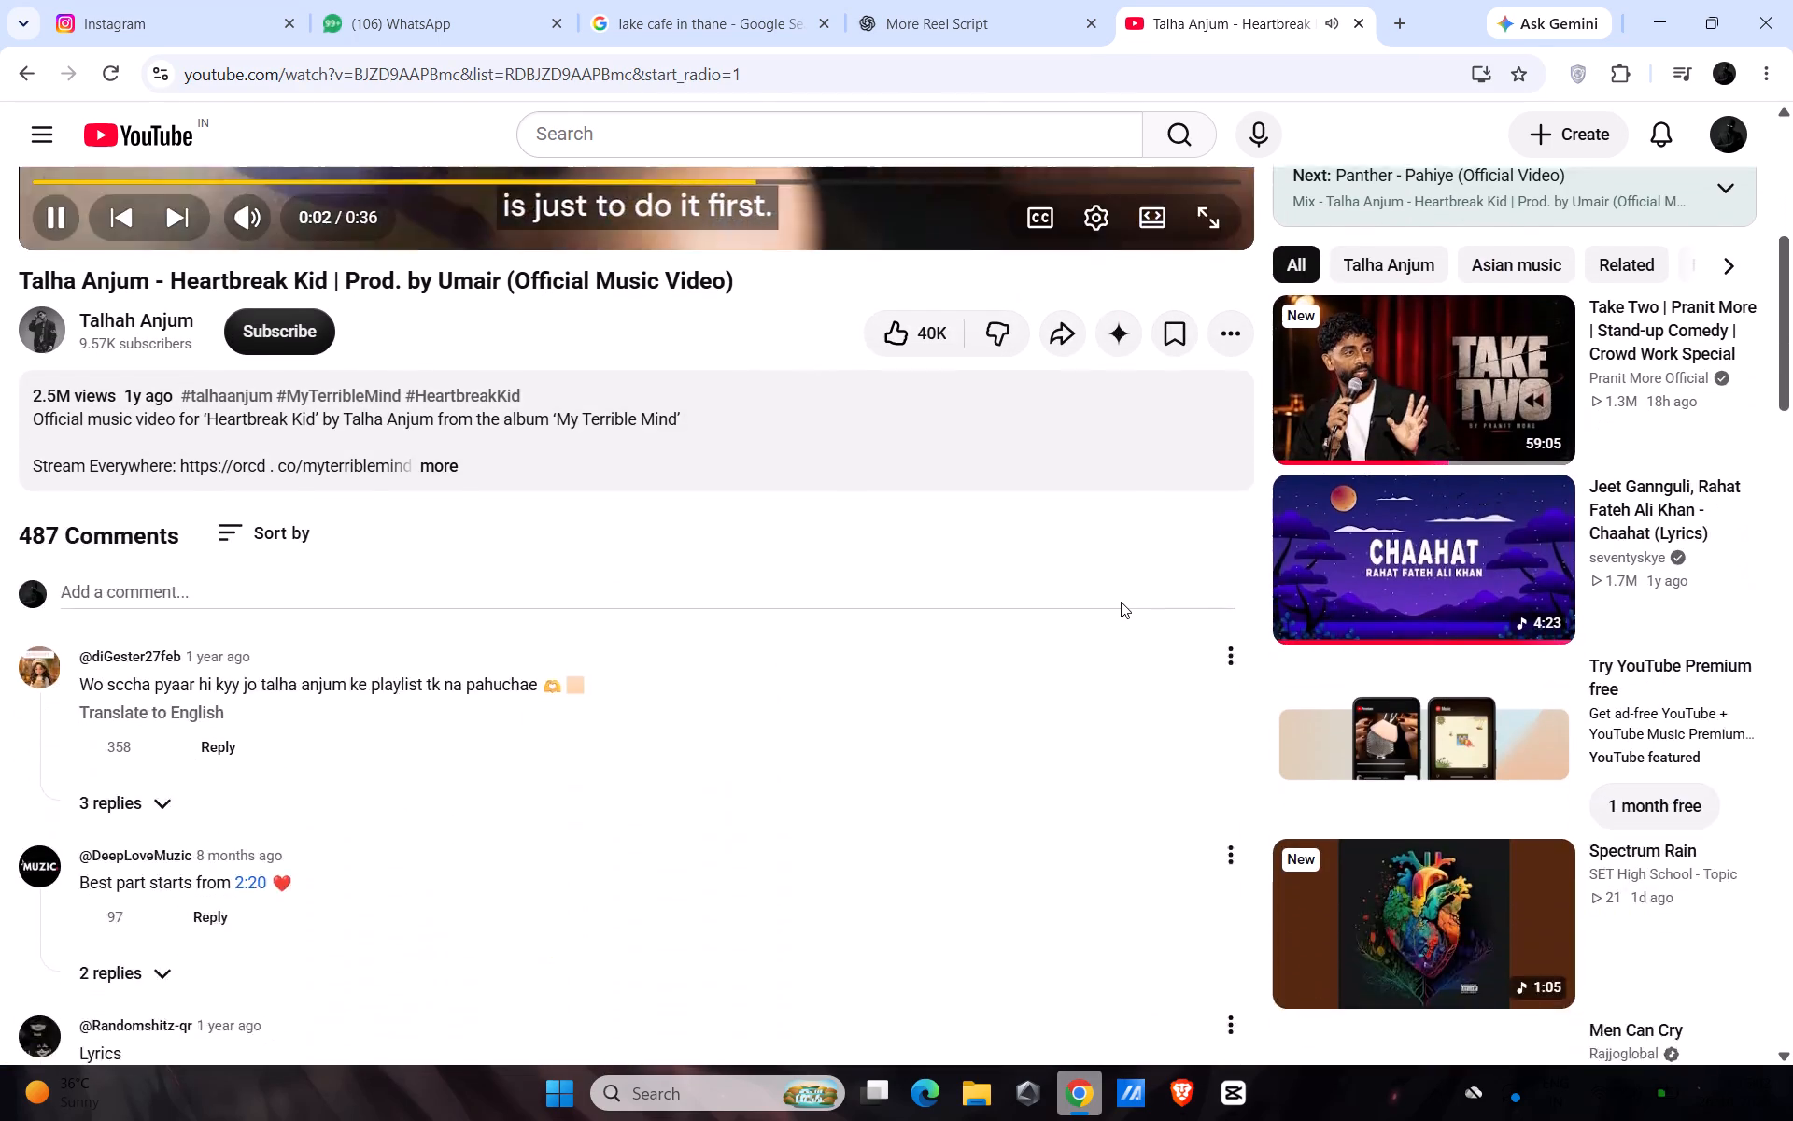
{"action": "scroll", "coordinate": [1121, 602], "scroll_direction": "down", "scroll_amount": 13}
{"action": "scroll", "coordinate": [1124, 603], "scroll_direction": "up", "scroll_amount": 13}
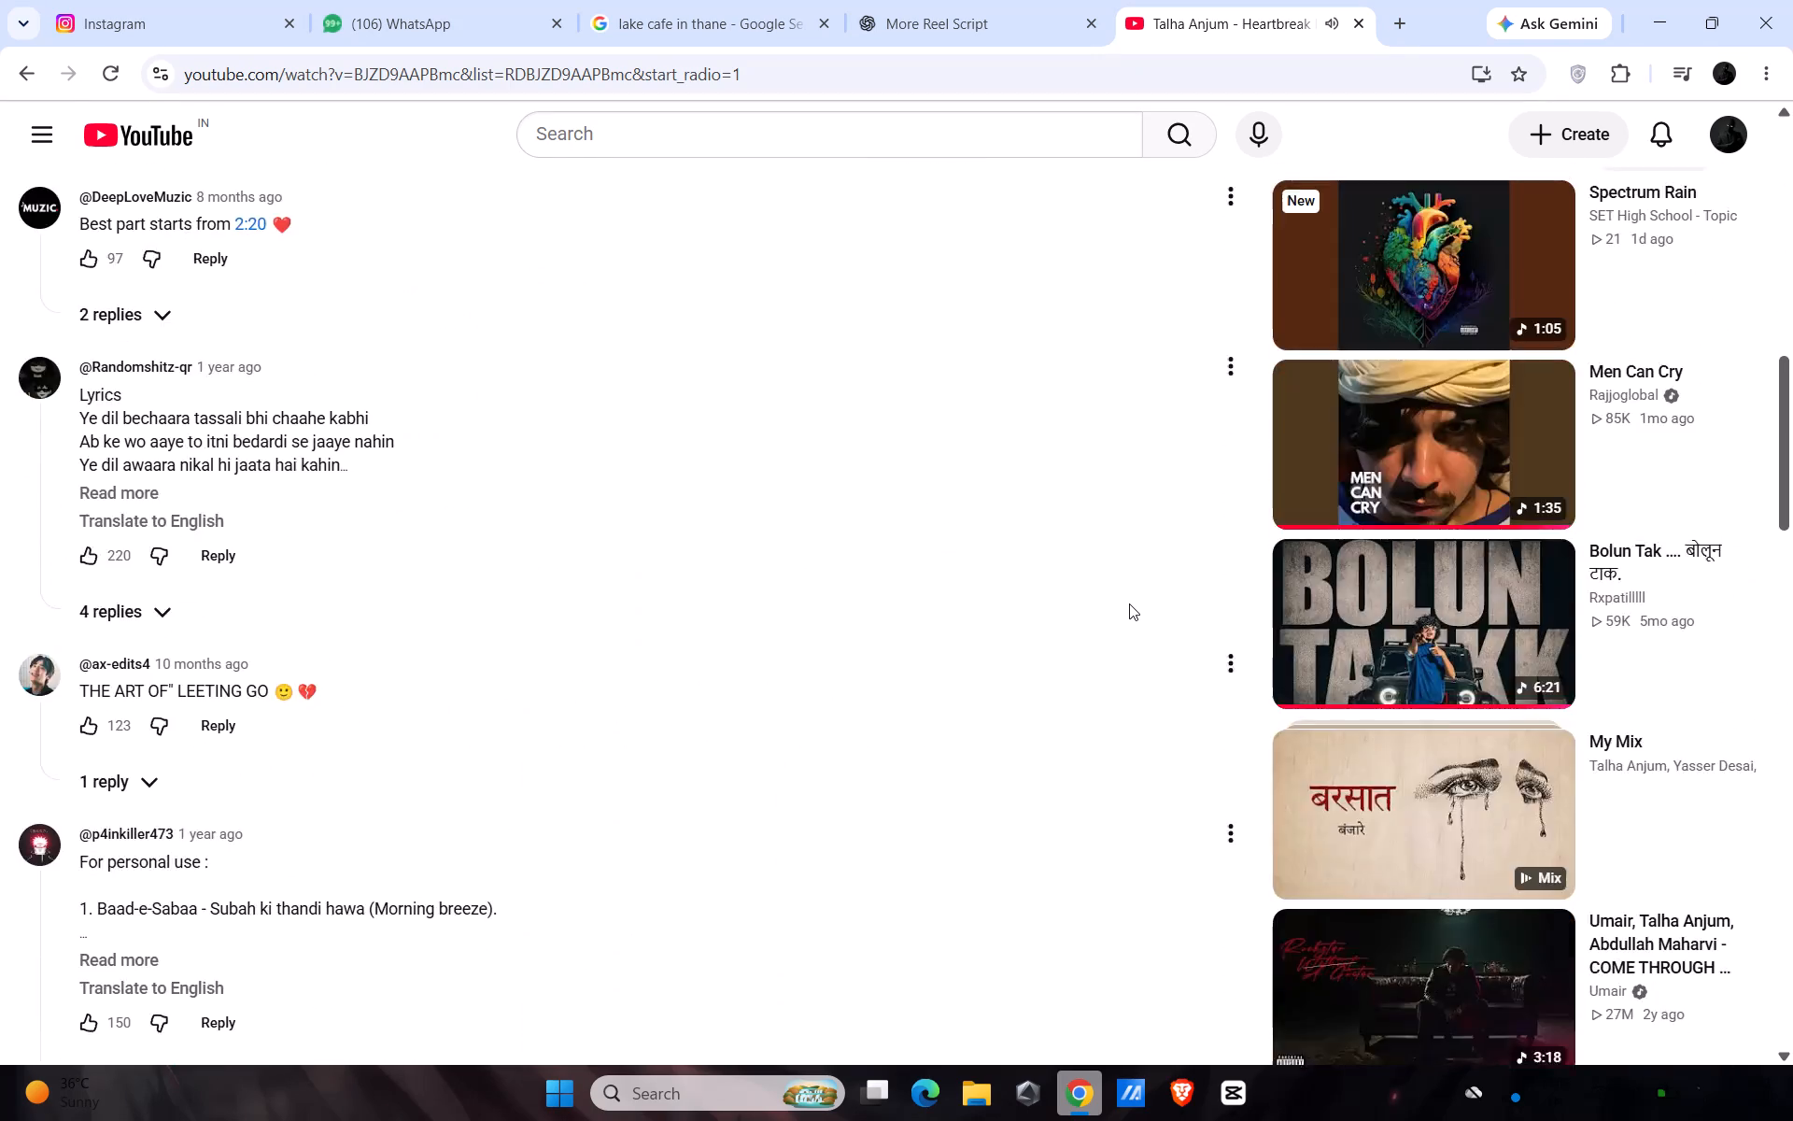
{"action": "scroll", "coordinate": [1129, 603], "scroll_direction": "up", "scroll_amount": 14}
{"action": "left_click", "coordinate": [1153, 775]}
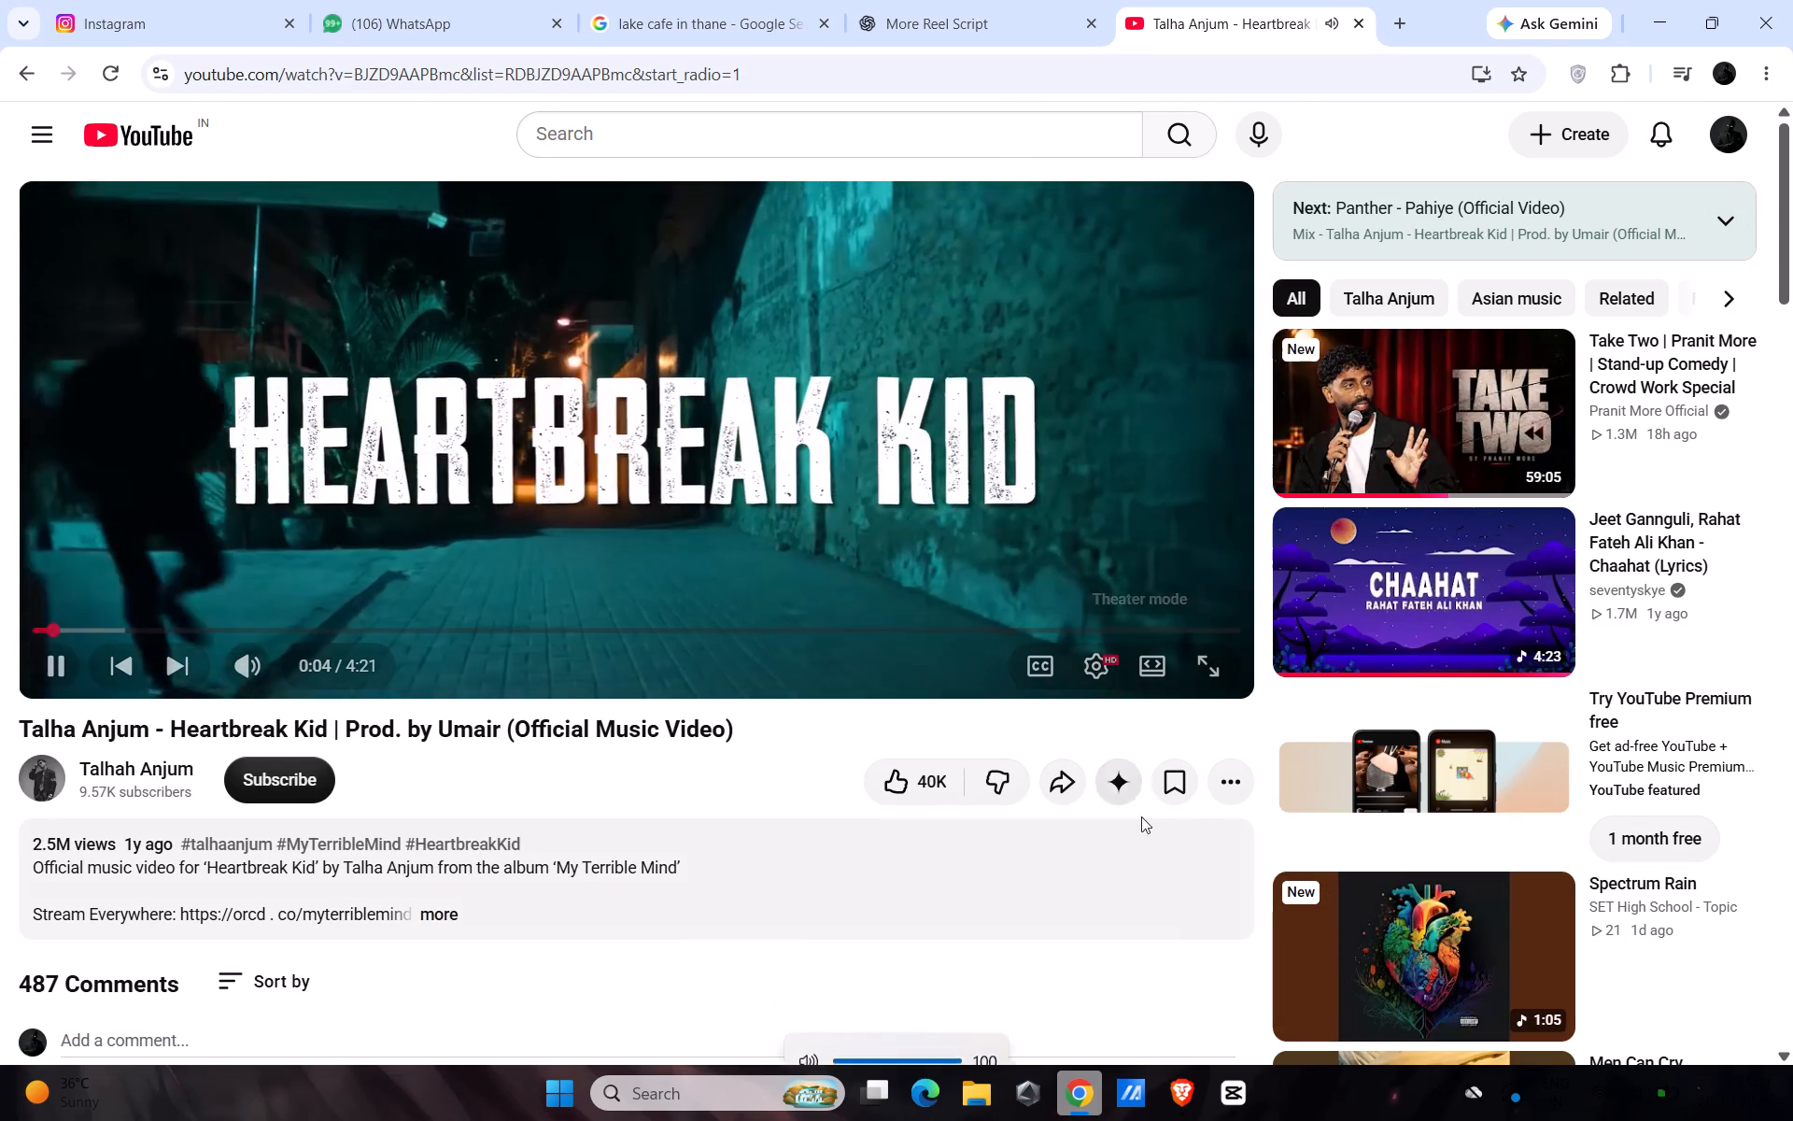
Return to CapCut, cut the pause between 00:00:04:10 and 00:00:04:19 out of the voiceover, and close the gap.
{"action": "left_click", "coordinate": [1238, 1073]}
{"action": "left_click_drag", "start_coordinate": [458, 632], "coordinate": [586, 684]}
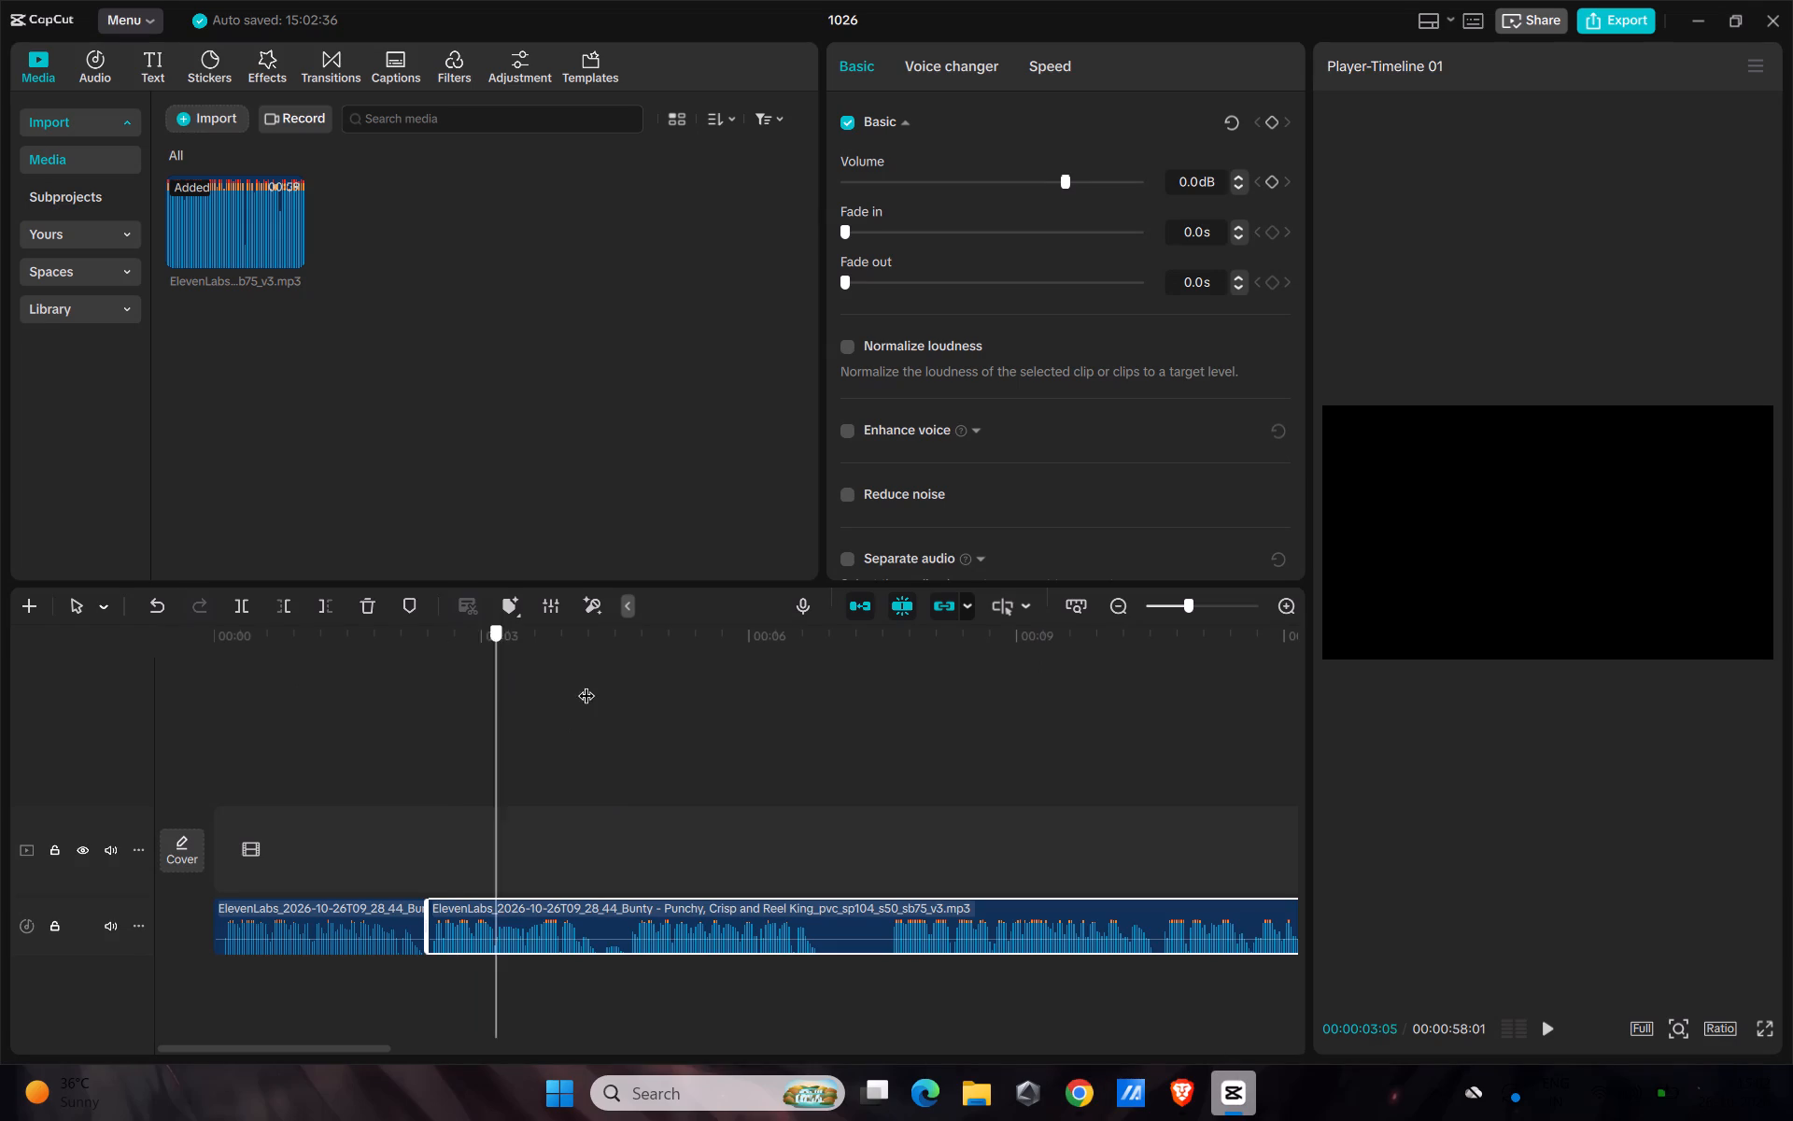
{"action": "left_click_drag", "start_coordinate": [586, 684], "coordinate": [600, 712]}
{"action": "key", "text": "ctrl+b"}
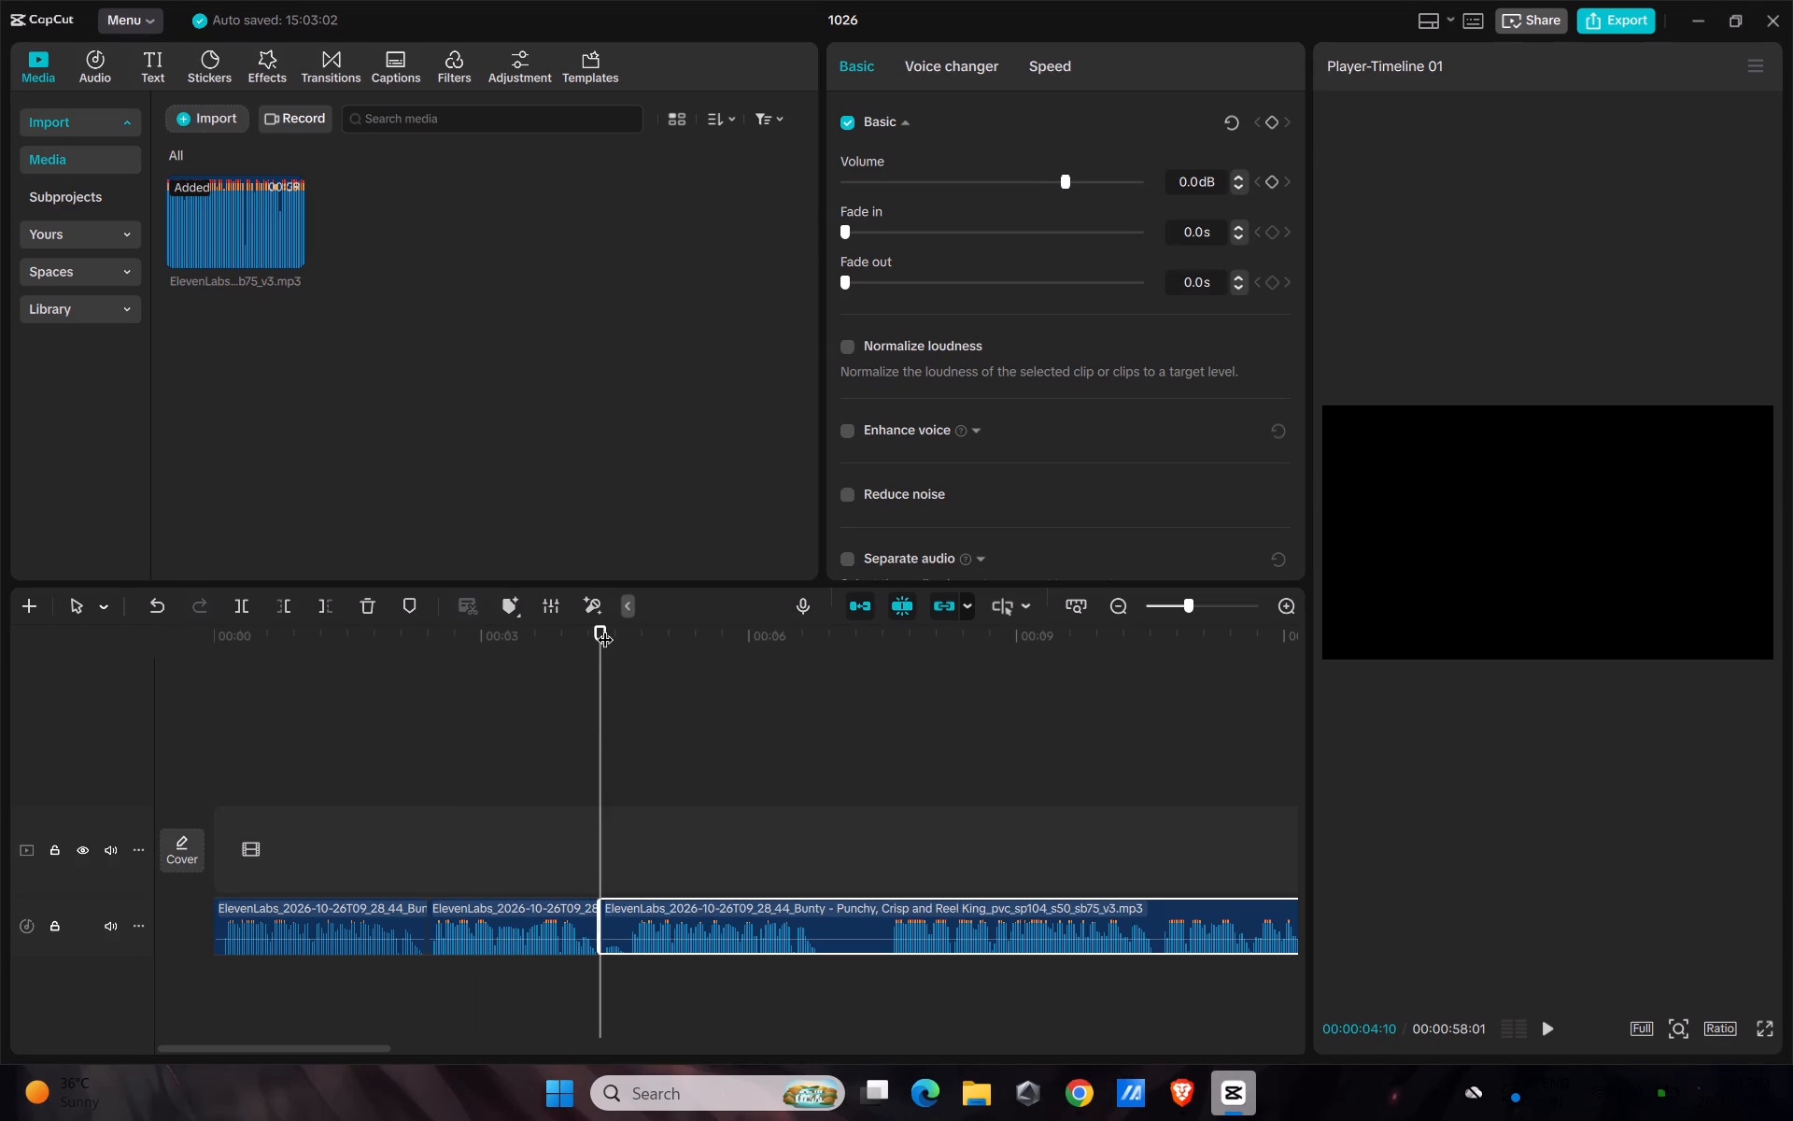
{"action": "left_click_drag", "start_coordinate": [605, 628], "coordinate": [627, 675]}
{"action": "key", "text": "ctrl+b"}
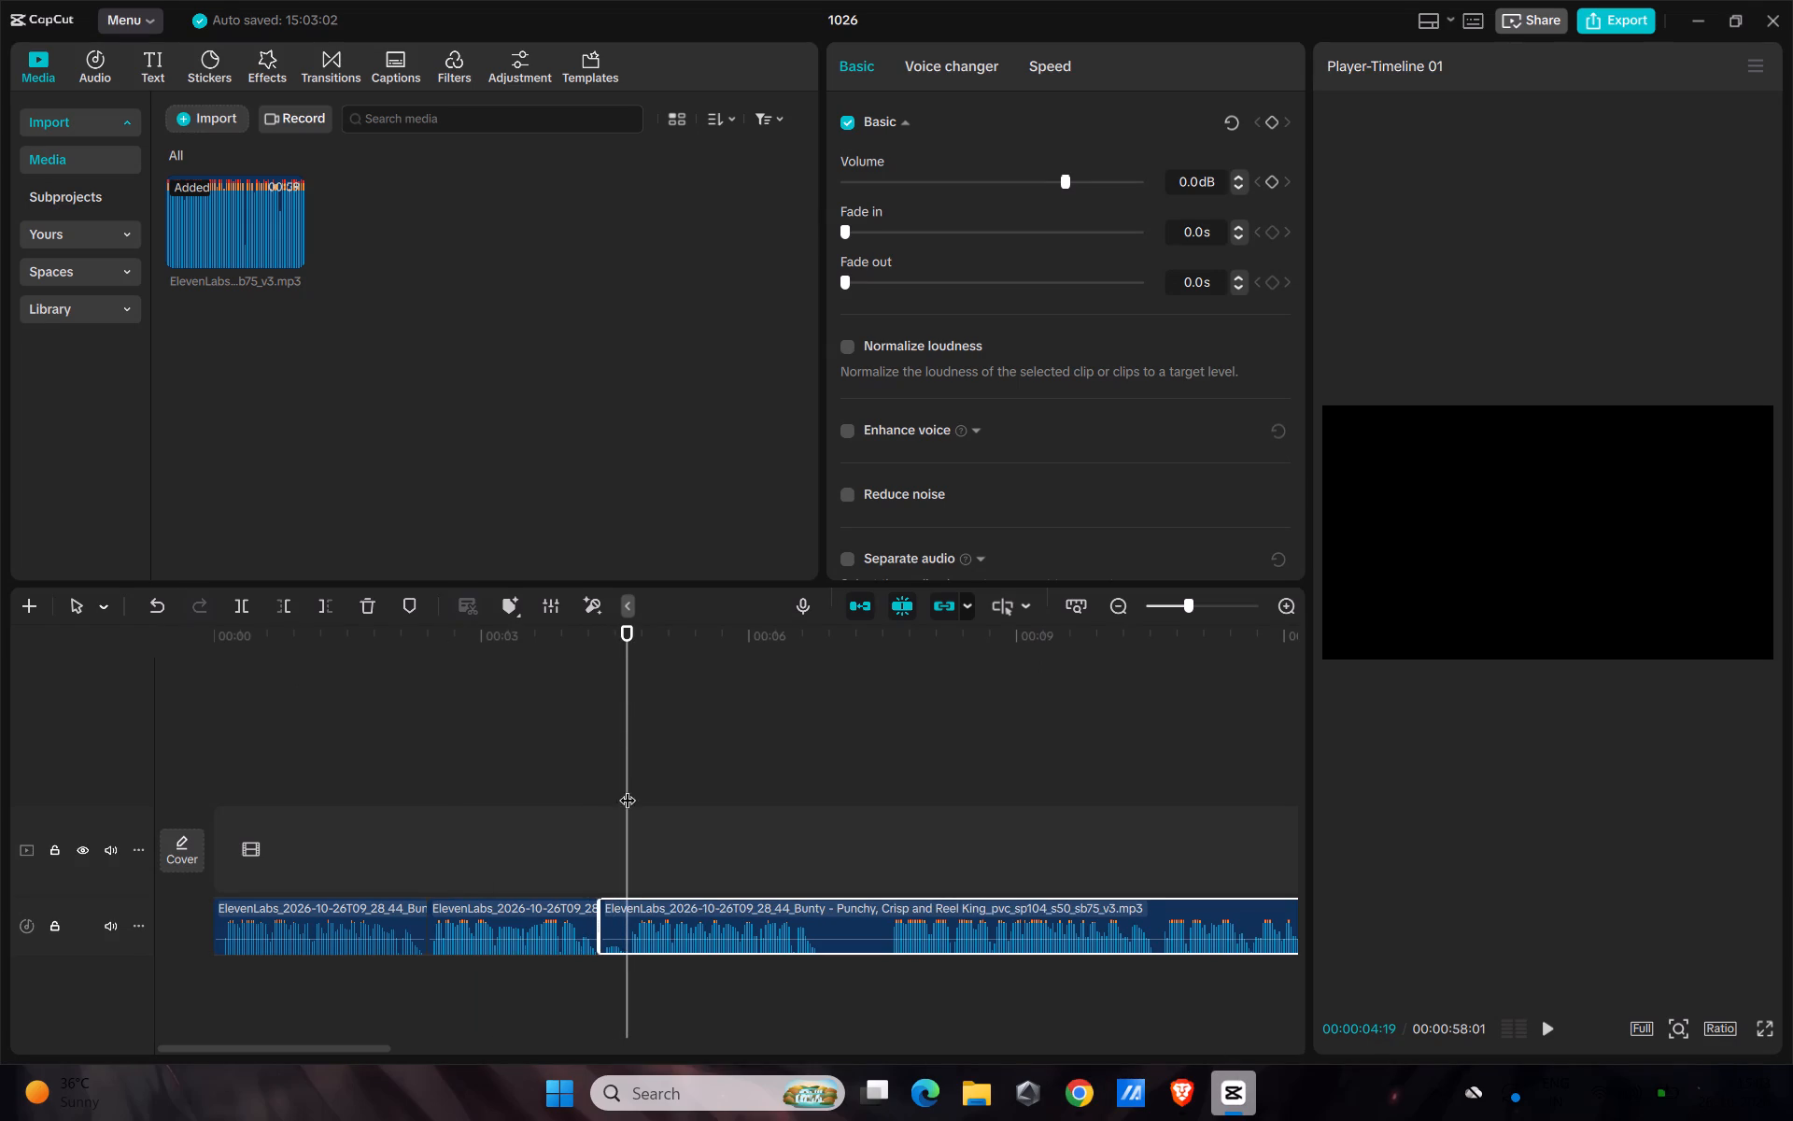
{"action": "left_click", "coordinate": [614, 924]}
{"action": "key", "text": "BackSpace"}
{"action": "left_click_drag", "start_coordinate": [724, 909], "coordinate": [703, 909]}
Cut the silent pause between 00:00:06:16 and 00:00:07:07 out of the voiceover and move the remaining audio up against the previous piece.
{"action": "left_click_drag", "start_coordinate": [469, 690], "coordinate": [538, 740]}
{"action": "left_click_drag", "start_coordinate": [625, 645], "coordinate": [791, 749]}
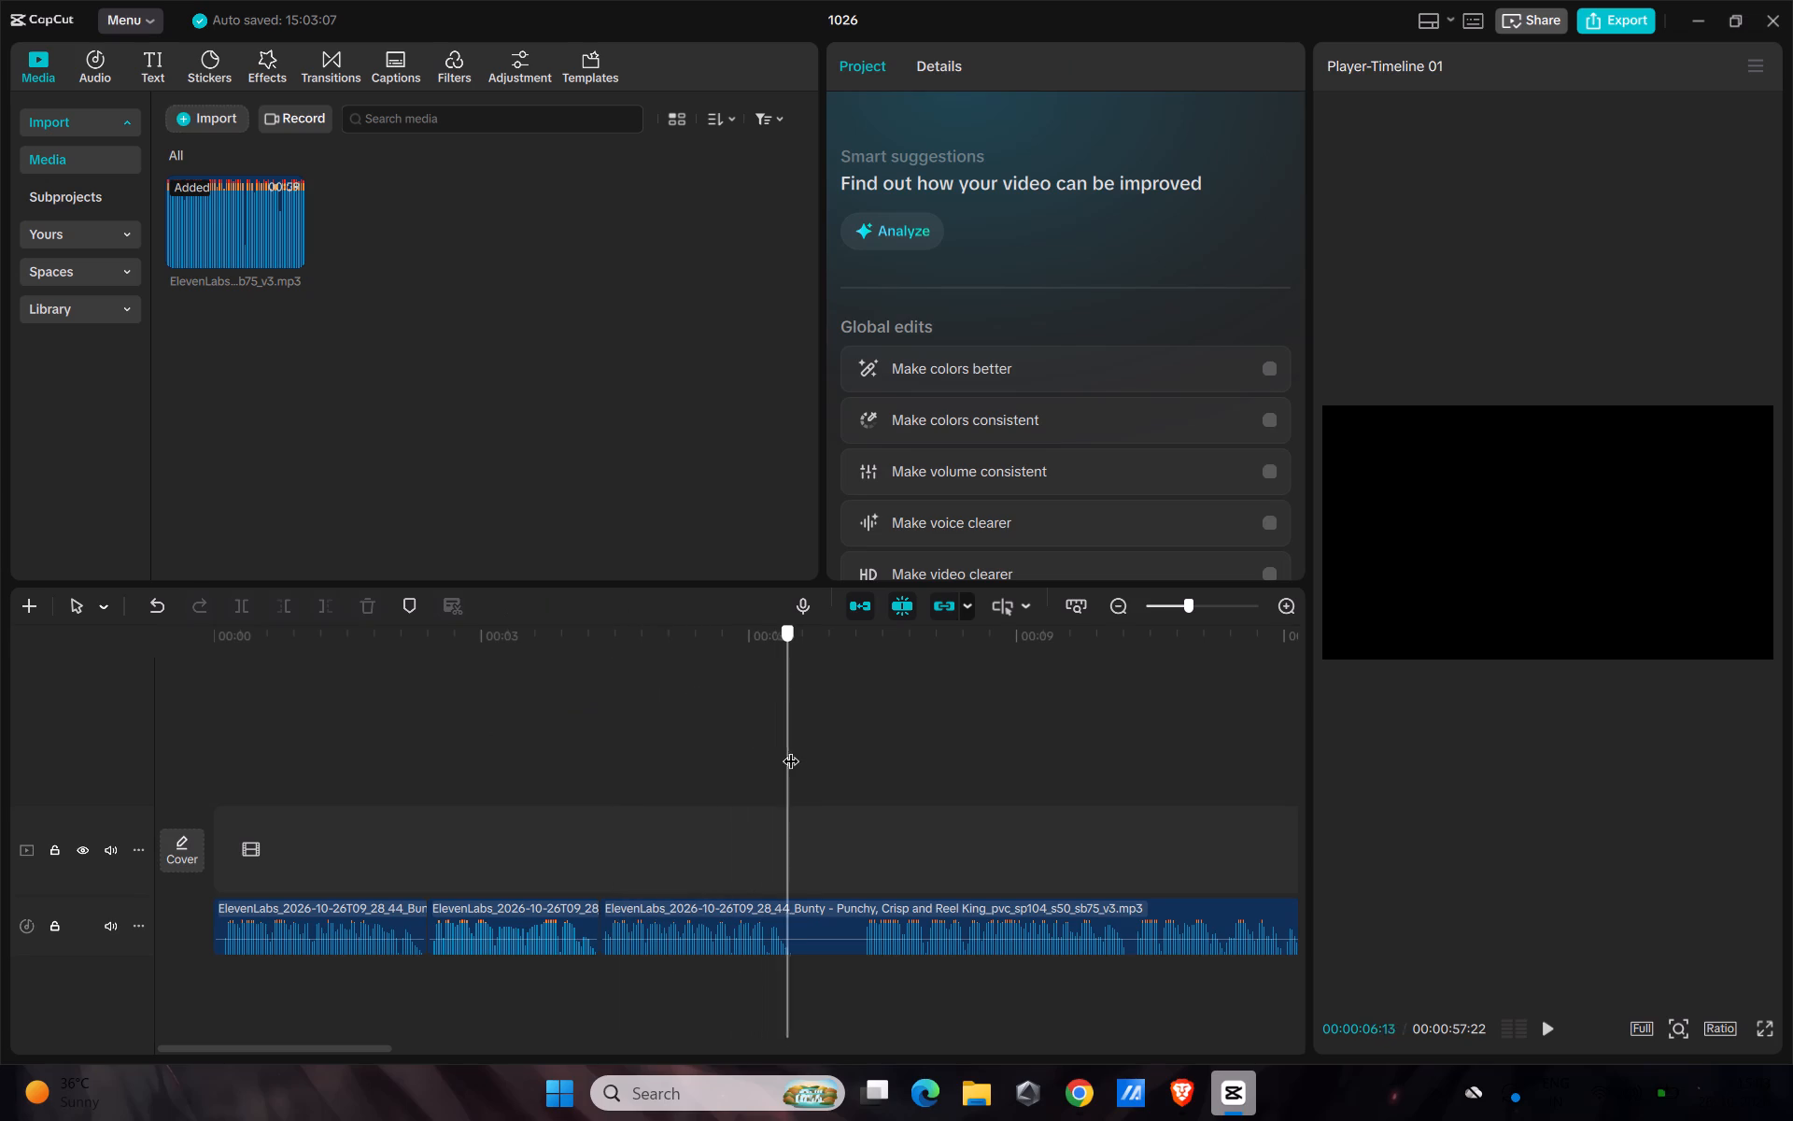
{"action": "left_click_drag", "start_coordinate": [791, 749], "coordinate": [797, 753]}
{"action": "key", "text": "ctrl+b"}
{"action": "left_click", "coordinate": [834, 932]}
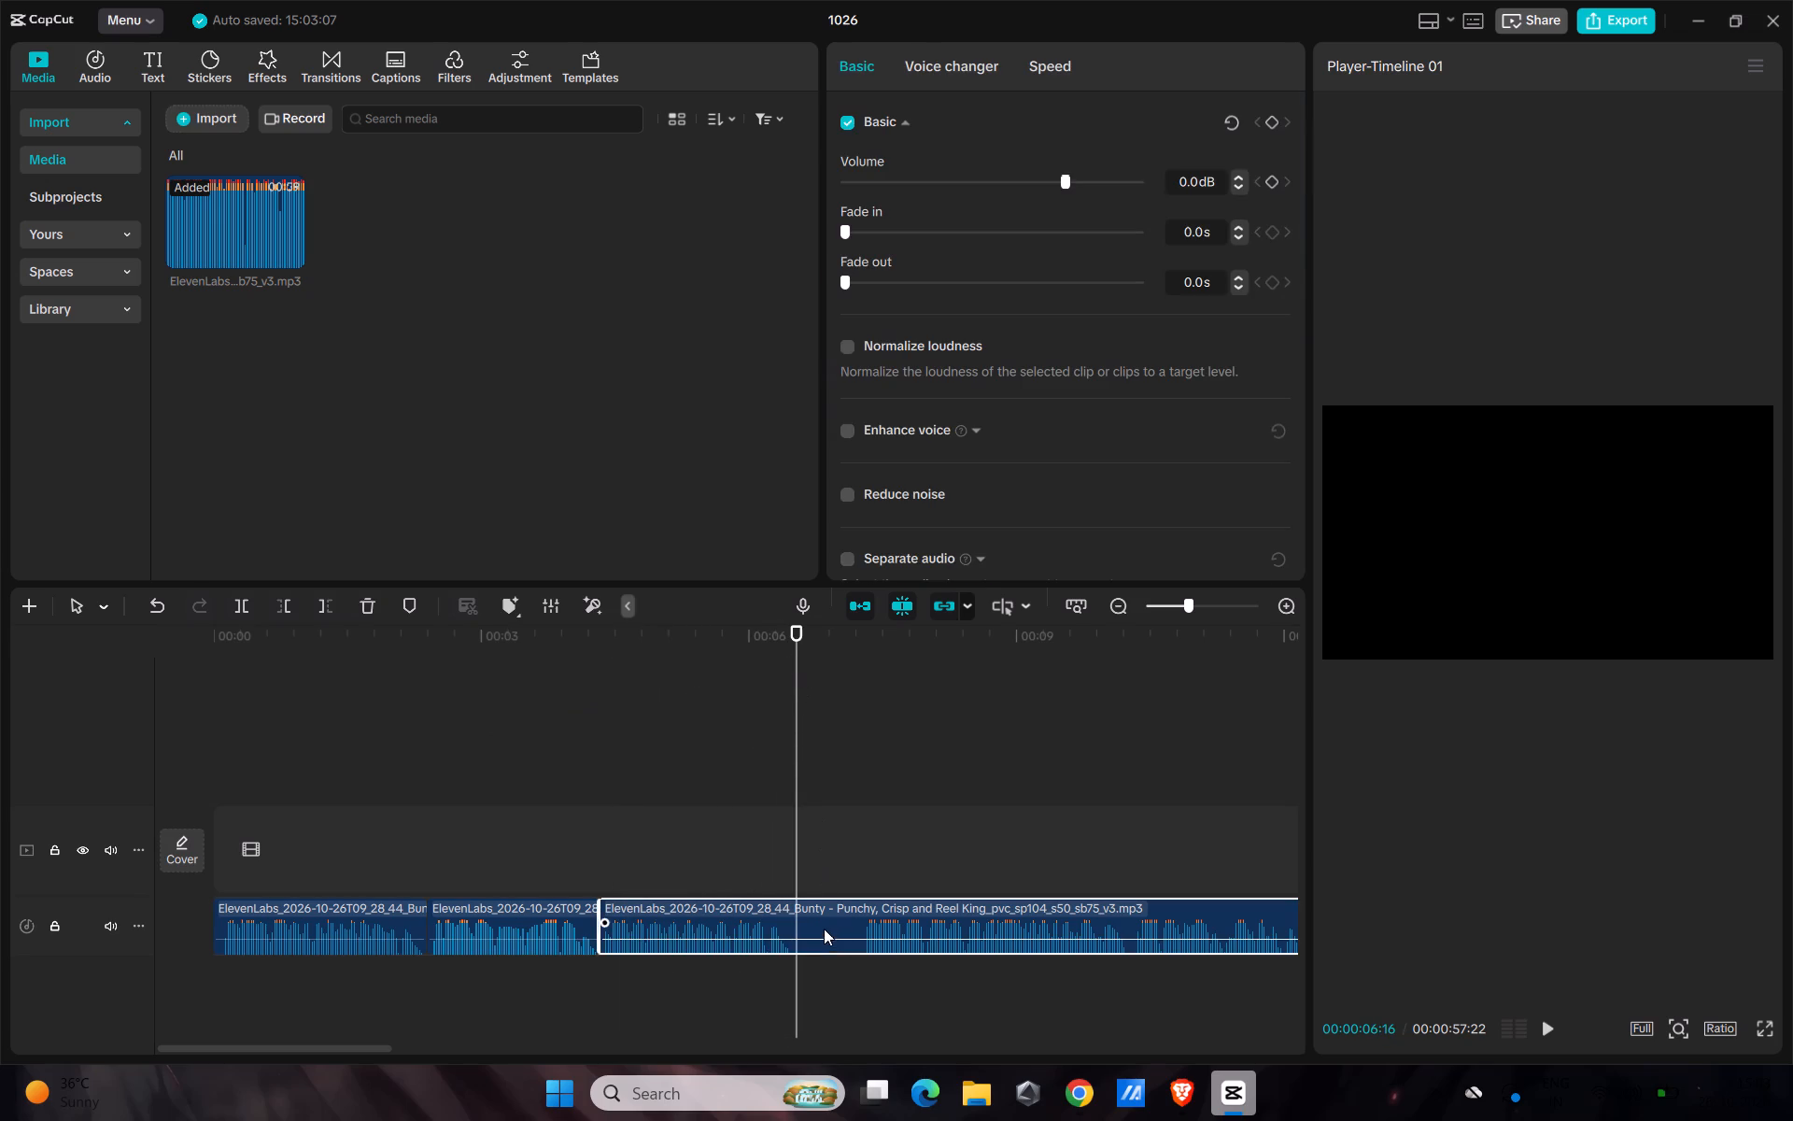
{"action": "key", "text": "ctrl+b"}
{"action": "left_click_drag", "start_coordinate": [795, 635], "coordinate": [853, 732]}
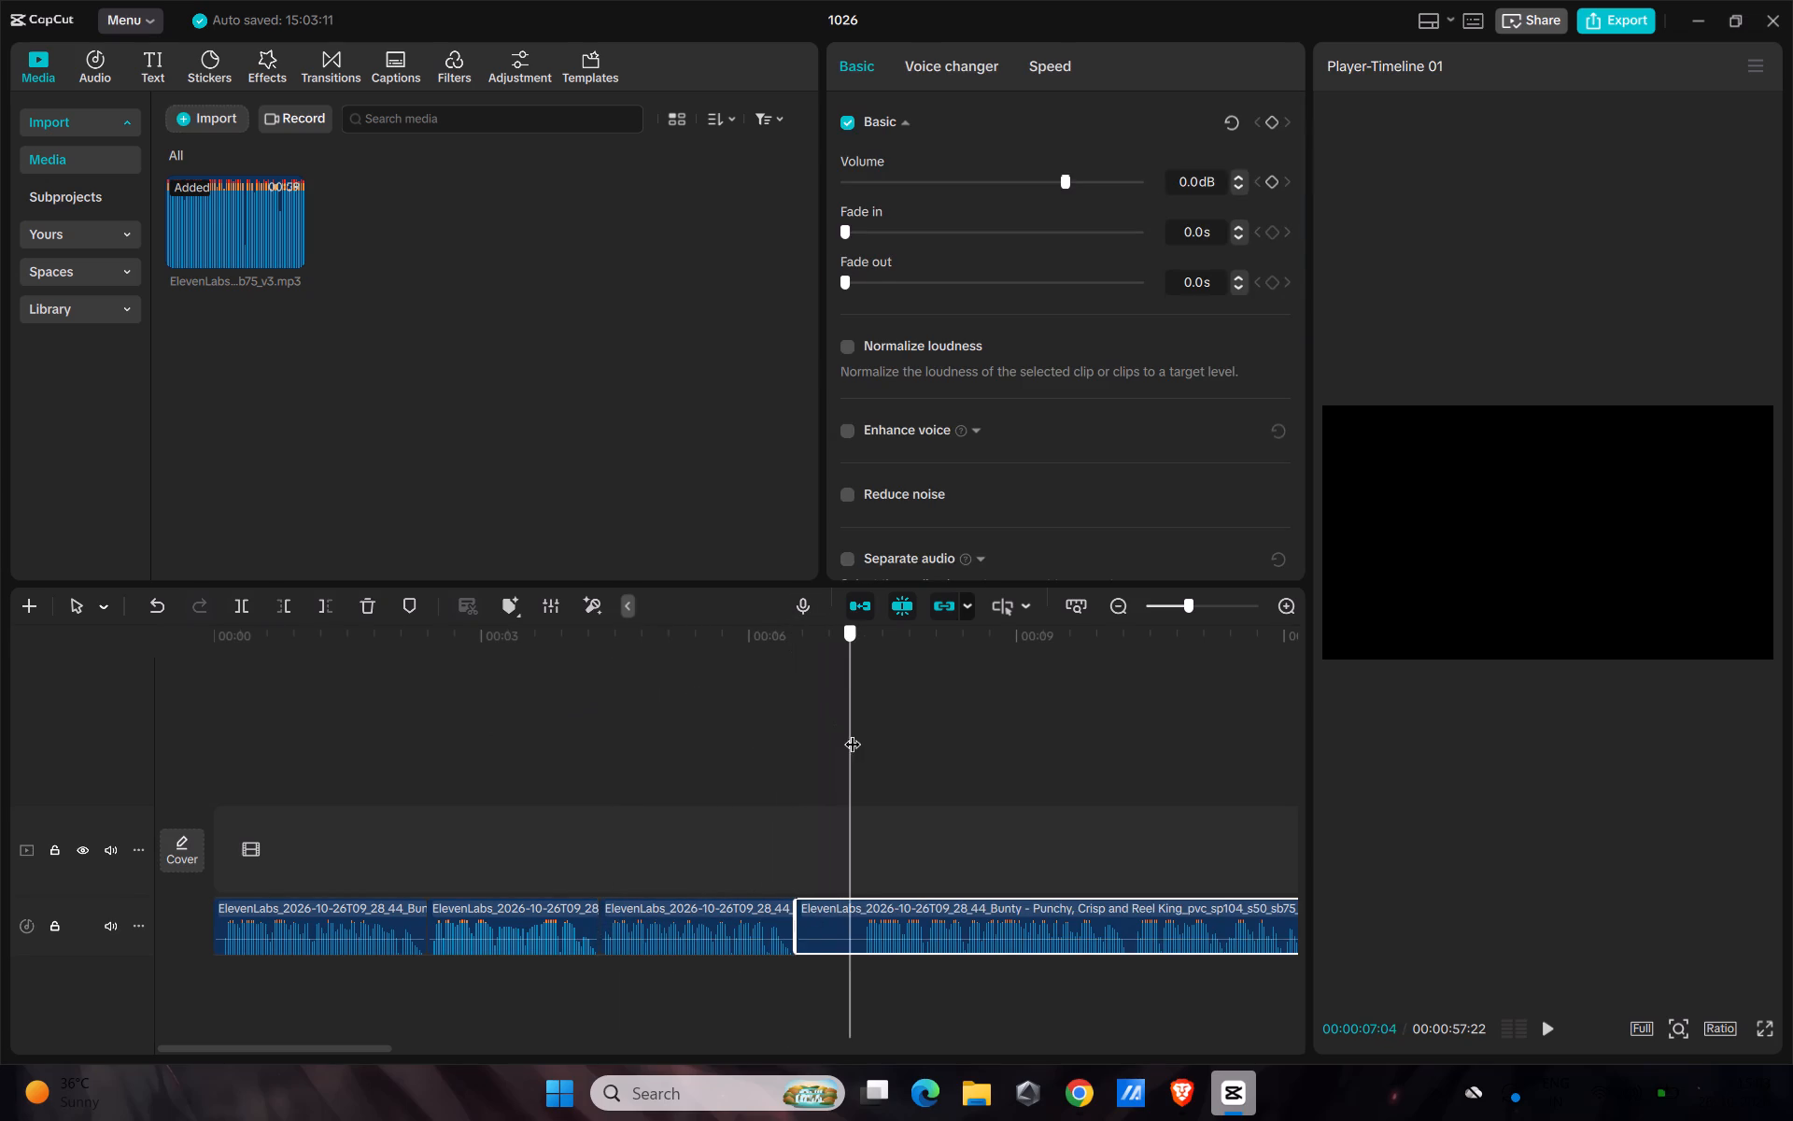
{"action": "left_click_drag", "start_coordinate": [853, 732], "coordinate": [858, 772]}
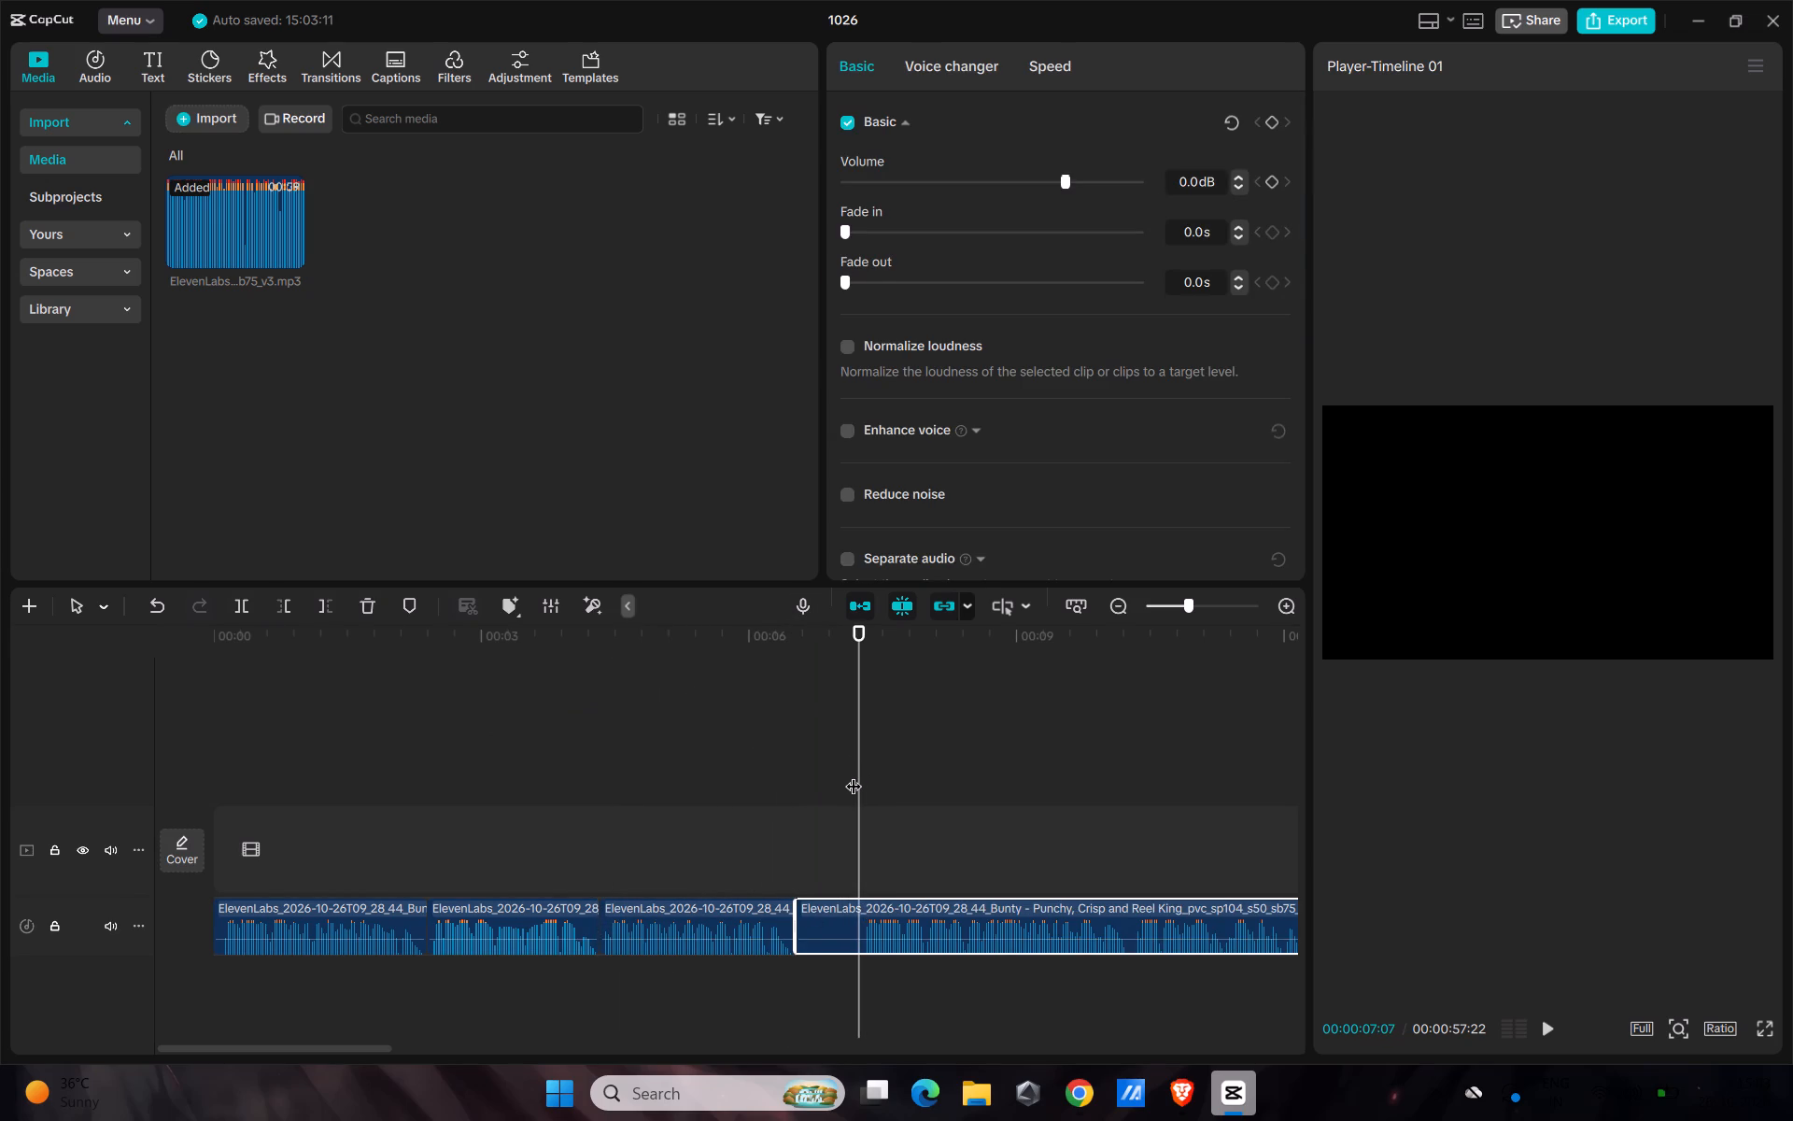
{"action": "key", "text": "ctrl+b"}
{"action": "left_click", "coordinate": [823, 940]}
{"action": "key", "text": "BackSpace"}
{"action": "left_click_drag", "start_coordinate": [921, 911], "coordinate": [884, 912]}
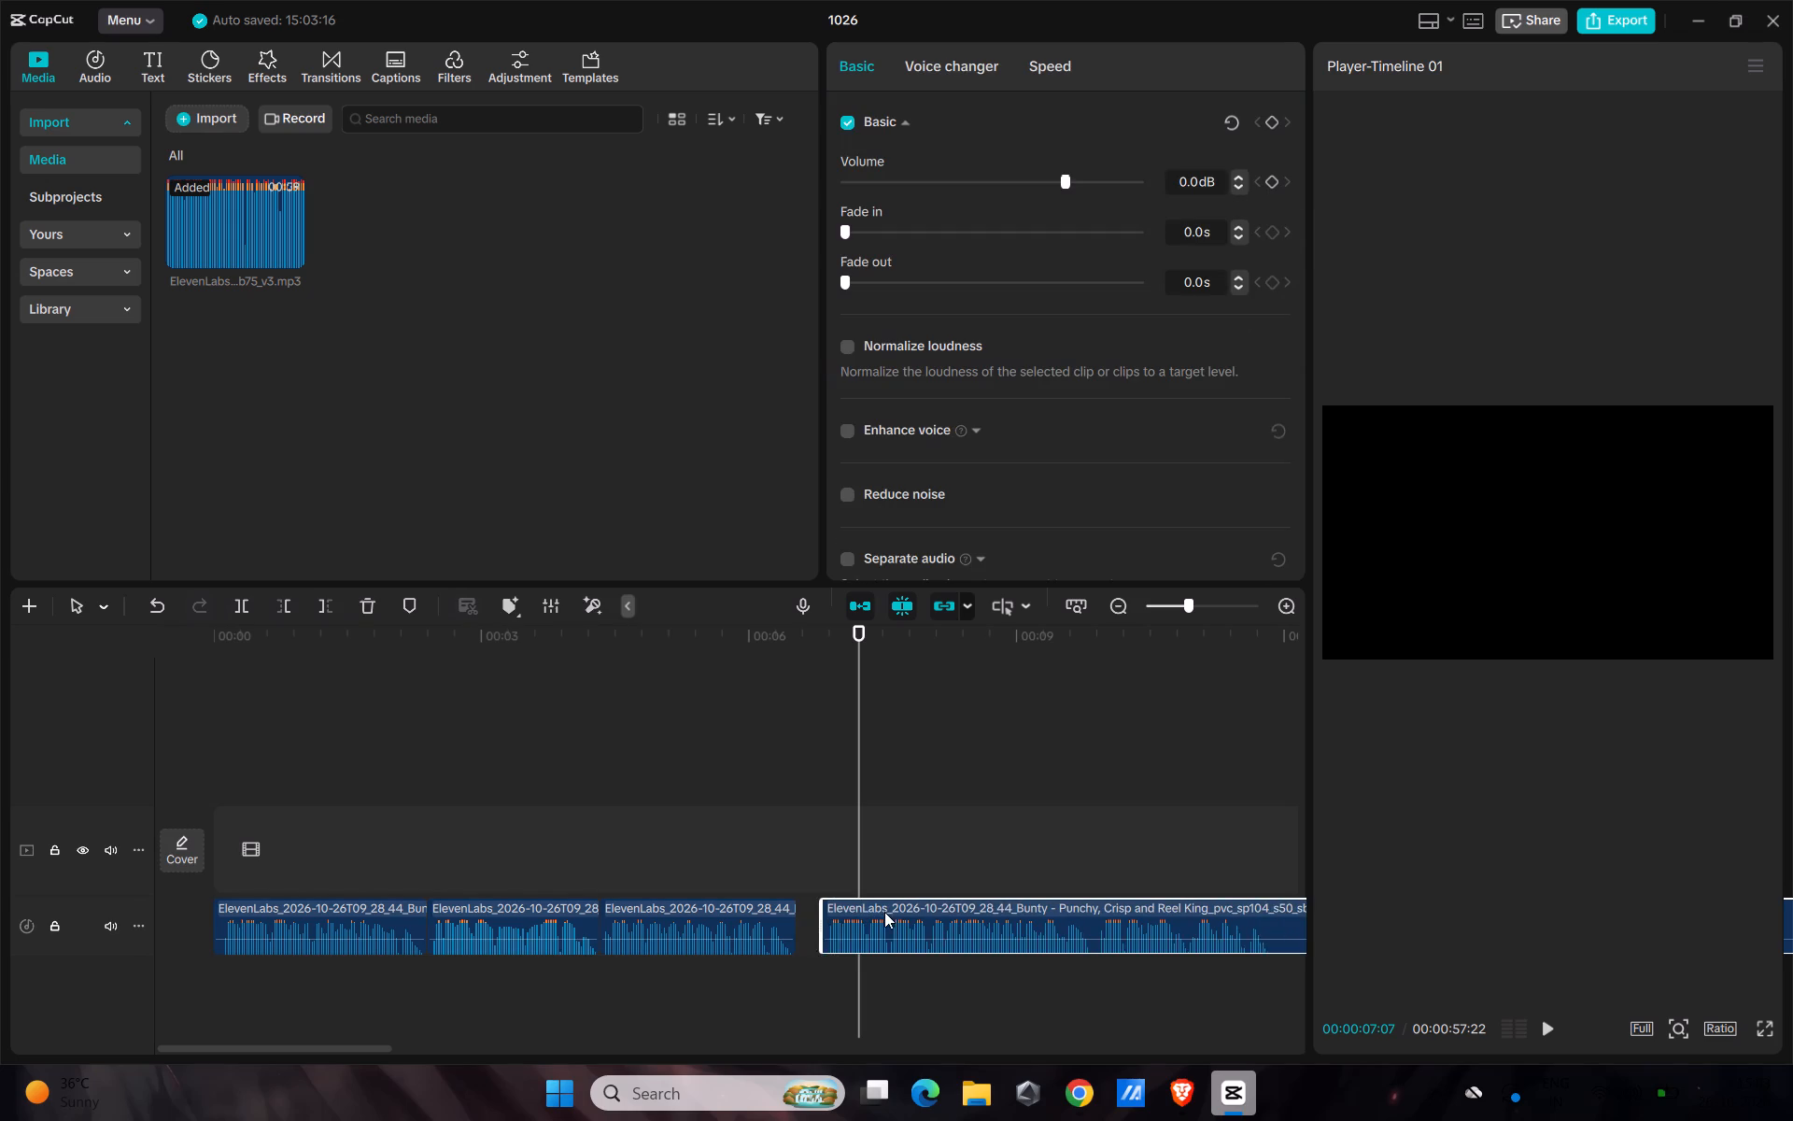
{"action": "left_click_drag", "start_coordinate": [884, 912], "coordinate": [863, 916]}
Remove the pause between 00:00:11:18 and 00:00:12:04 from the voiceover and close the gap.
{"action": "left_click_drag", "start_coordinate": [869, 649], "coordinate": [1202, 779]}
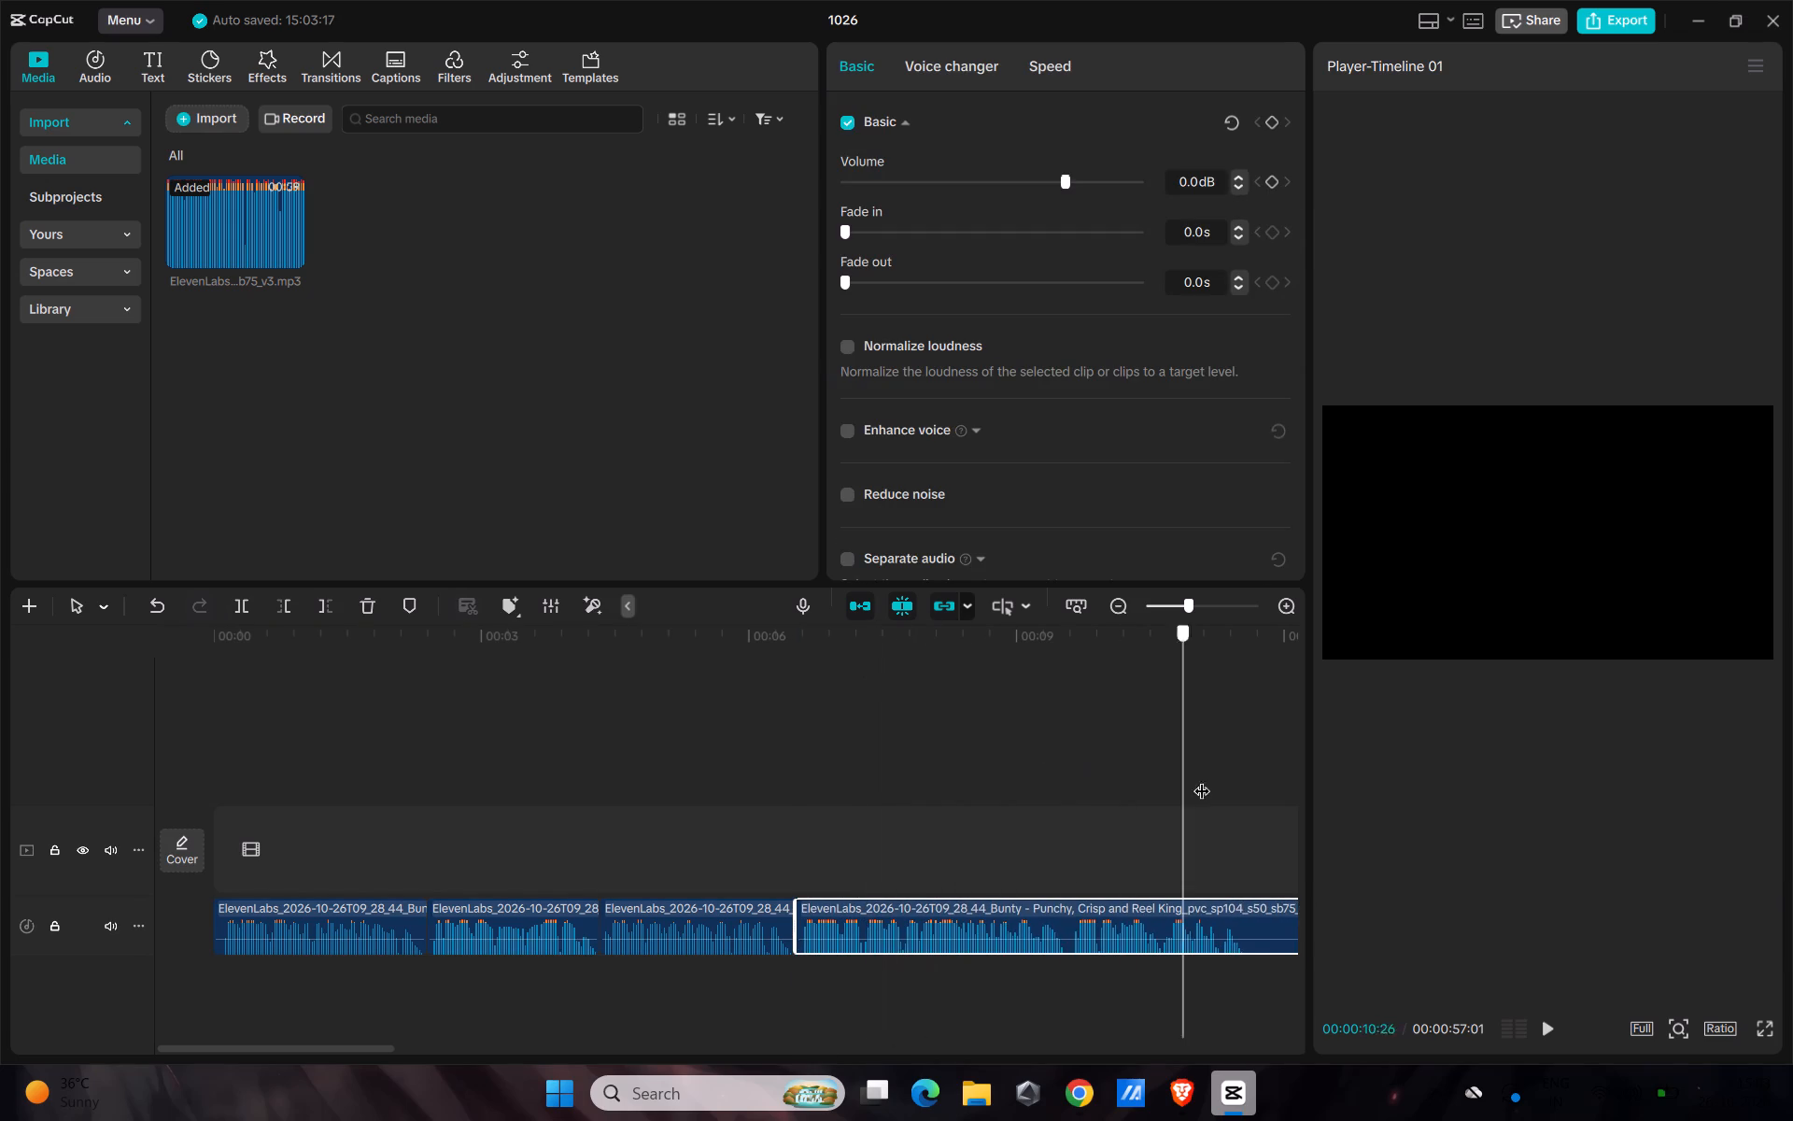
{"action": "left_click_drag", "start_coordinate": [1202, 779], "coordinate": [940, 864]}
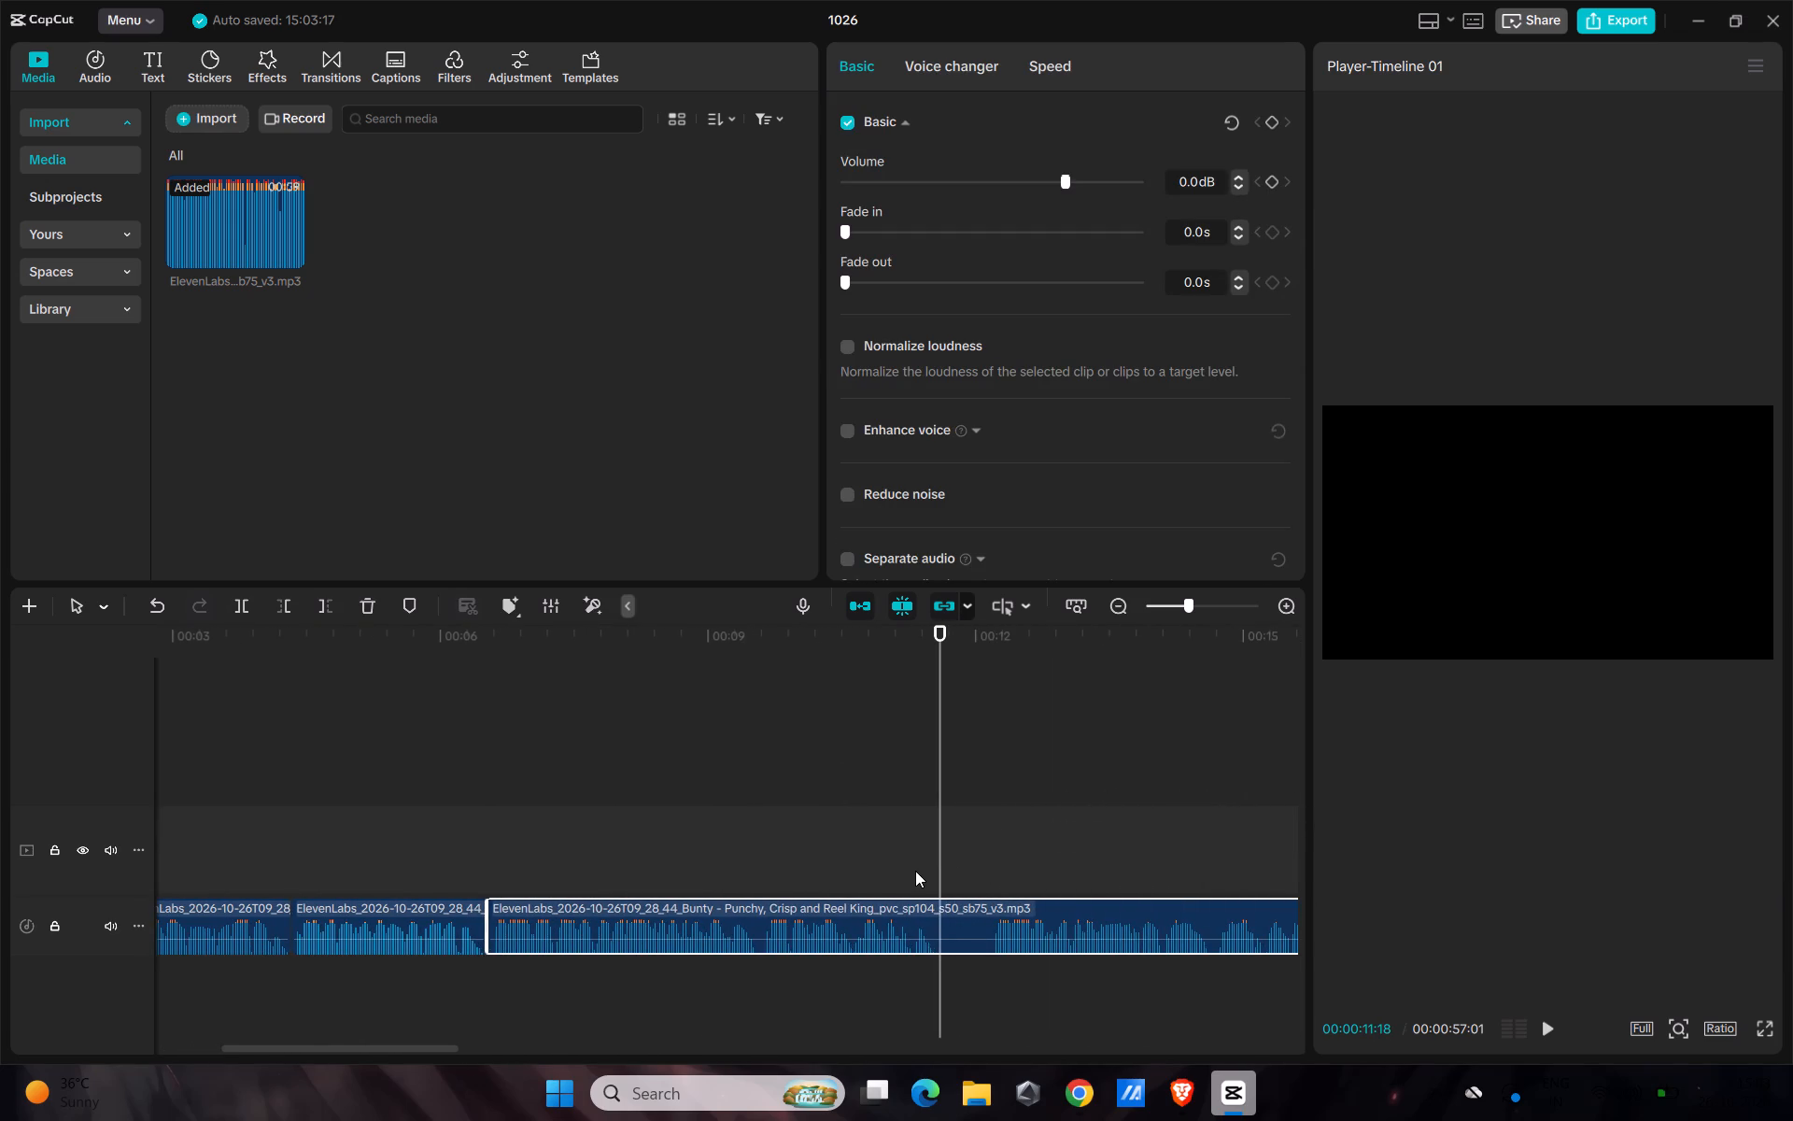
{"action": "key", "text": "ctrl+b"}
{"action": "left_click_drag", "start_coordinate": [939, 632], "coordinate": [976, 687]}
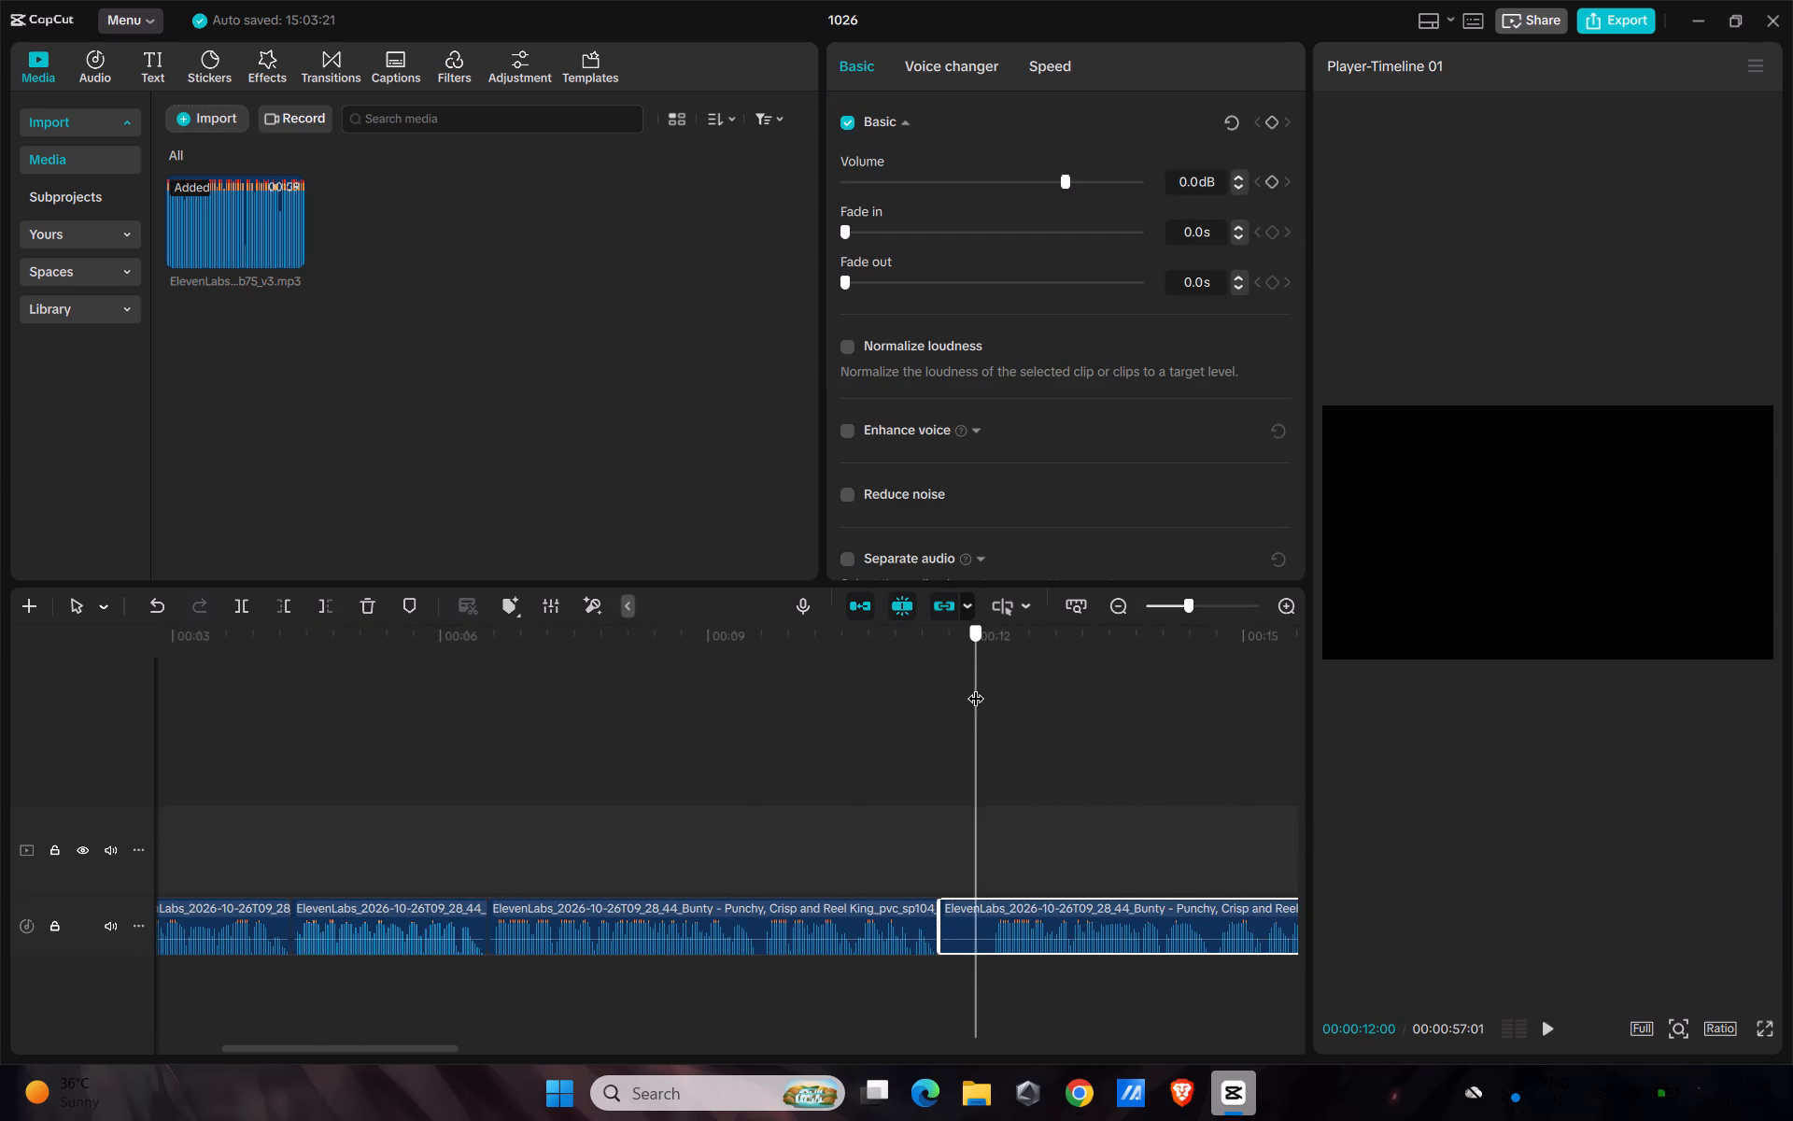
{"action": "left_click_drag", "start_coordinate": [976, 687], "coordinate": [986, 718]}
{"action": "key", "text": "ctrl+b"}
{"action": "left_click", "coordinate": [960, 915]}
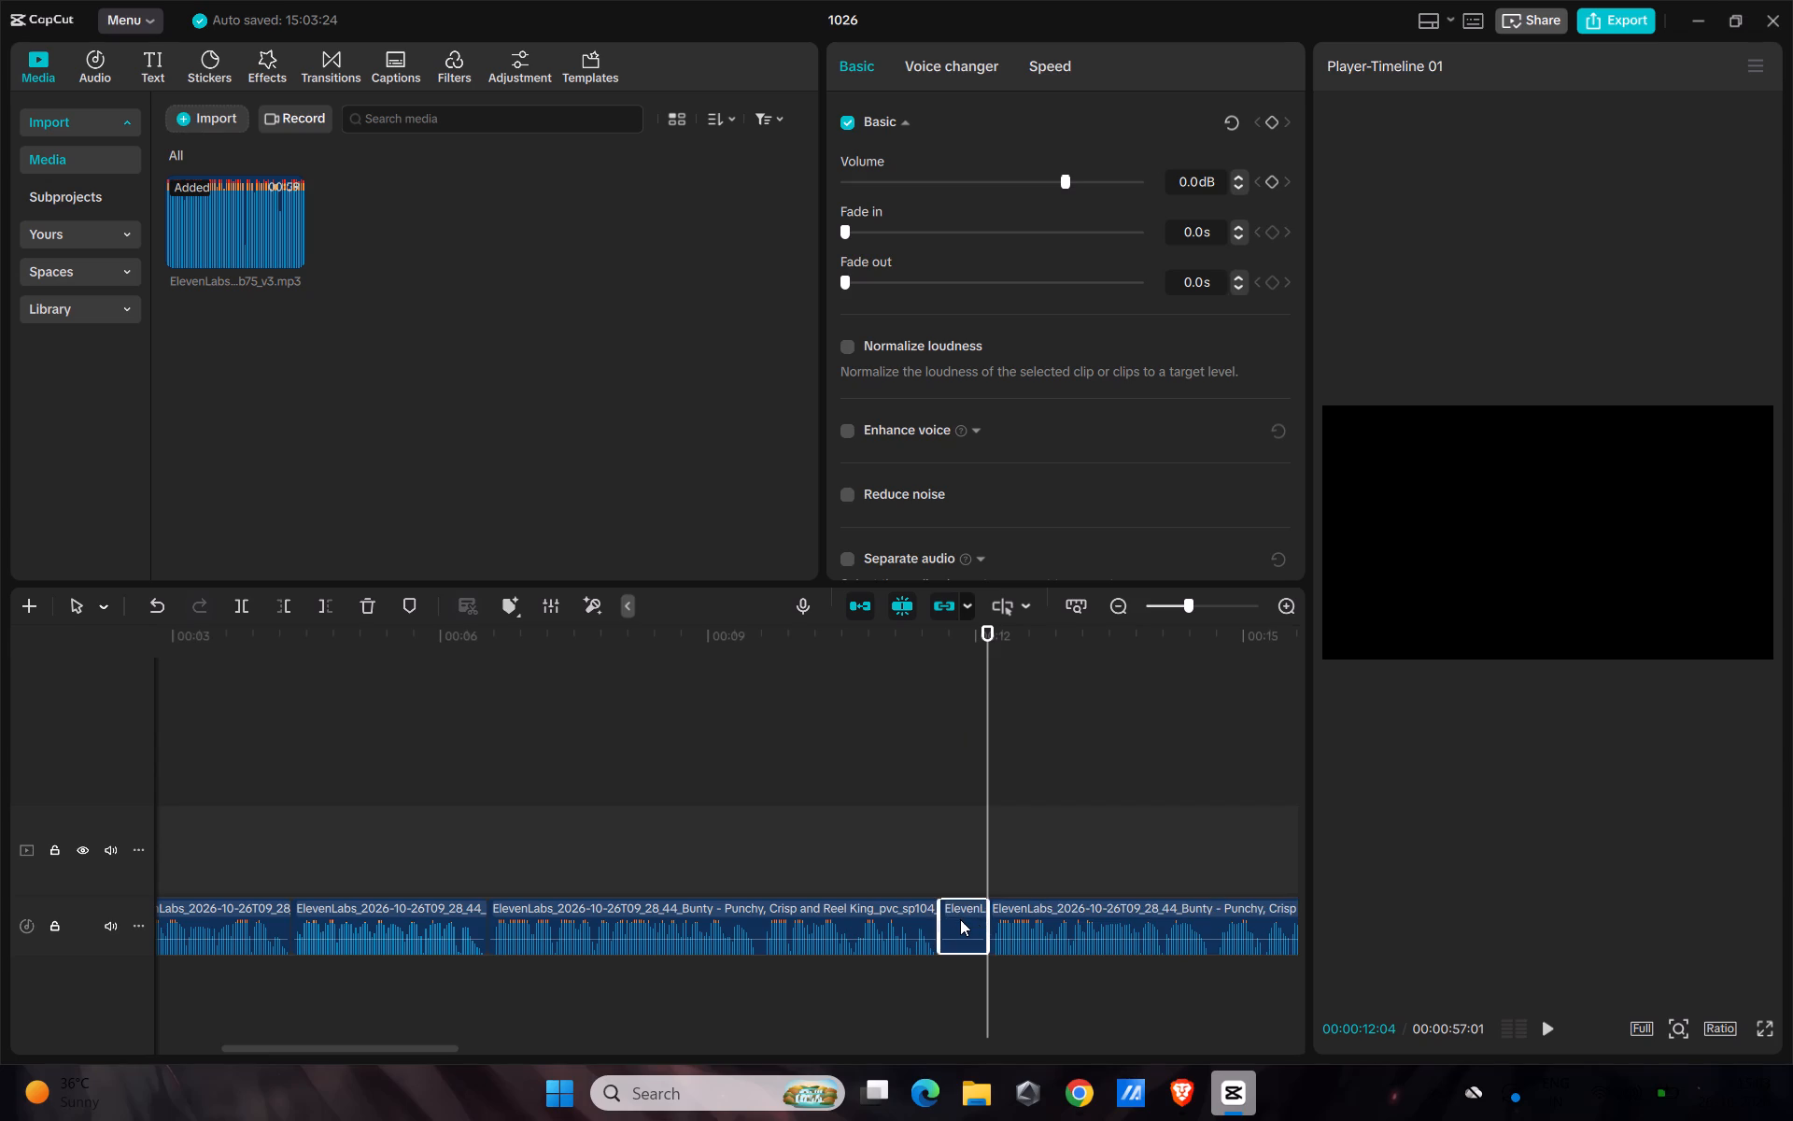
{"action": "key", "text": "BackSpace"}
{"action": "left_click_drag", "start_coordinate": [1040, 902], "coordinate": [987, 912]}
Remove the short pause between 00:00:15:11 and 00:00:15:19 from the voiceover and join the following audio to the previous piece.
{"action": "left_click_drag", "start_coordinate": [994, 669], "coordinate": [1251, 794]}
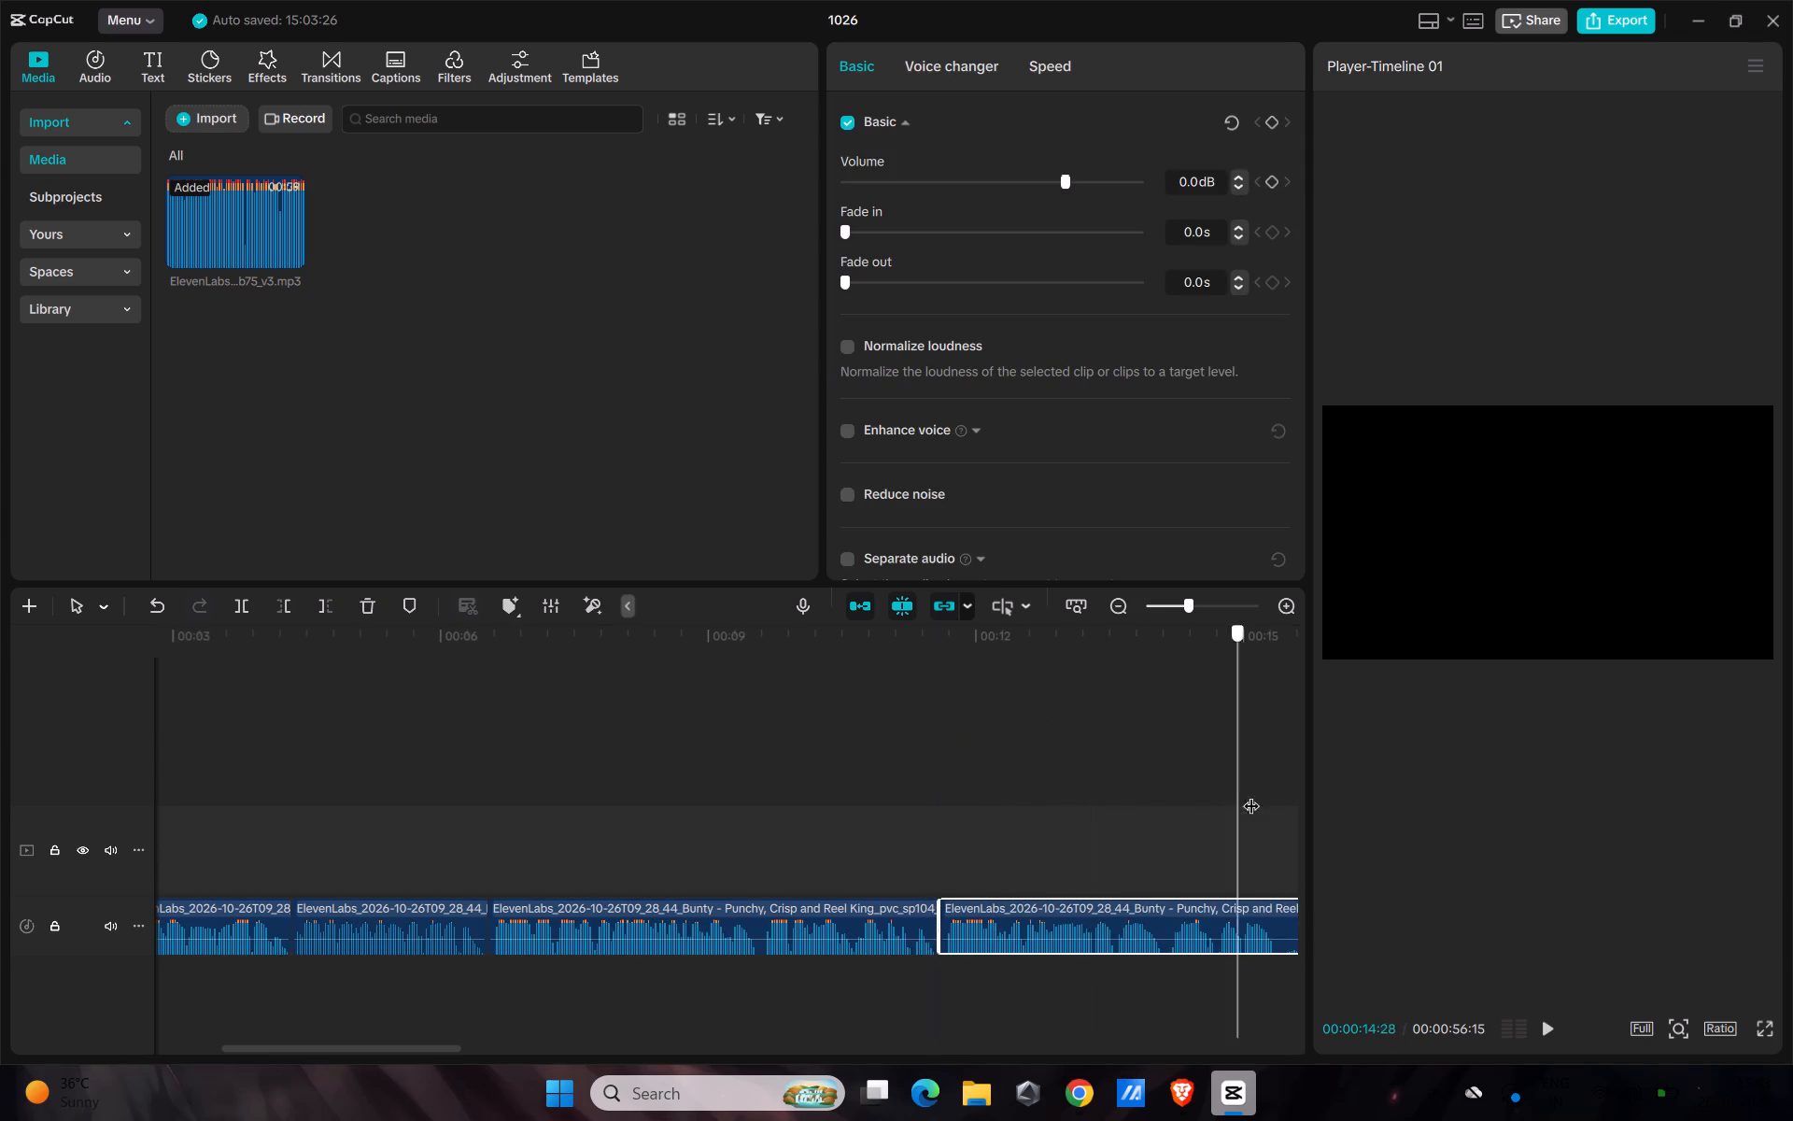
{"action": "left_click_drag", "start_coordinate": [1251, 794], "coordinate": [969, 854]}
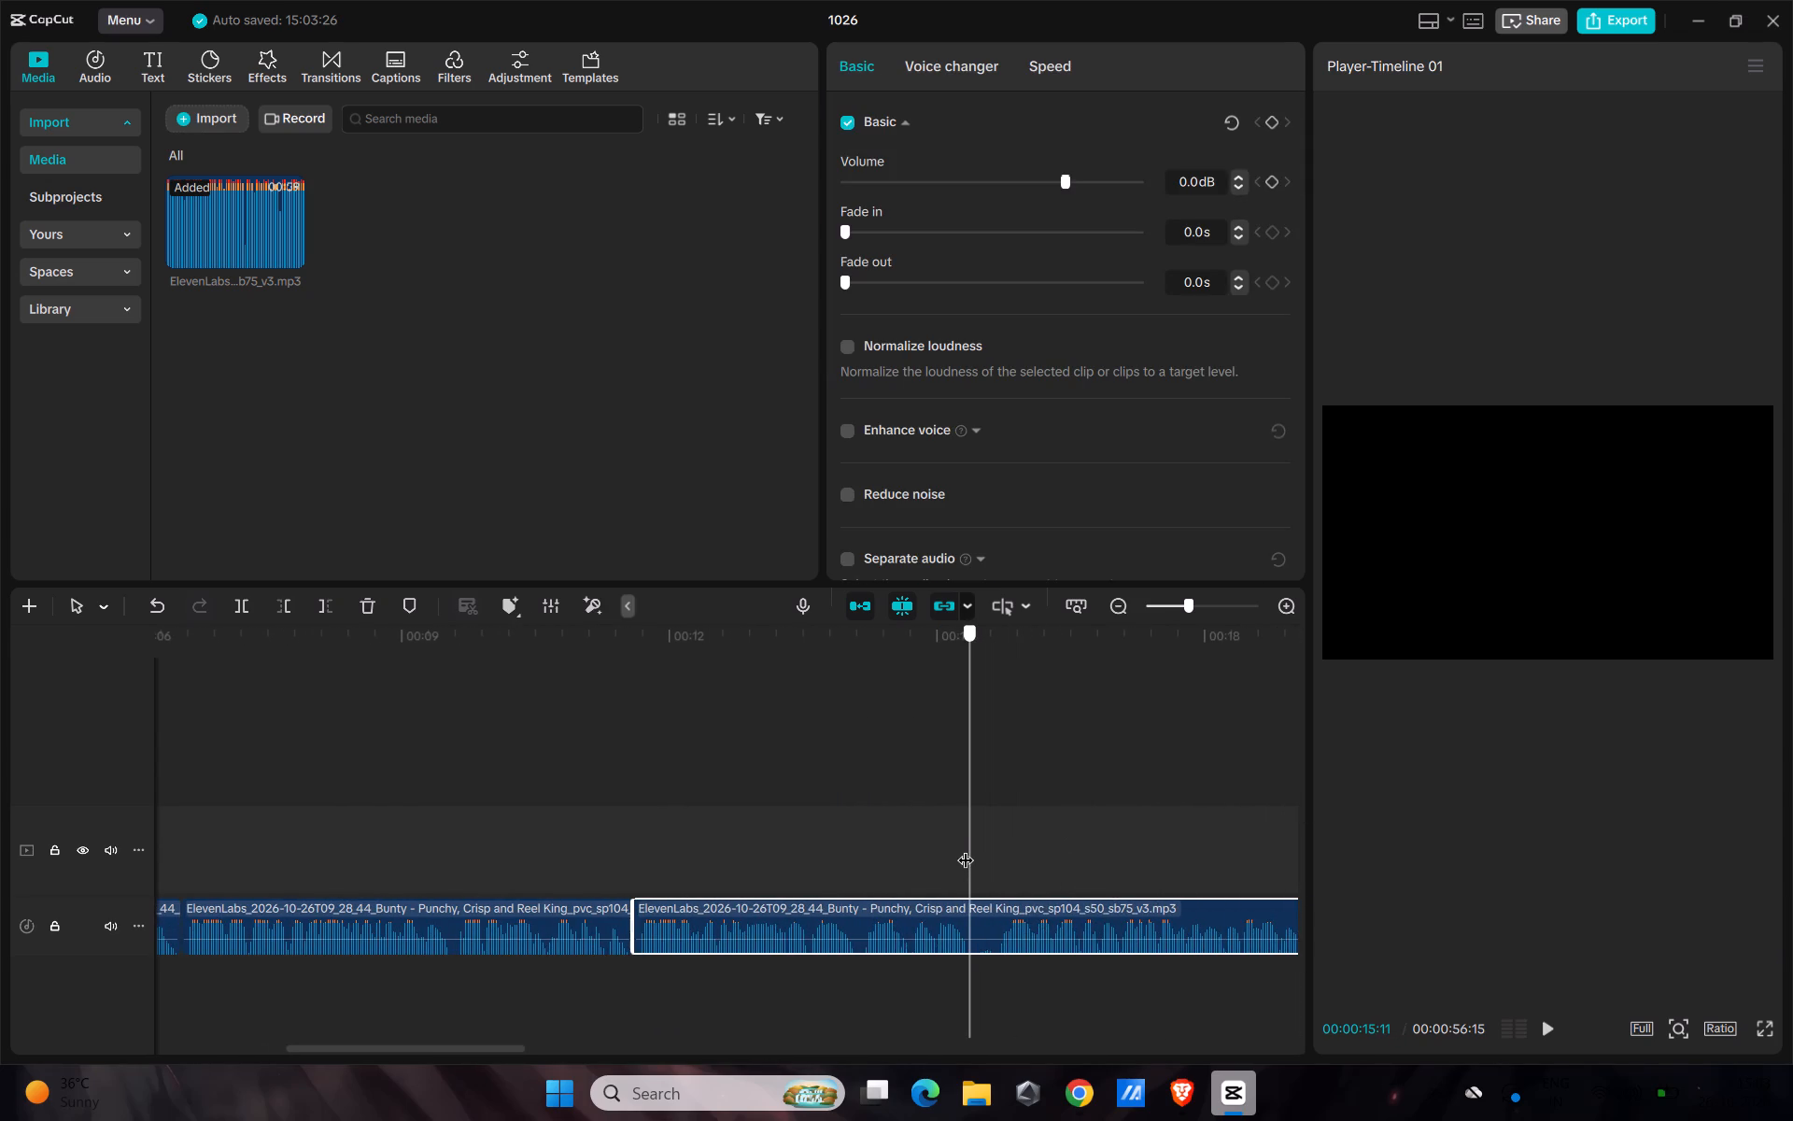
{"action": "key", "text": "ctrl+b"}
{"action": "left_click_drag", "start_coordinate": [967, 634], "coordinate": [994, 686]}
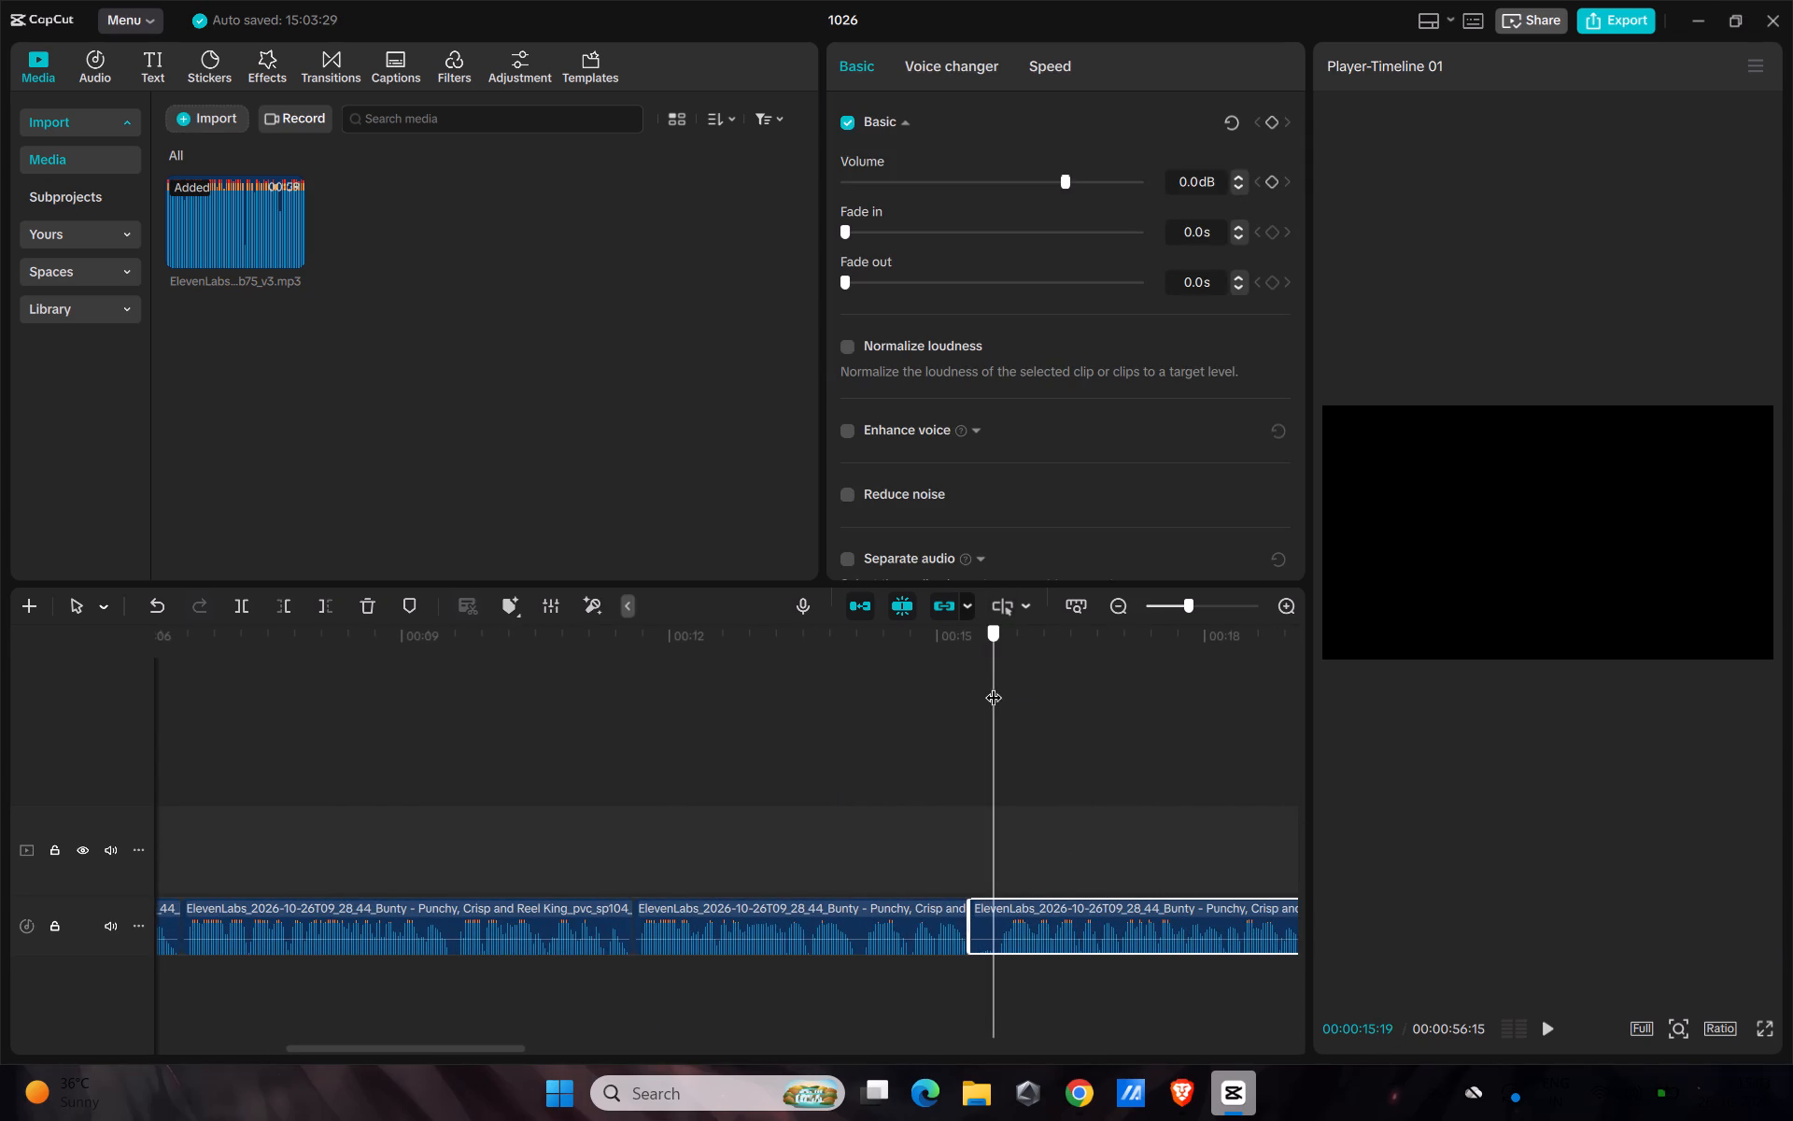
{"action": "left_click_drag", "start_coordinate": [994, 686], "coordinate": [994, 696]}
{"action": "key", "text": "ctrl+b"}
{"action": "left_click", "coordinate": [981, 915]}
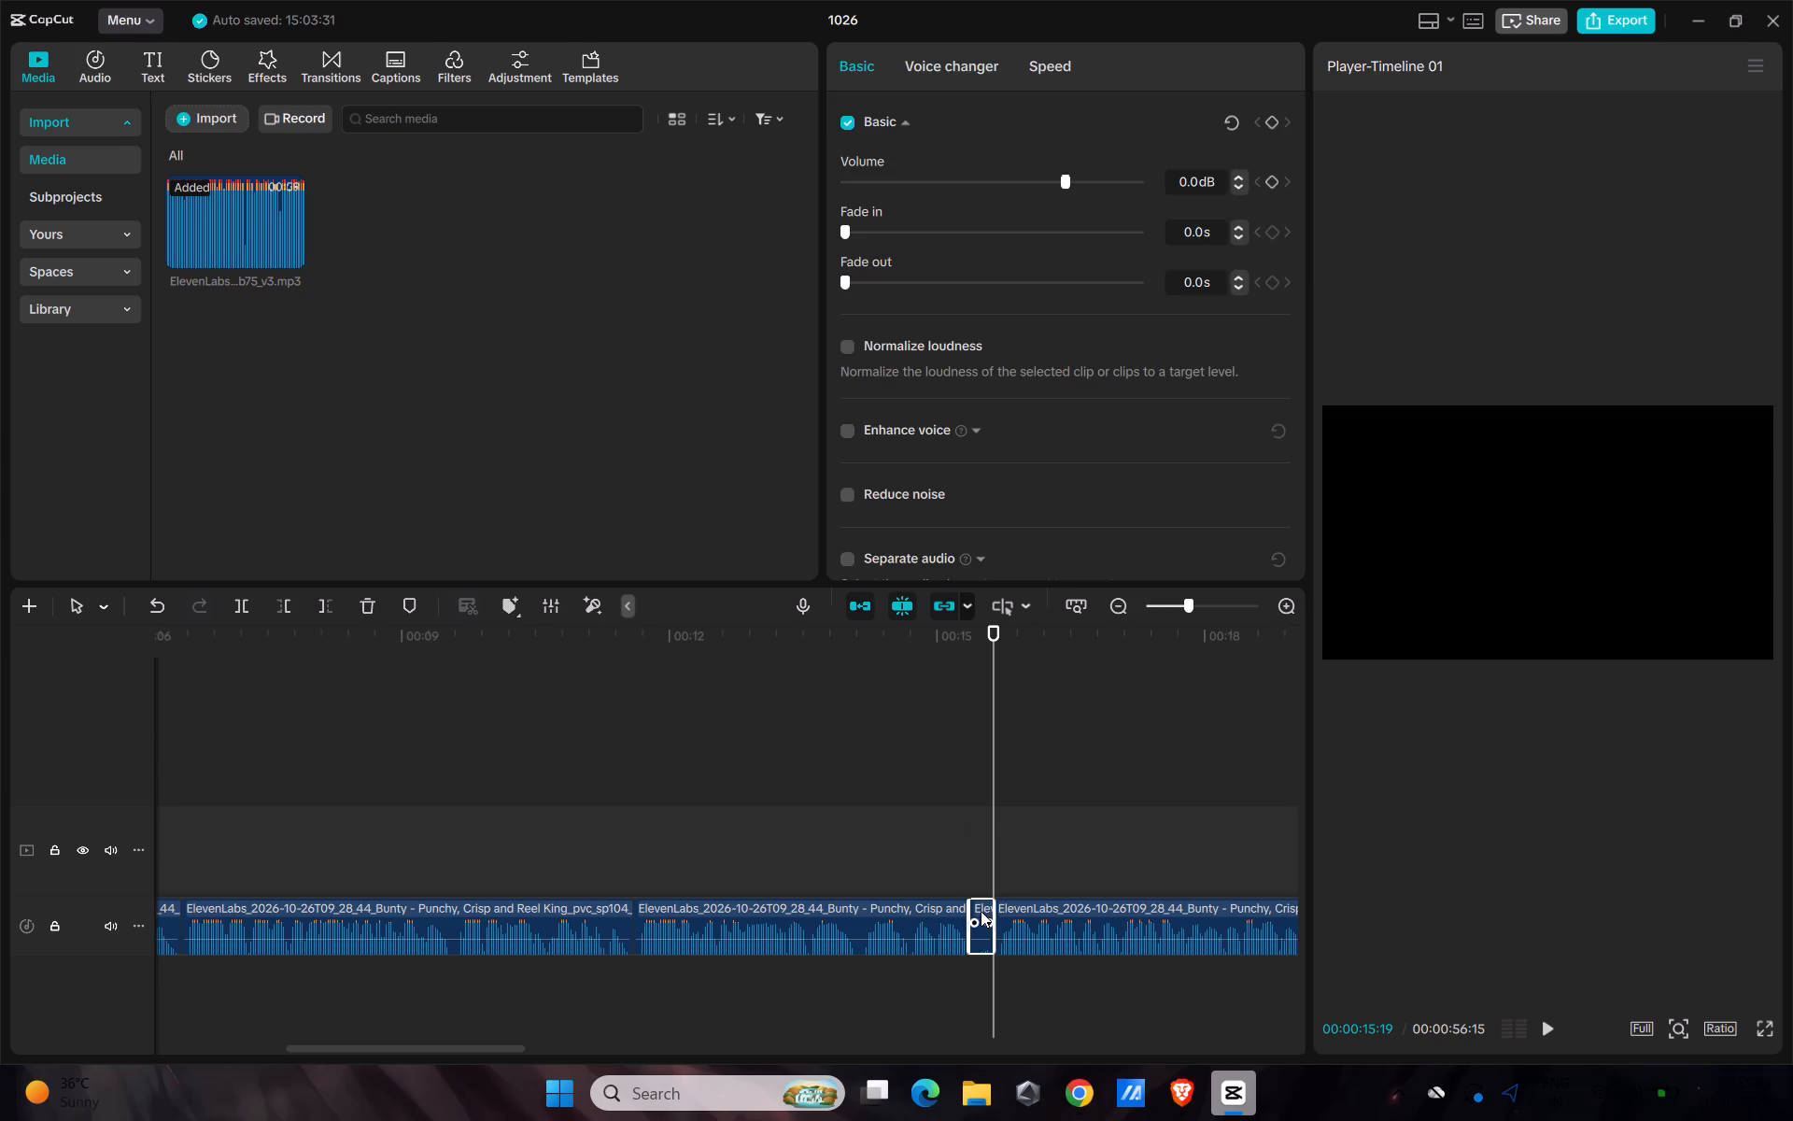
{"action": "key", "text": "BackSpace"}
{"action": "left_click_drag", "start_coordinate": [1053, 907], "coordinate": [1025, 909]}
Cut out the voiceover's silence between 00:00:19:07 and 00:00:20:00 and close the gap.
{"action": "left_click_drag", "start_coordinate": [1002, 650], "coordinate": [1209, 735]}
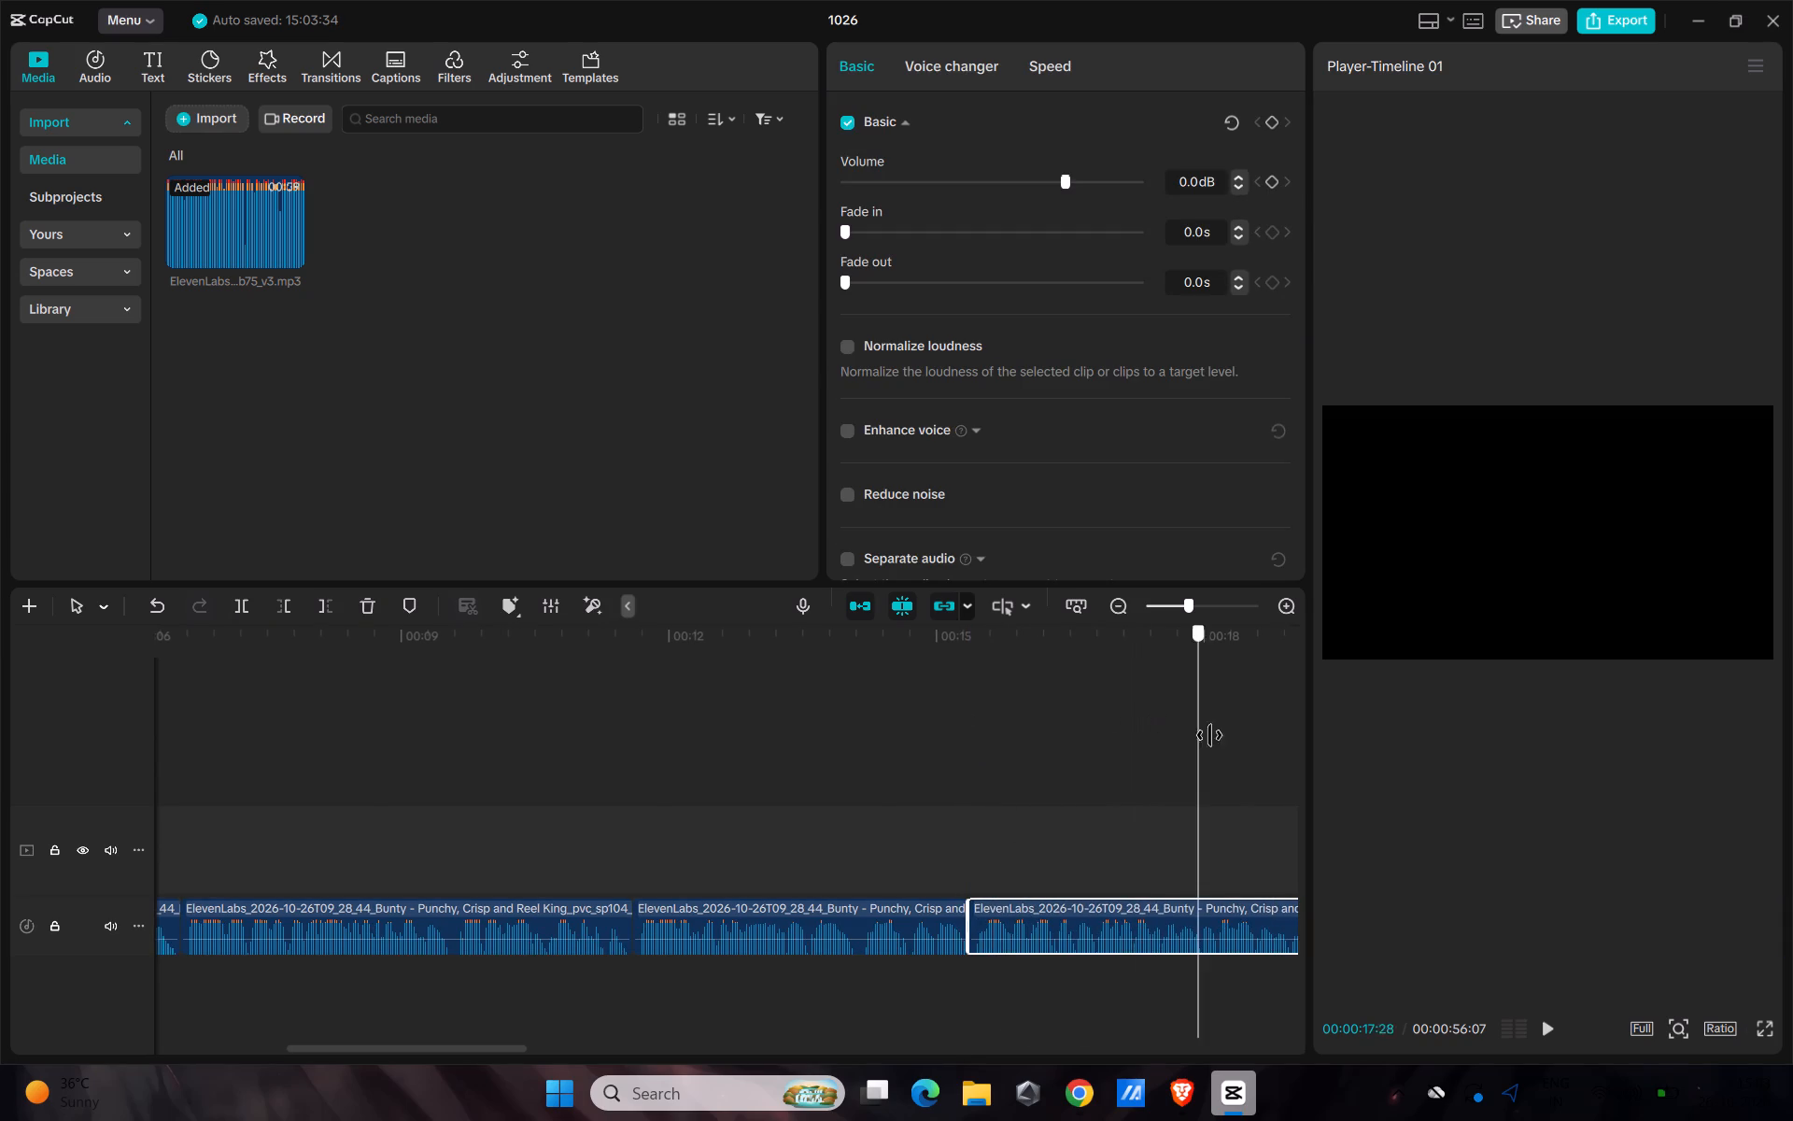
{"action": "left_click_drag", "start_coordinate": [1209, 735], "coordinate": [838, 838]}
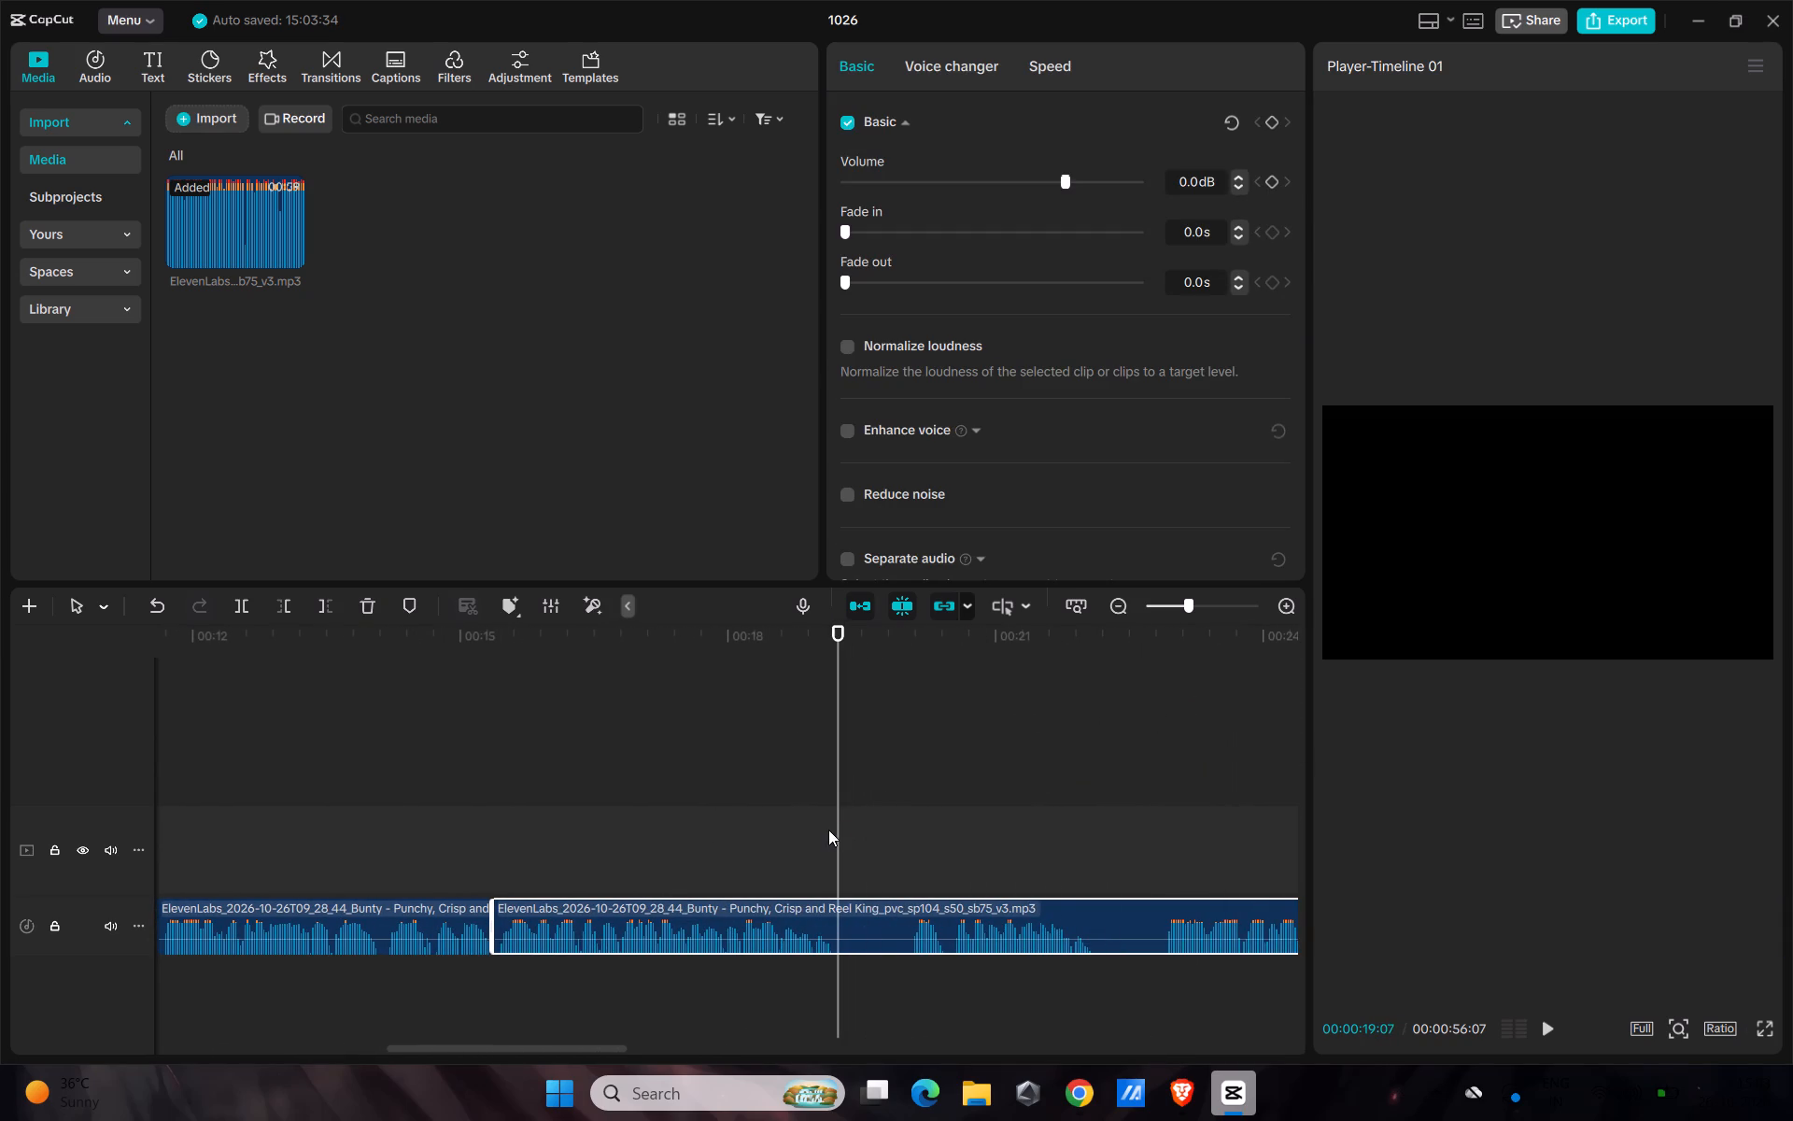
{"action": "key", "text": "ctrl+b"}
{"action": "left_click_drag", "start_coordinate": [840, 626], "coordinate": [907, 753]}
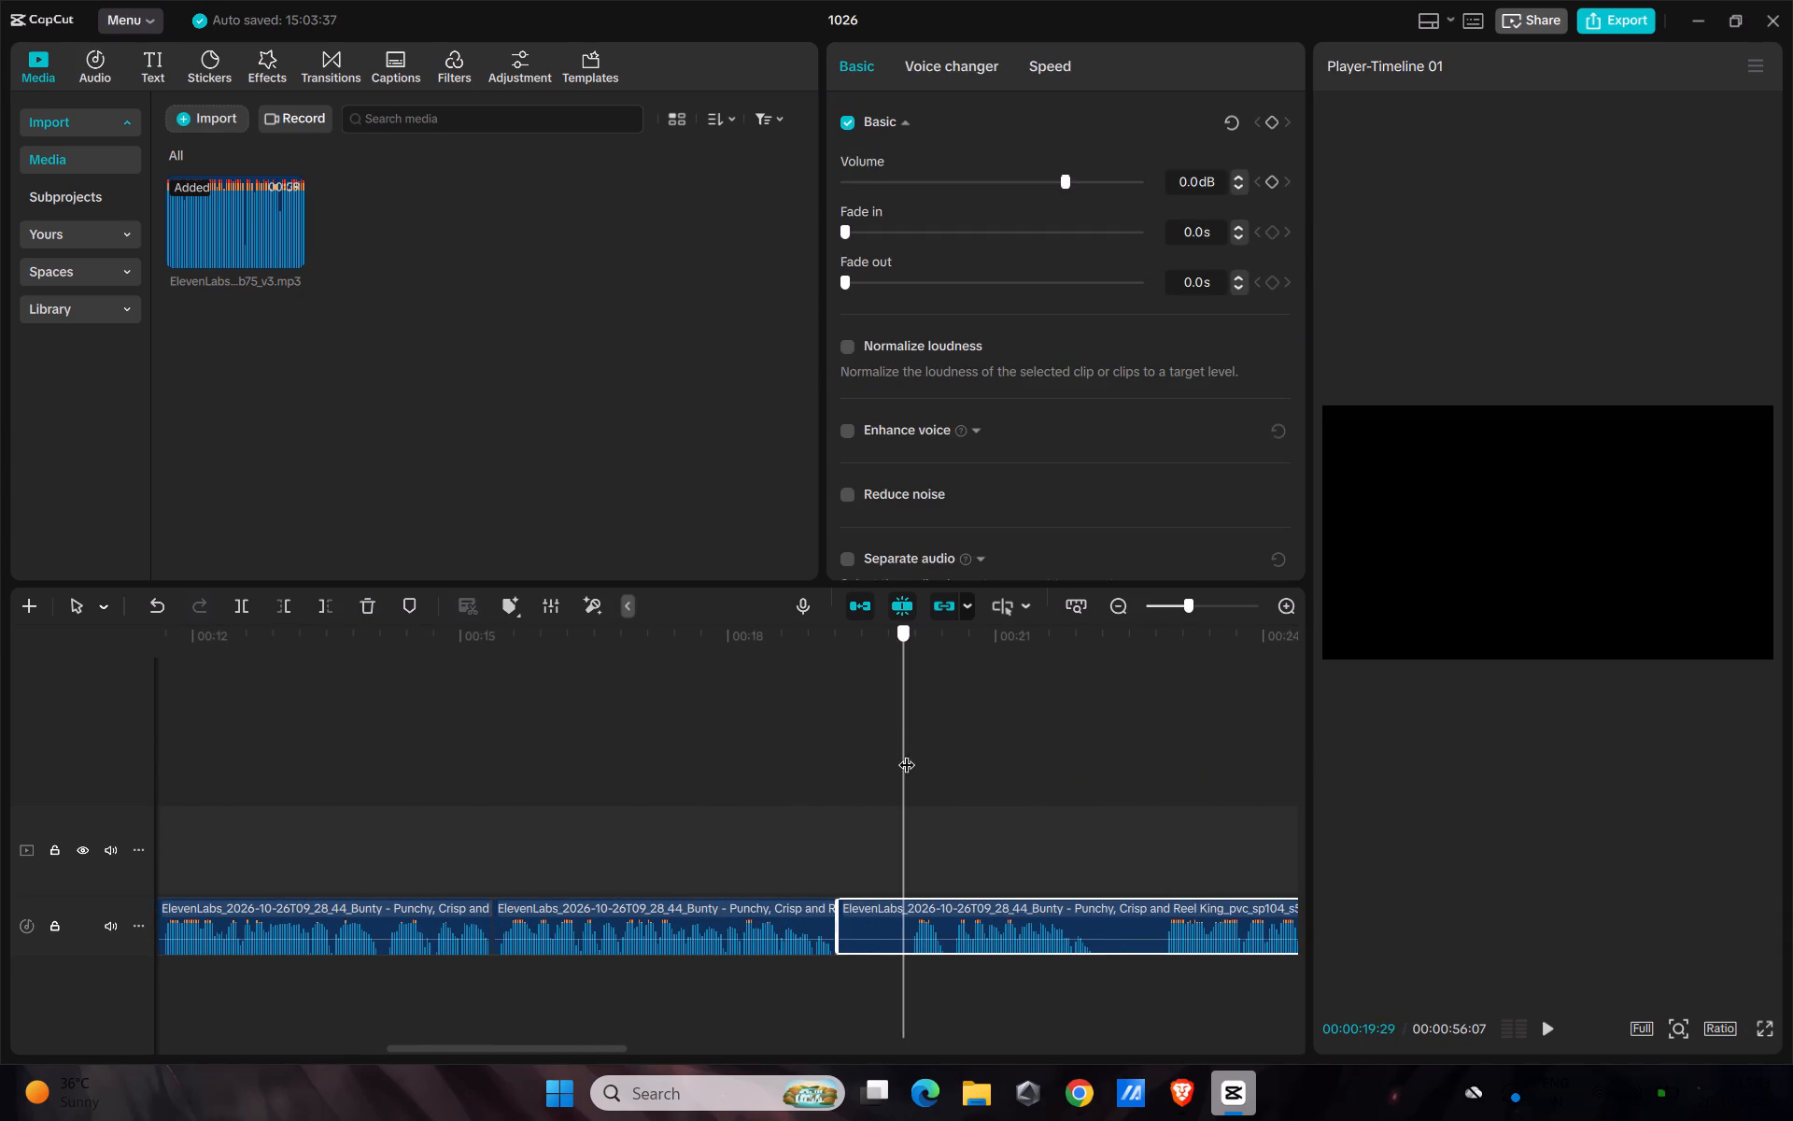
{"action": "left_click_drag", "start_coordinate": [907, 753], "coordinate": [908, 754]}
{"action": "key", "text": "ctrl+b"}
{"action": "left_click", "coordinate": [873, 911]}
{"action": "key", "text": "BackSpace"}
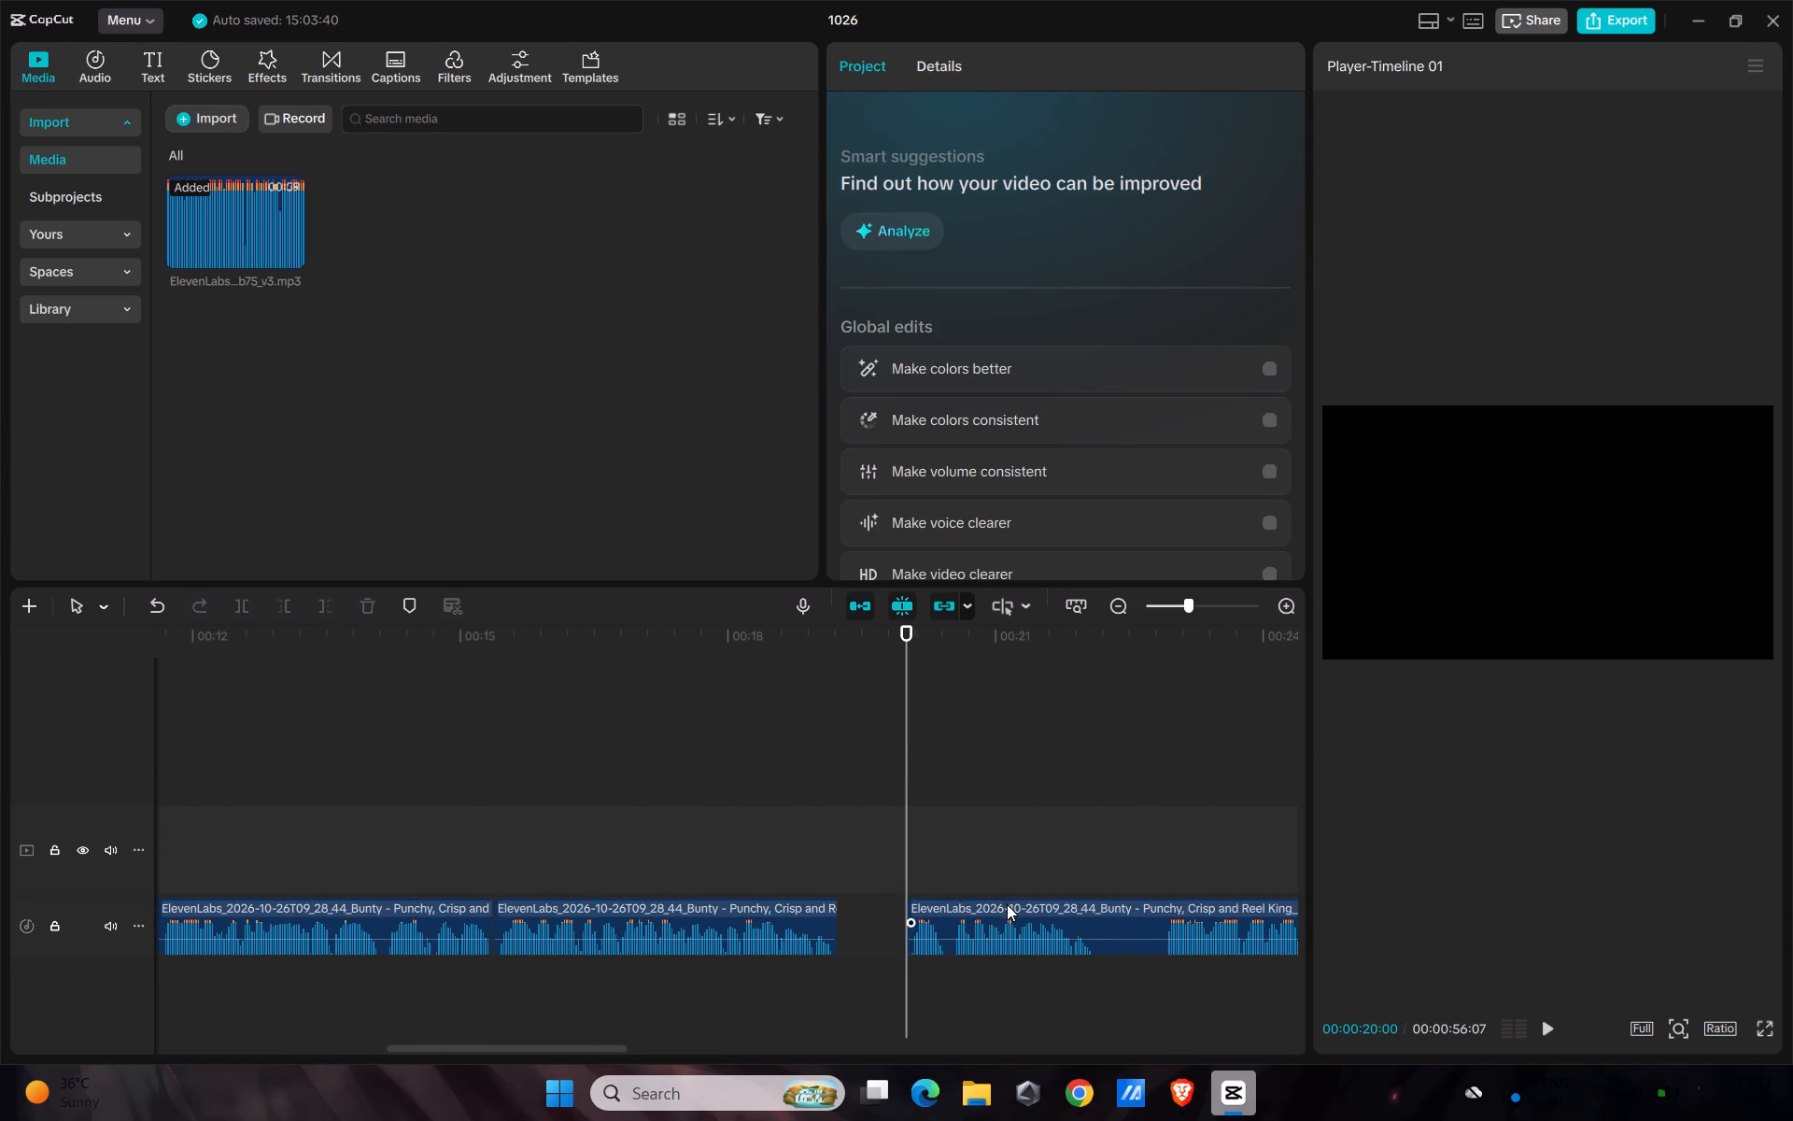
{"action": "left_click_drag", "start_coordinate": [1007, 904], "coordinate": [932, 906]}
Cut out the voiceover's silence between 00:00:21:11 and 00:00:22:03 and move the remaining audio back against the previous piece.
{"action": "left_click_drag", "start_coordinate": [905, 640], "coordinate": [1015, 795]}
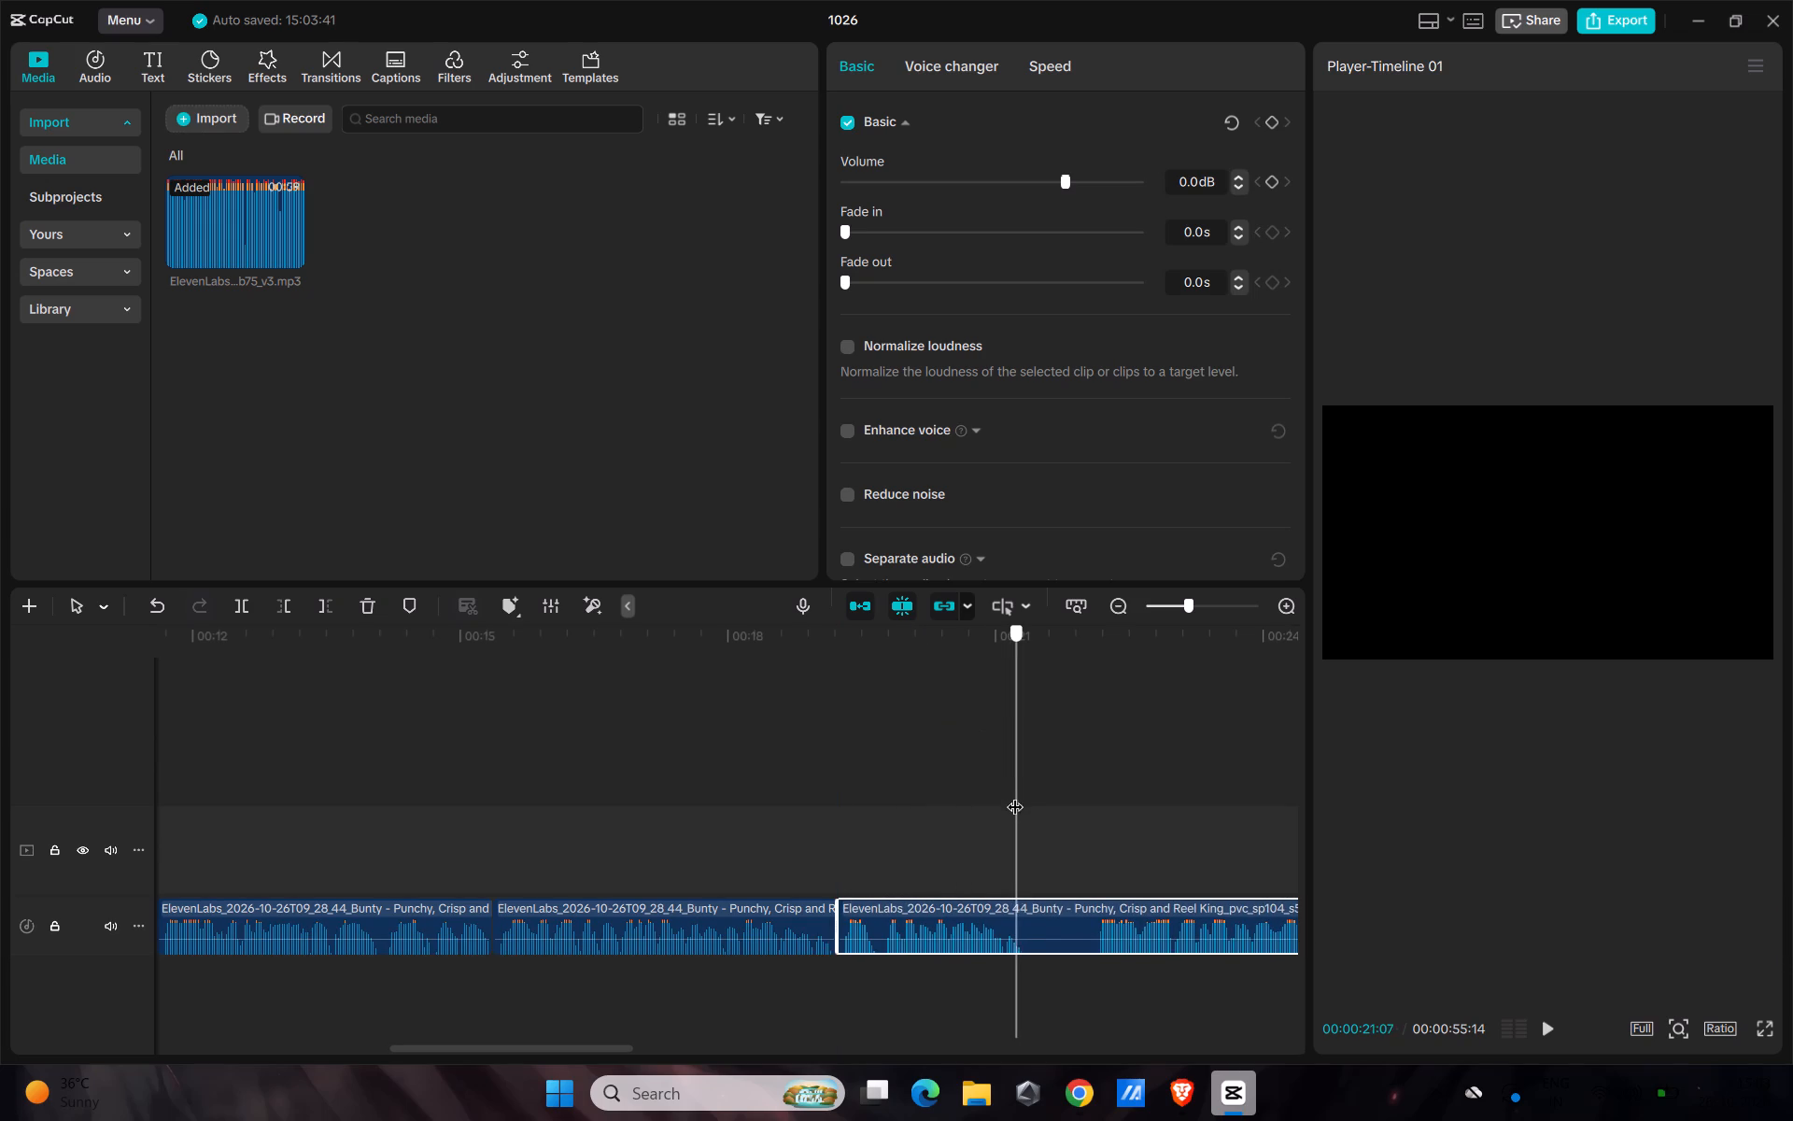
{"action": "left_click_drag", "start_coordinate": [1015, 795], "coordinate": [1028, 820]}
{"action": "key", "text": "ctrl+b"}
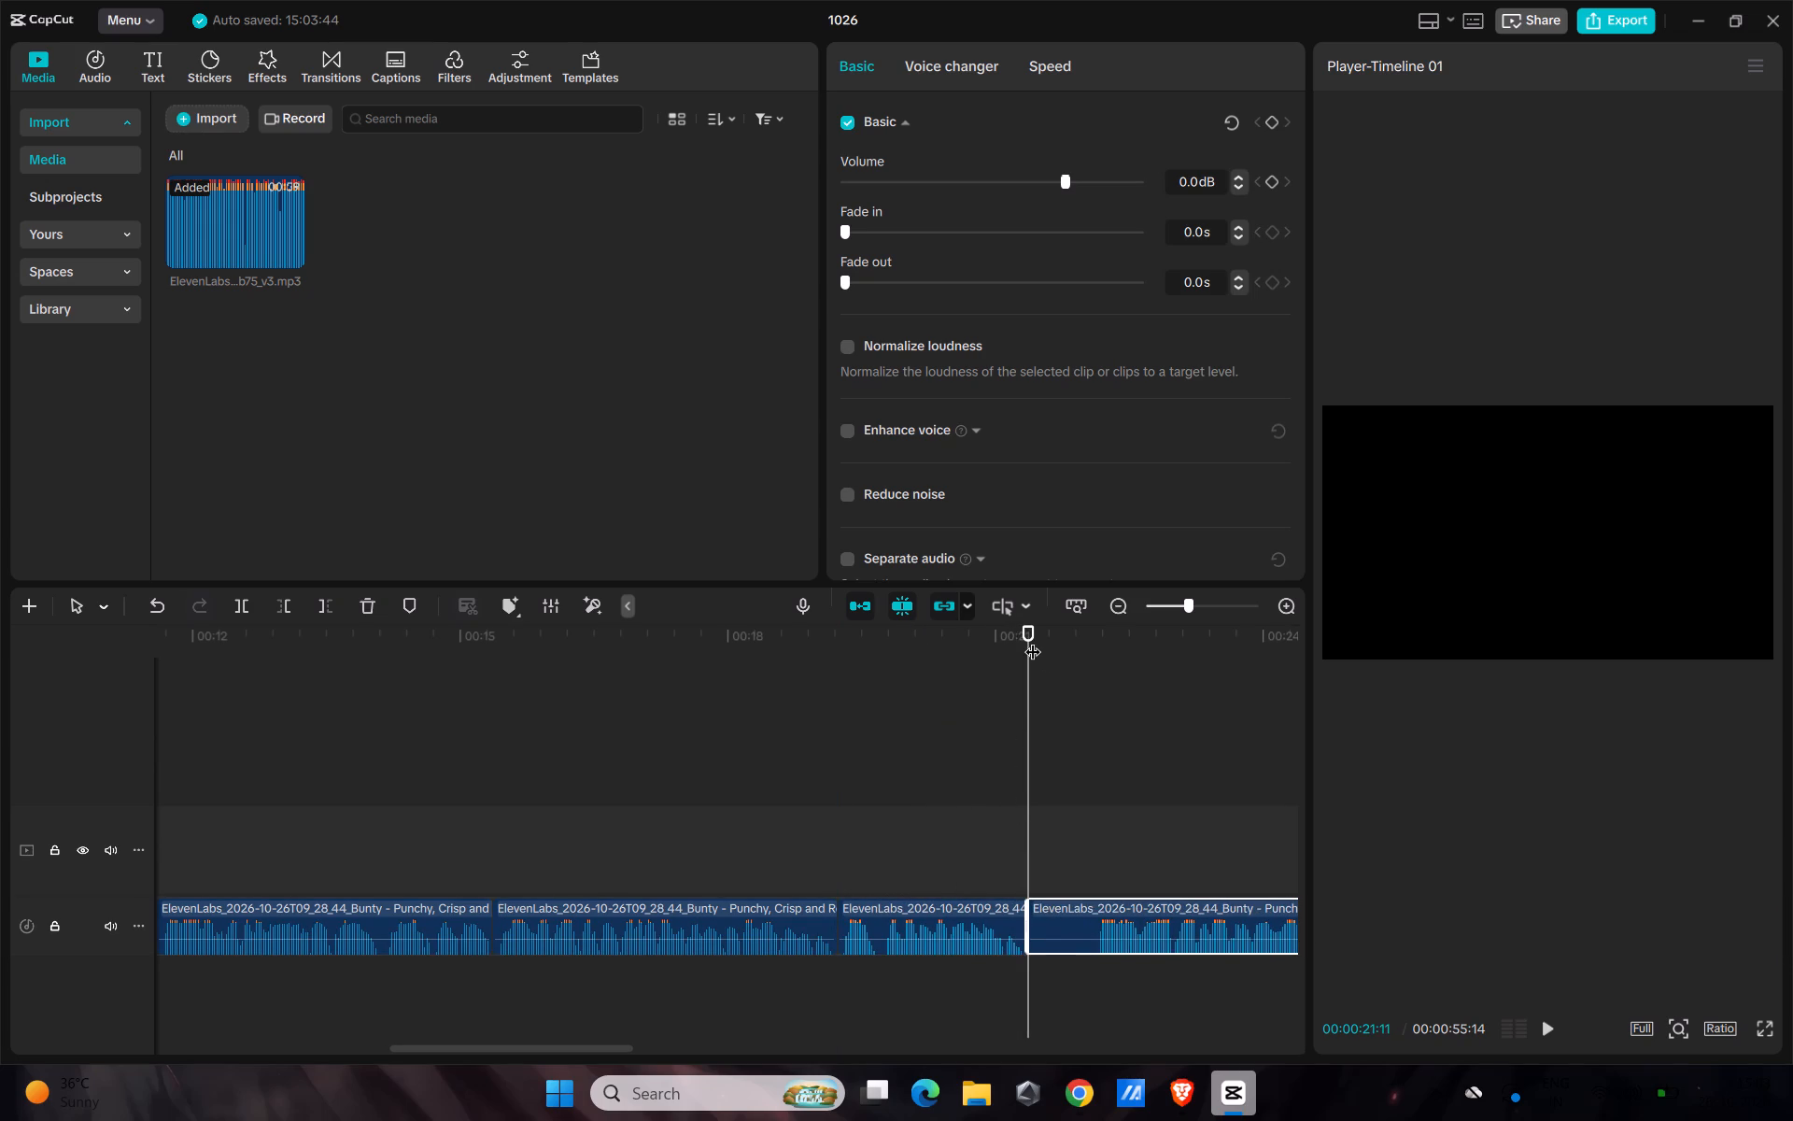
{"action": "left_click_drag", "start_coordinate": [1033, 638], "coordinate": [1087, 792]}
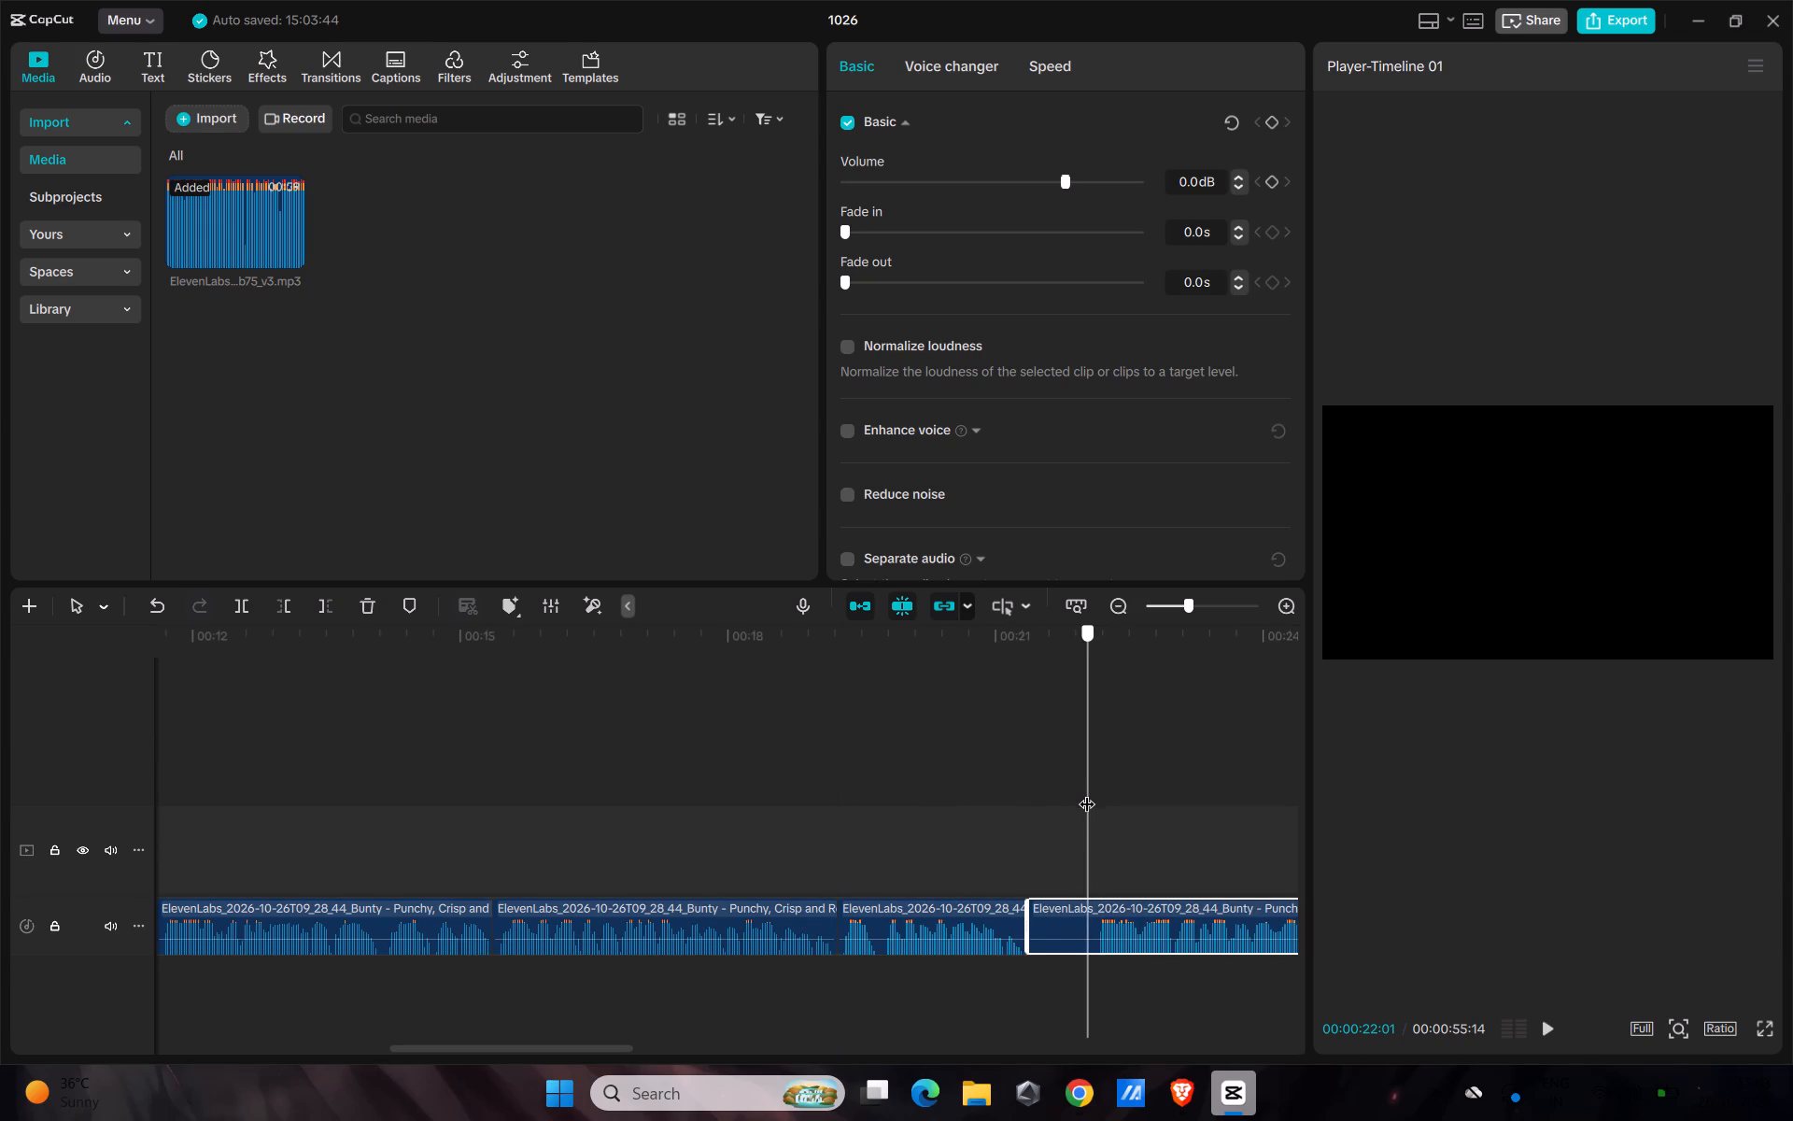
{"action": "left_click_drag", "start_coordinate": [1087, 792], "coordinate": [1093, 805]}
{"action": "key", "text": "ctrl+b"}
{"action": "left_click", "coordinate": [1070, 902]}
{"action": "key", "text": "BackSpace"}
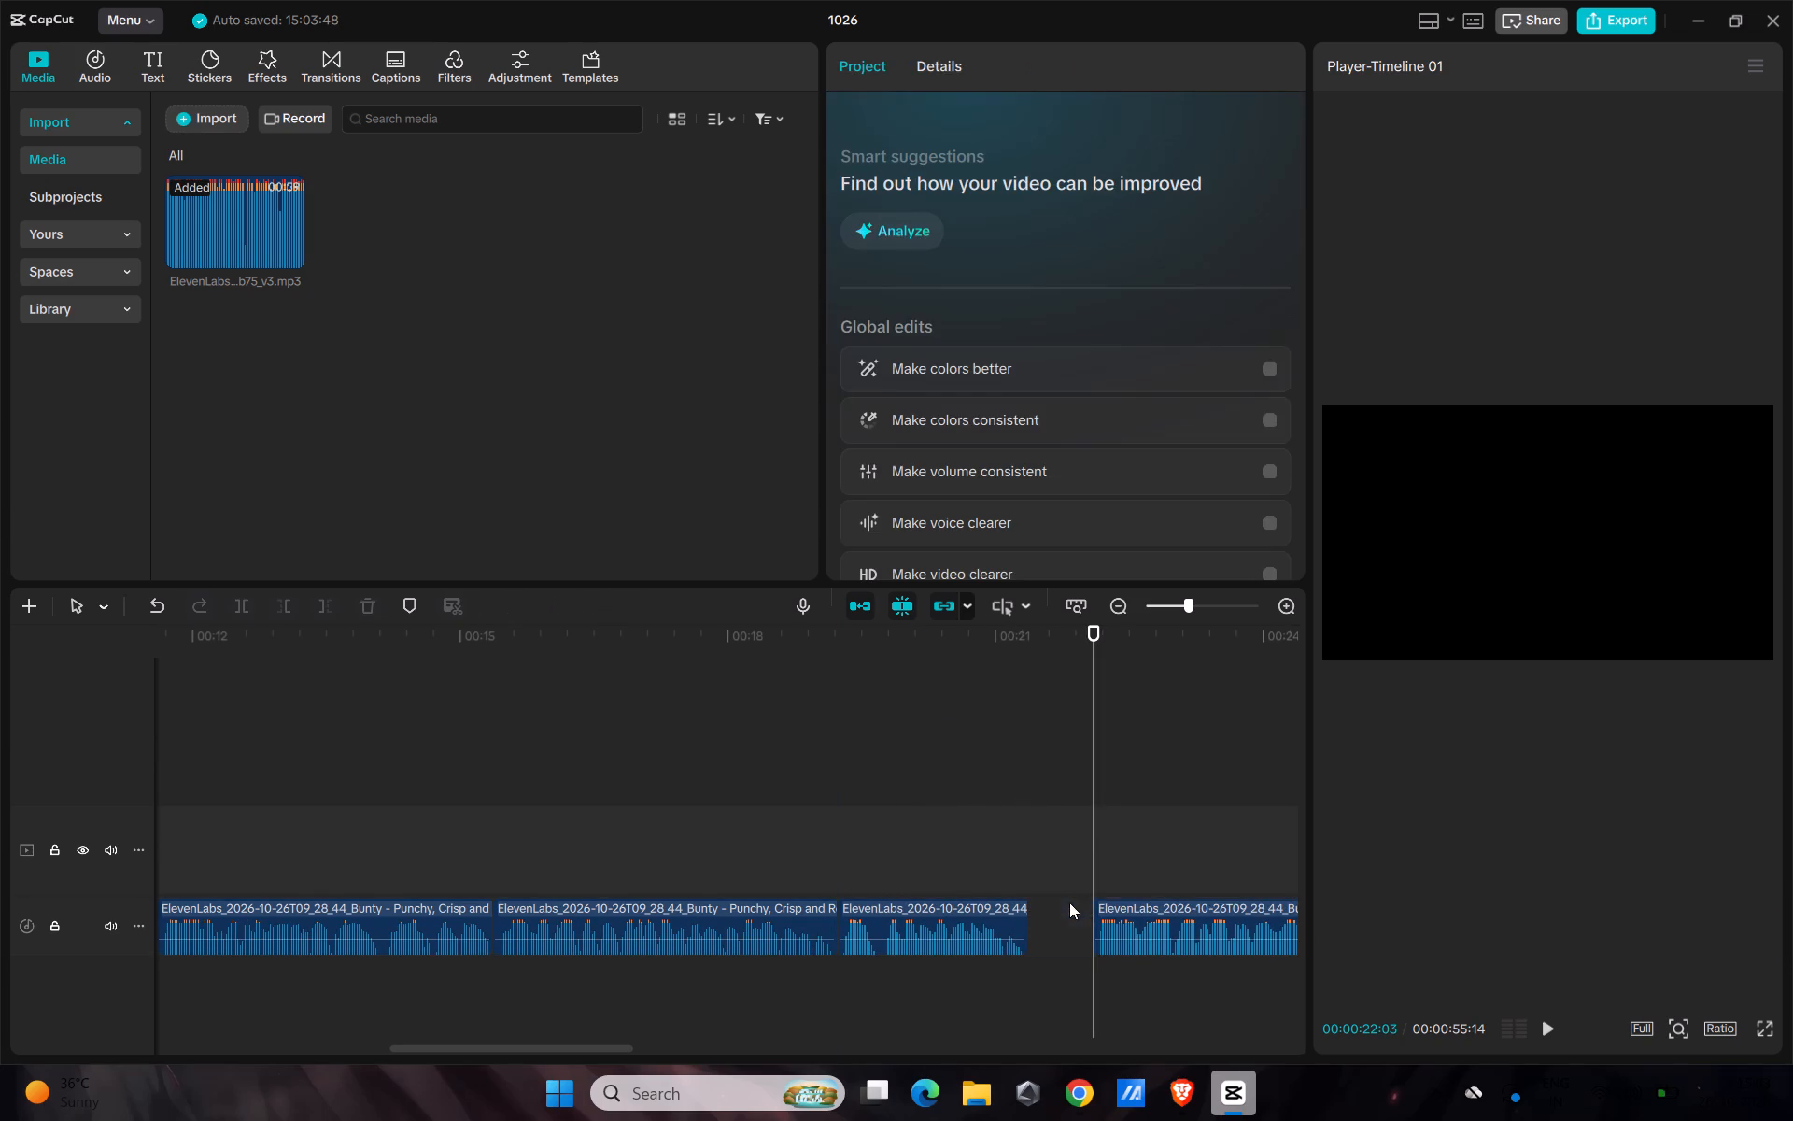
{"action": "left_click_drag", "start_coordinate": [1133, 911], "coordinate": [1072, 912]}
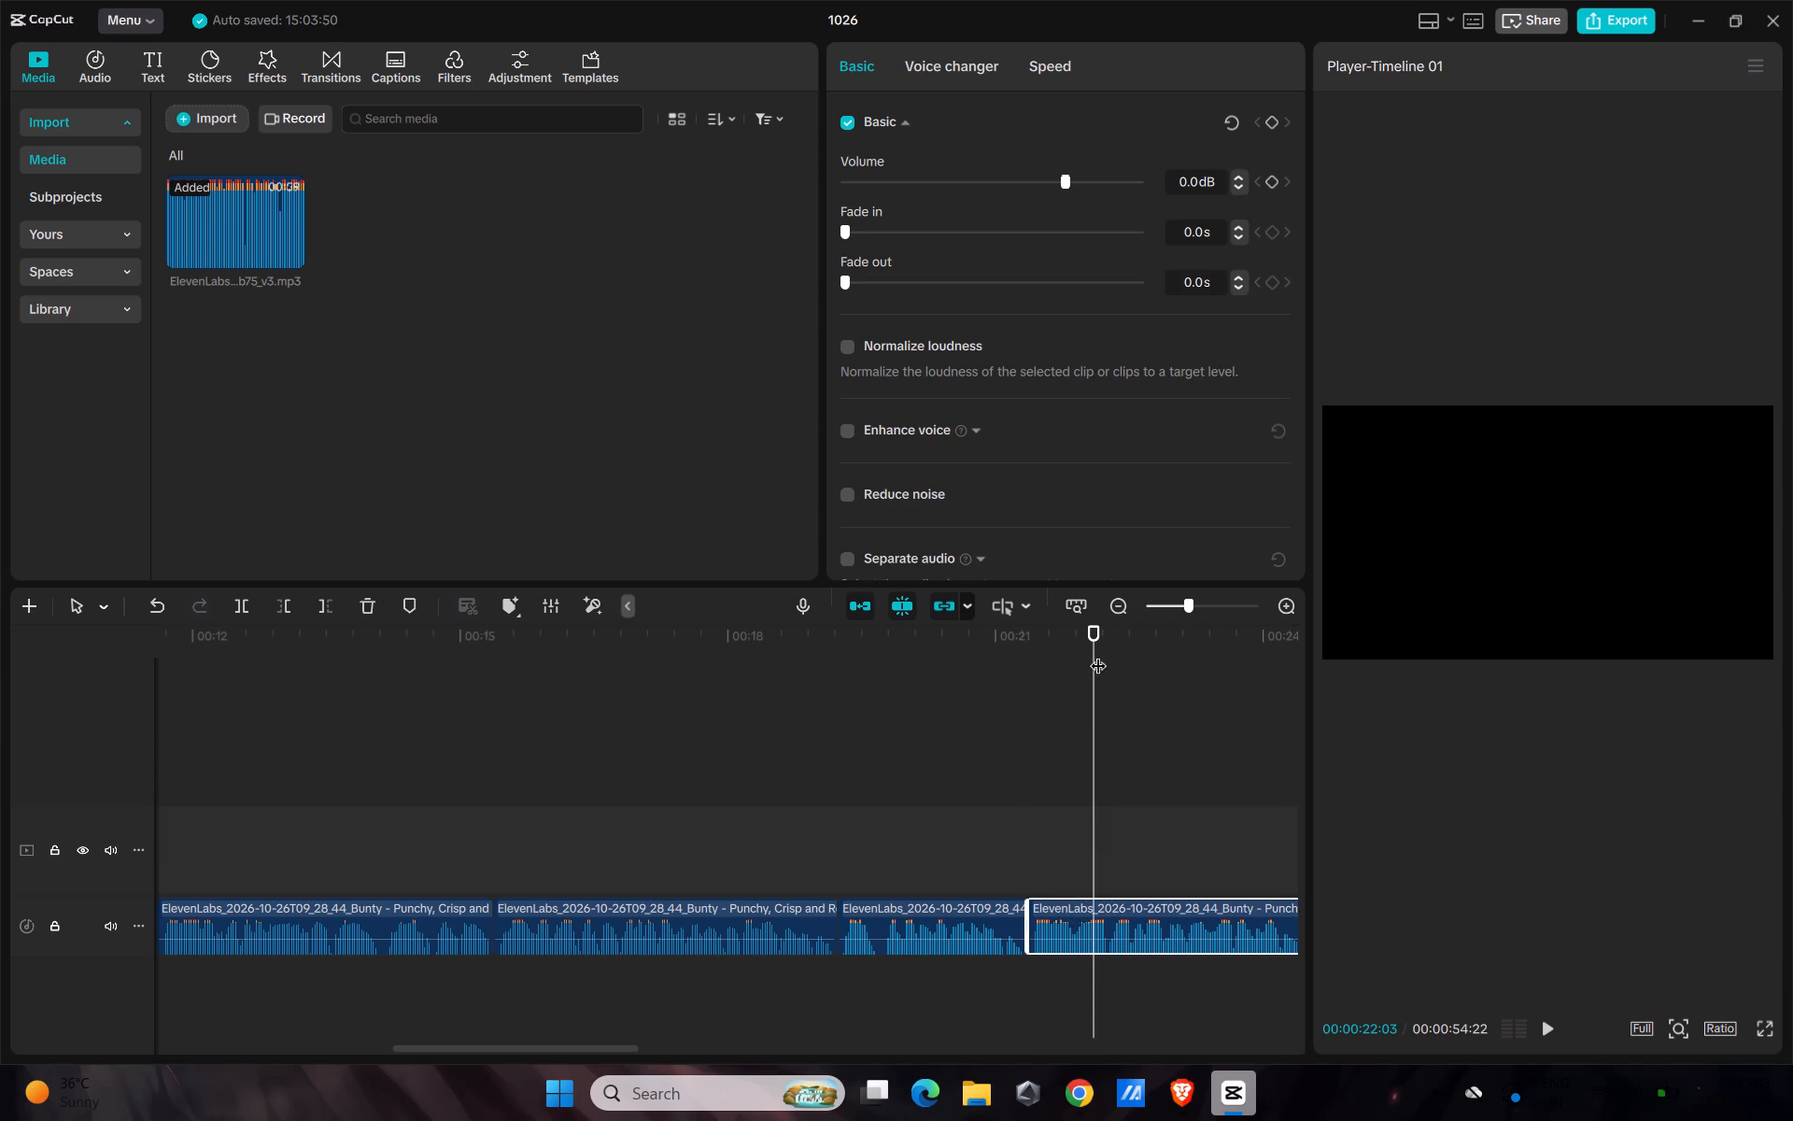
Remove the voiceover pause between 00:00:24:14 and 00:00:24:23 and close the gap.
{"action": "left_click_drag", "start_coordinate": [1094, 636], "coordinate": [945, 854]}
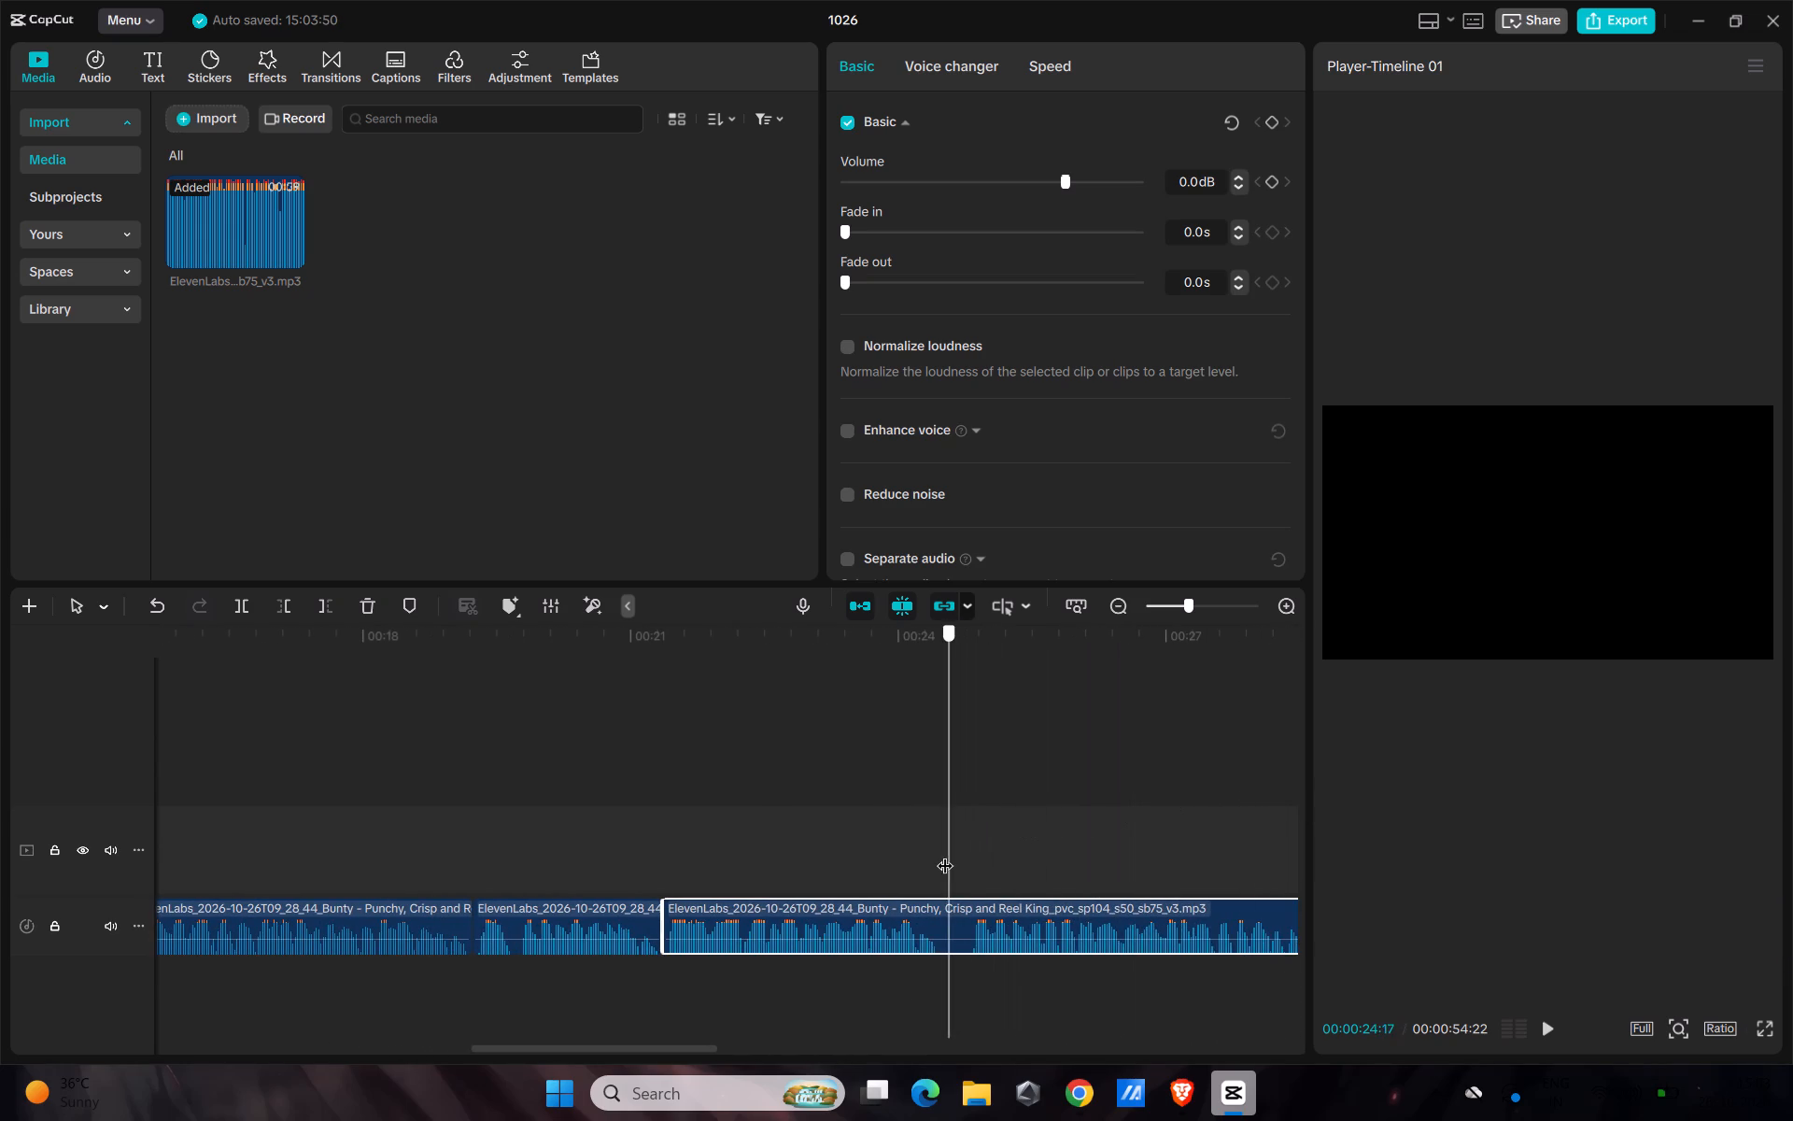
{"action": "left_click_drag", "start_coordinate": [945, 854], "coordinate": [940, 864]}
{"action": "key", "text": "ctrl+b"}
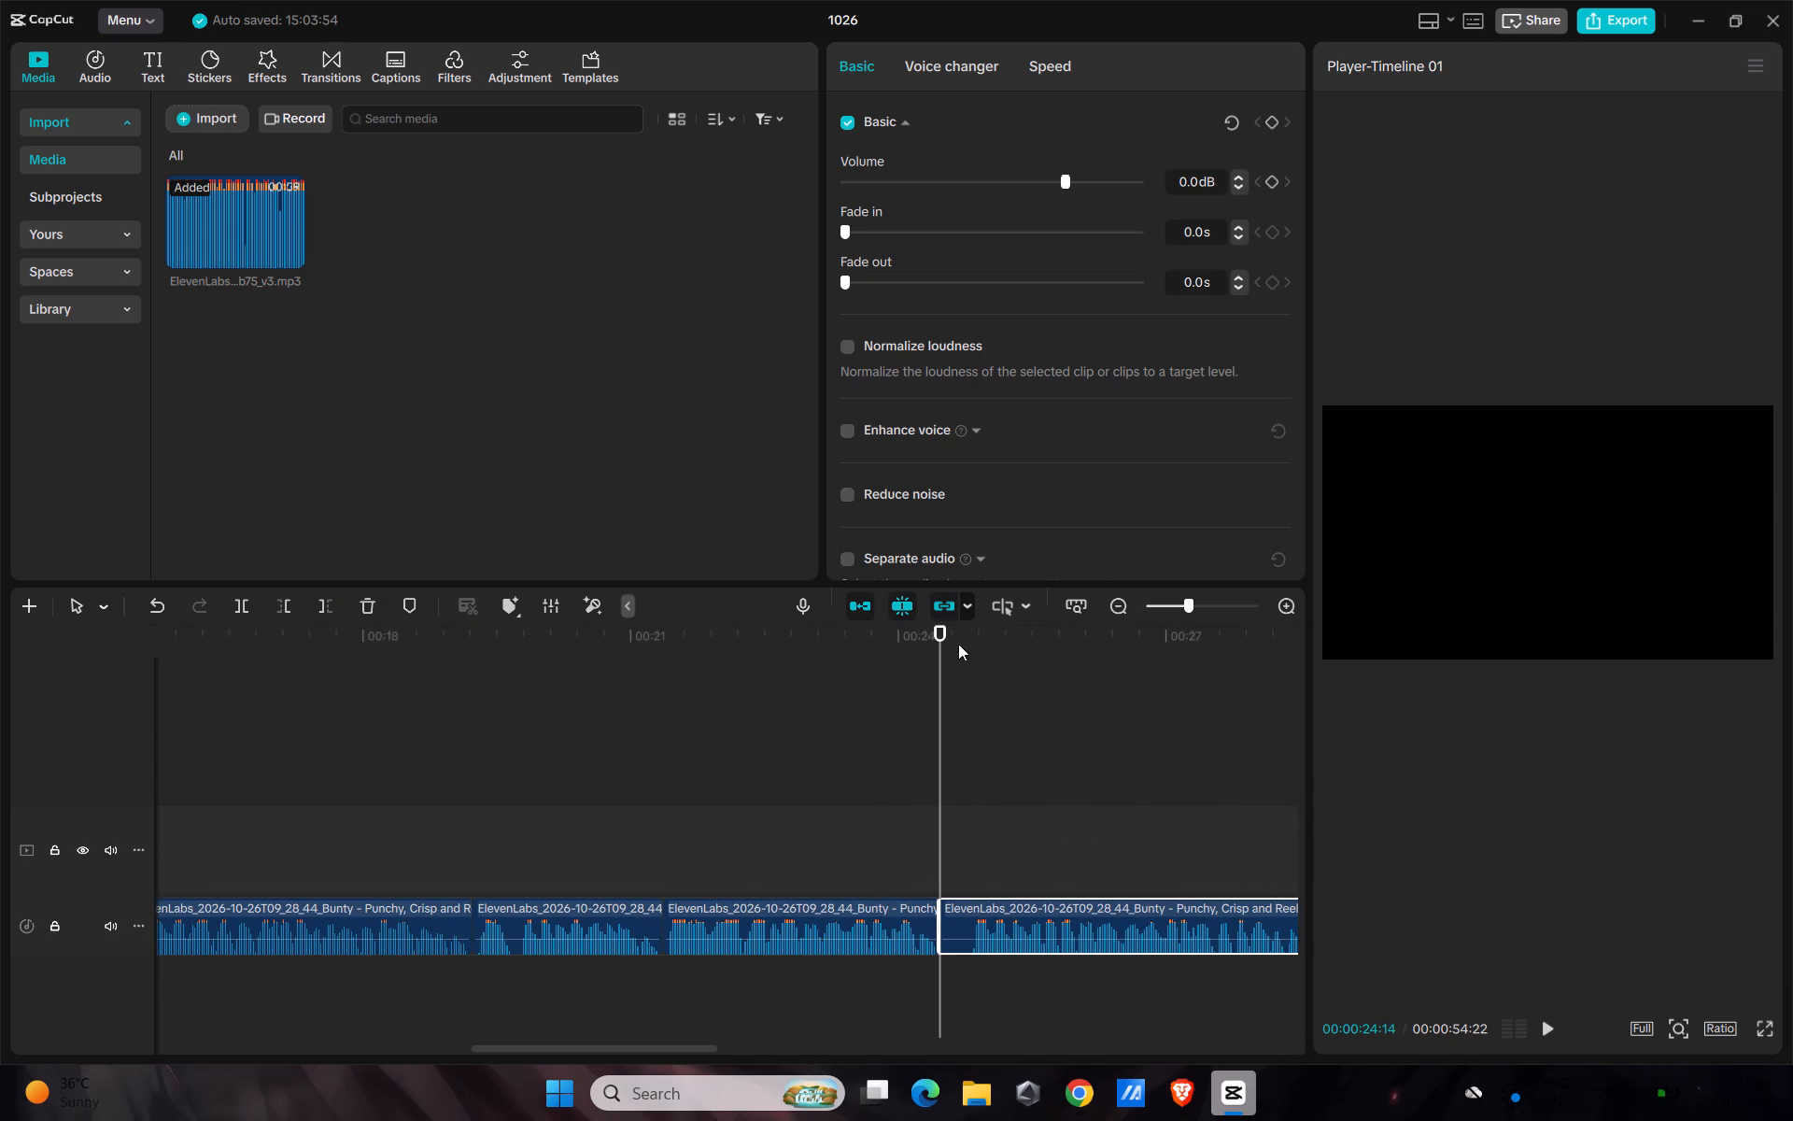
{"action": "left_click_drag", "start_coordinate": [943, 631], "coordinate": [967, 742]}
{"action": "key", "text": "ctrl+b"}
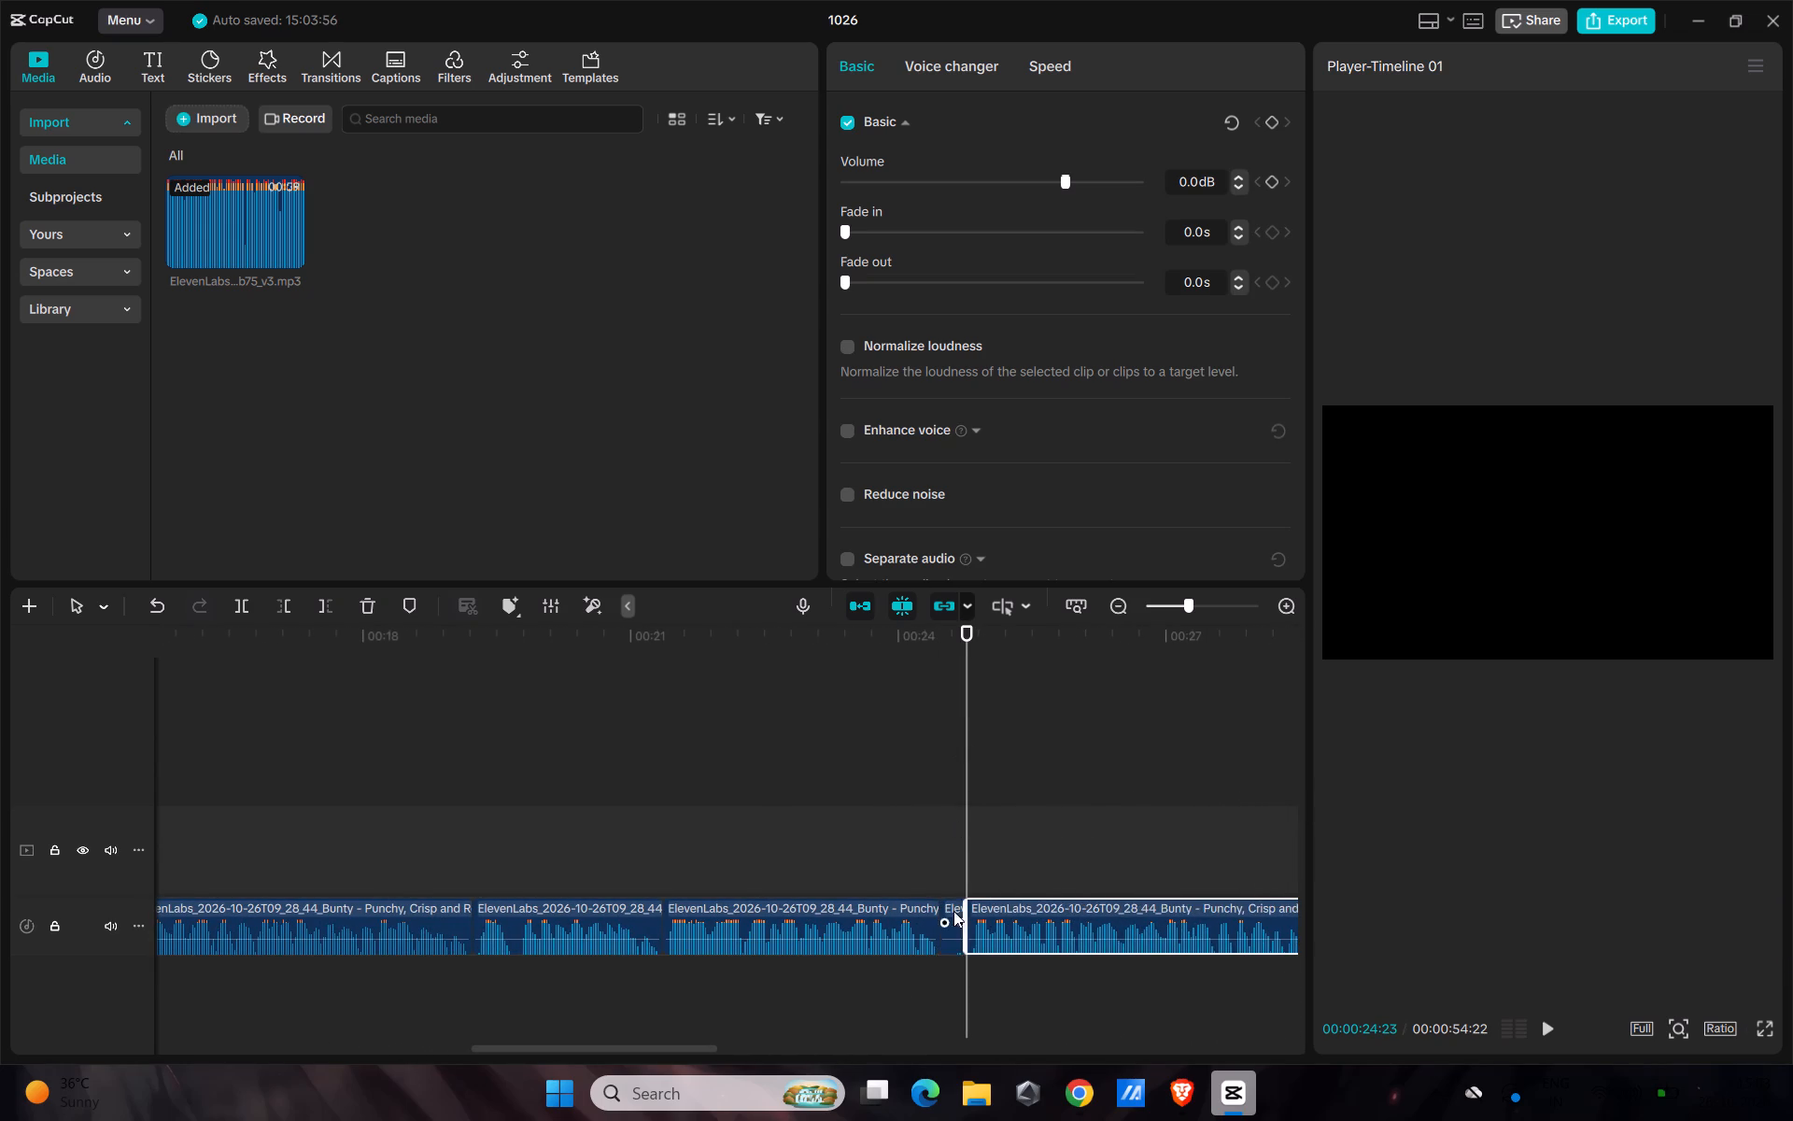
{"action": "left_click", "coordinate": [948, 942]}
{"action": "key", "text": "BackSpace"}
{"action": "left_click_drag", "start_coordinate": [1039, 910], "coordinate": [1012, 902]}
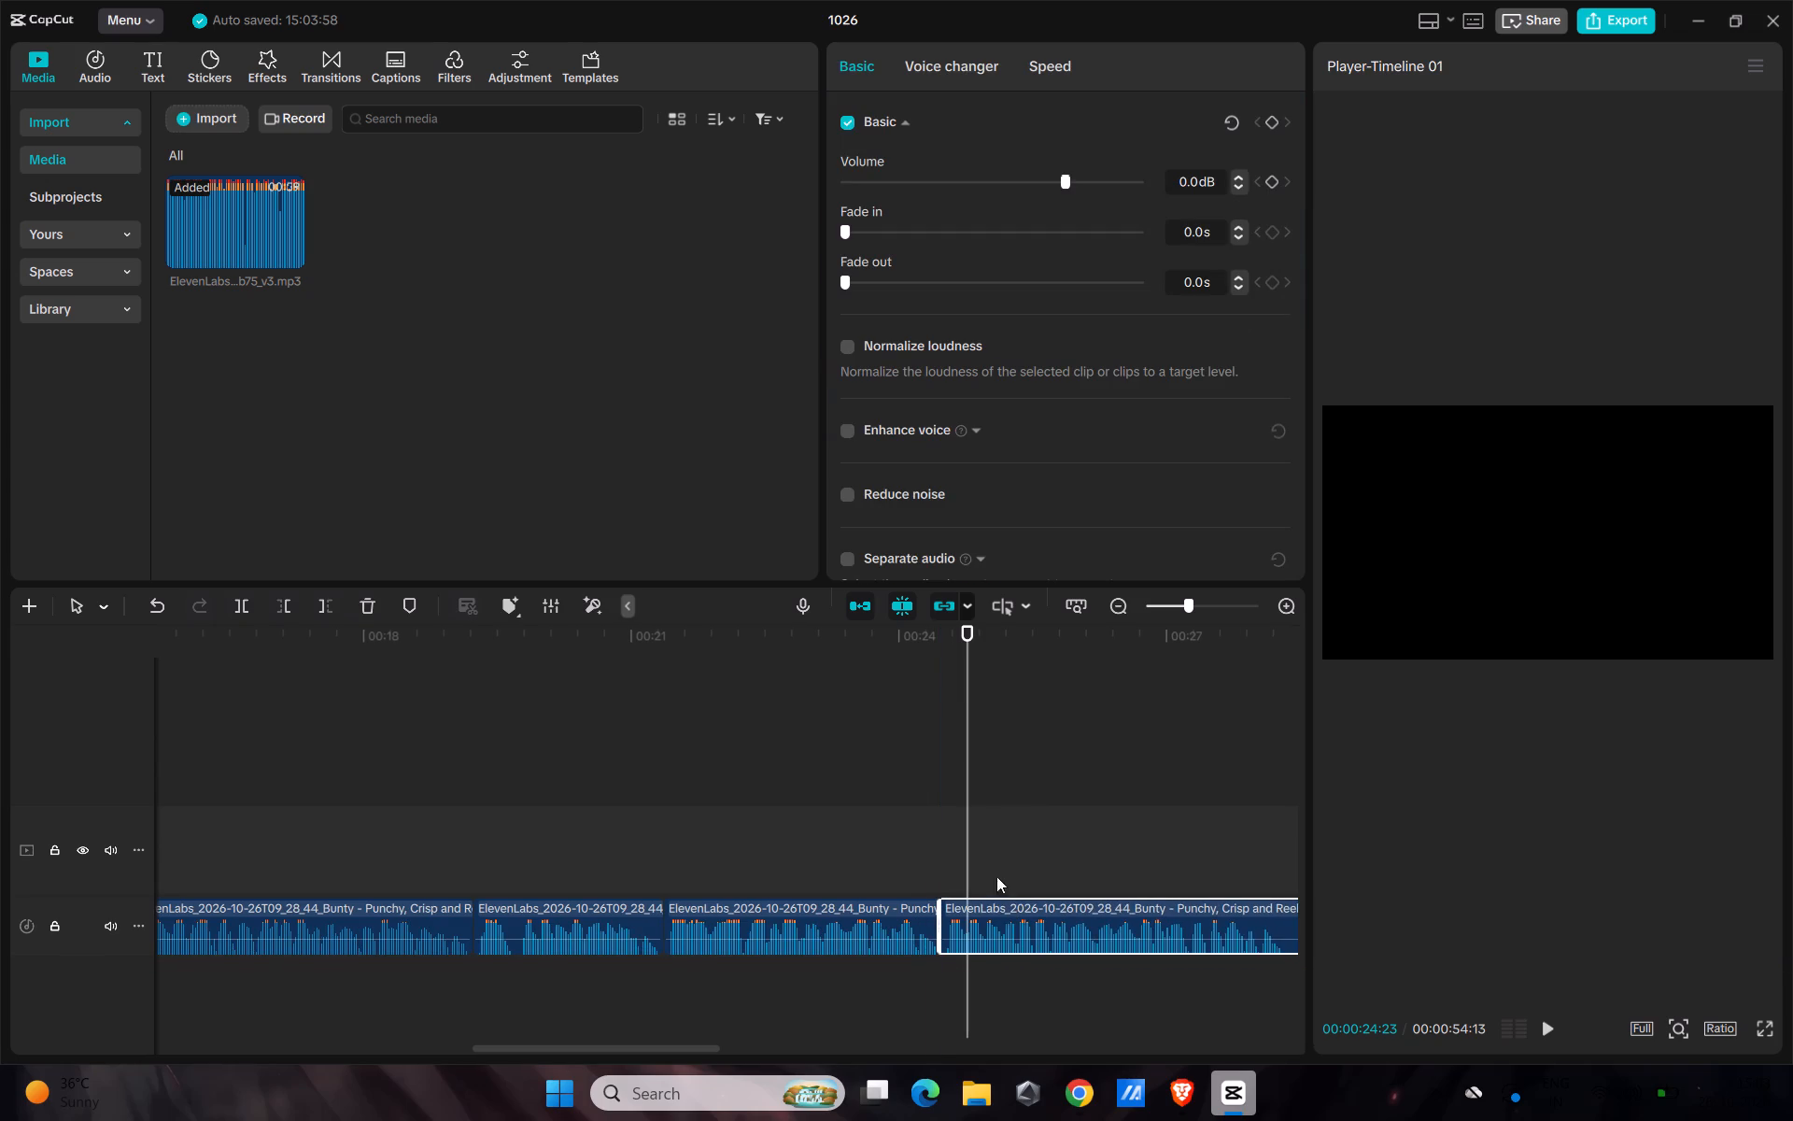
Cut out the voiceover's silence between 00:00:28:12 and 00:00:29:05 and move the following audio back against the previous piece.
{"action": "left_click_drag", "start_coordinate": [967, 646], "coordinate": [1293, 793]}
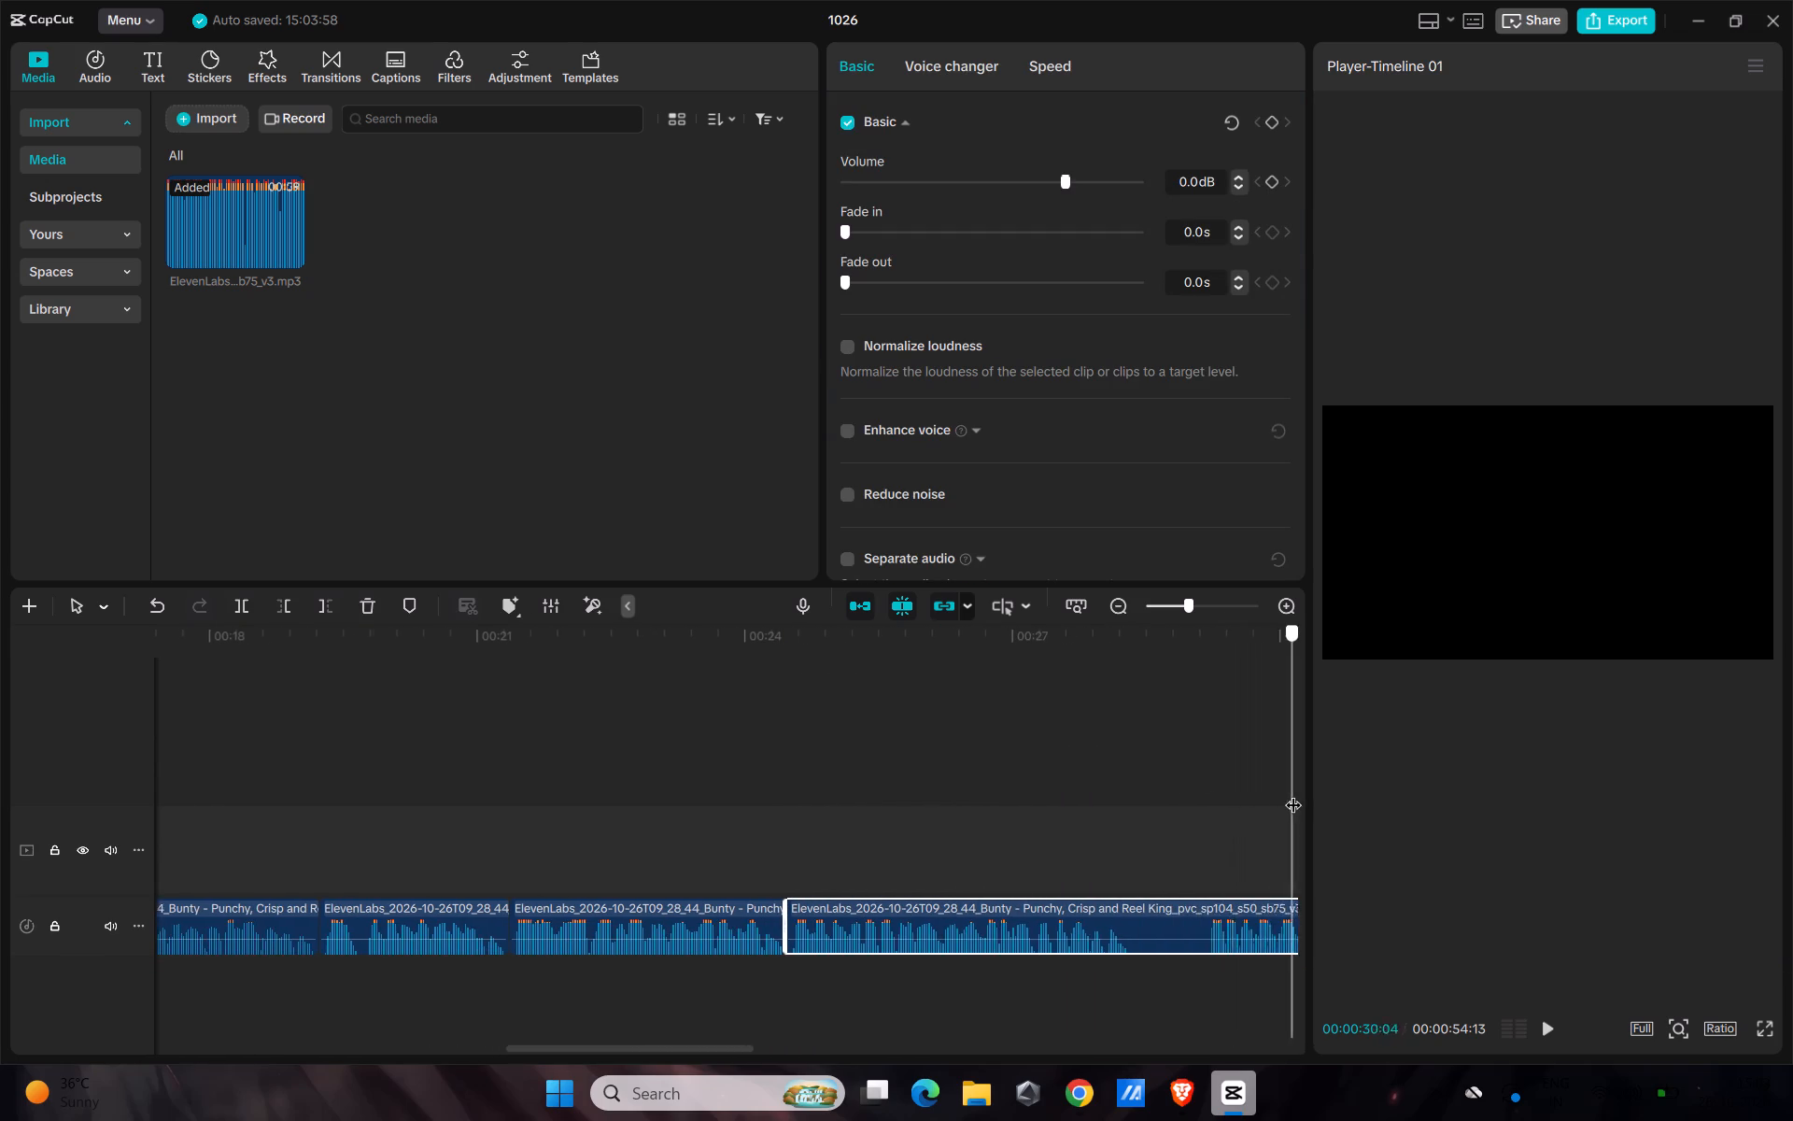
{"action": "left_click_drag", "start_coordinate": [1293, 793], "coordinate": [968, 837]}
{"action": "key", "text": "ctrl+b"}
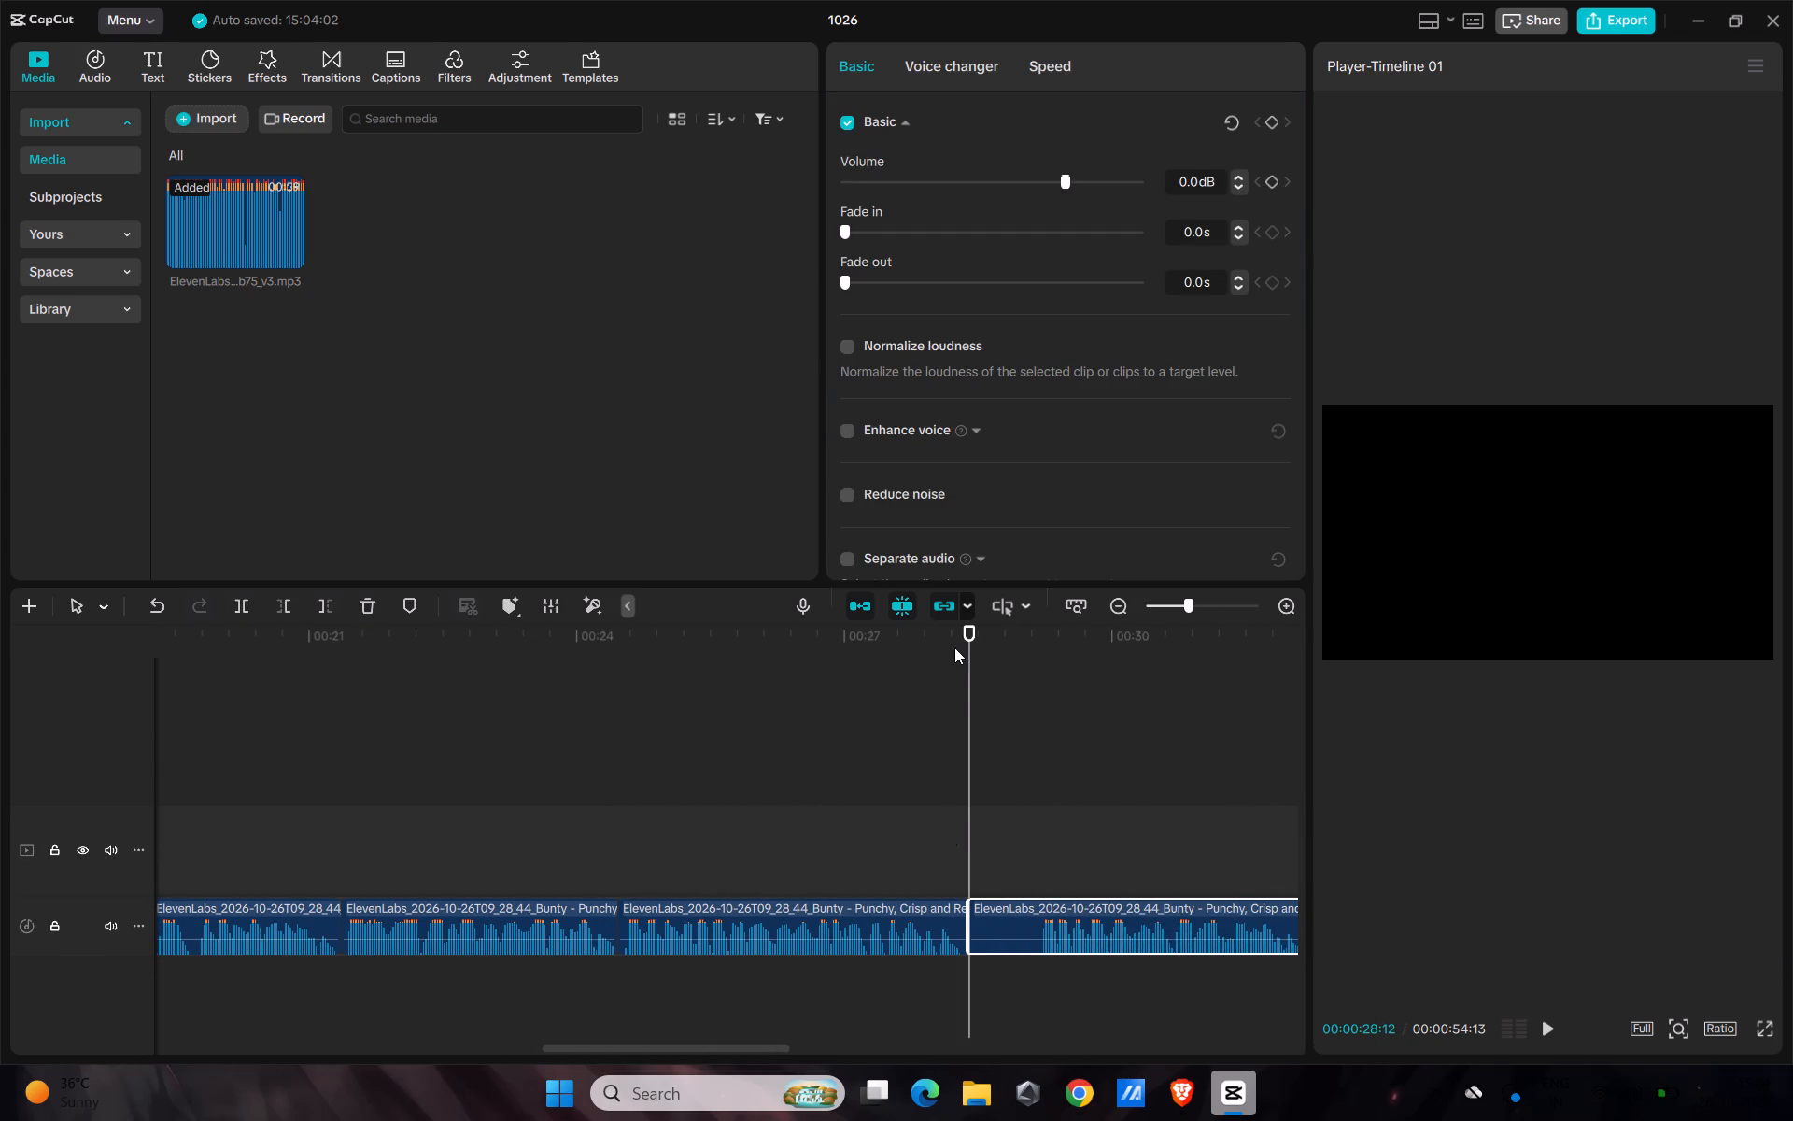
{"action": "left_click_drag", "start_coordinate": [972, 633], "coordinate": [1035, 745]}
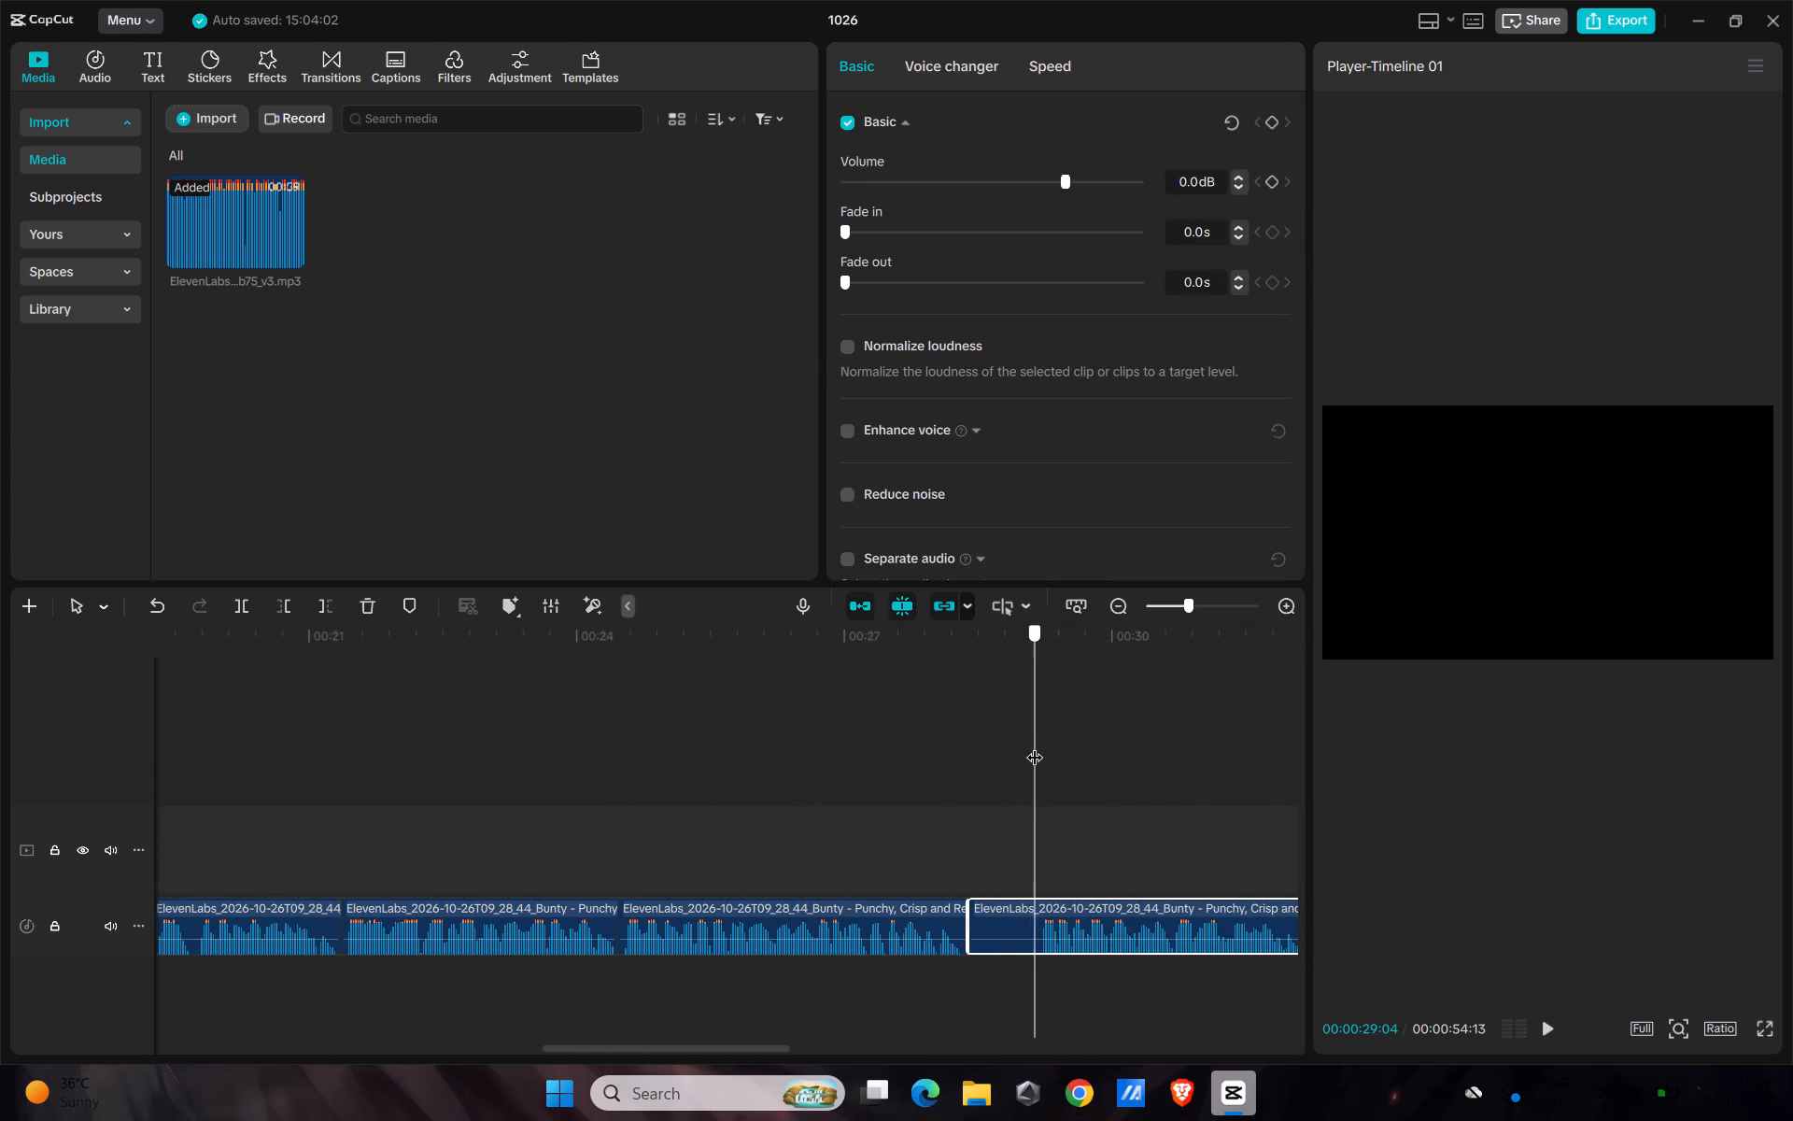
{"action": "left_click_drag", "start_coordinate": [1035, 745], "coordinate": [1037, 750]}
{"action": "key", "text": "ctrl+b"}
{"action": "left_click", "coordinate": [994, 914]}
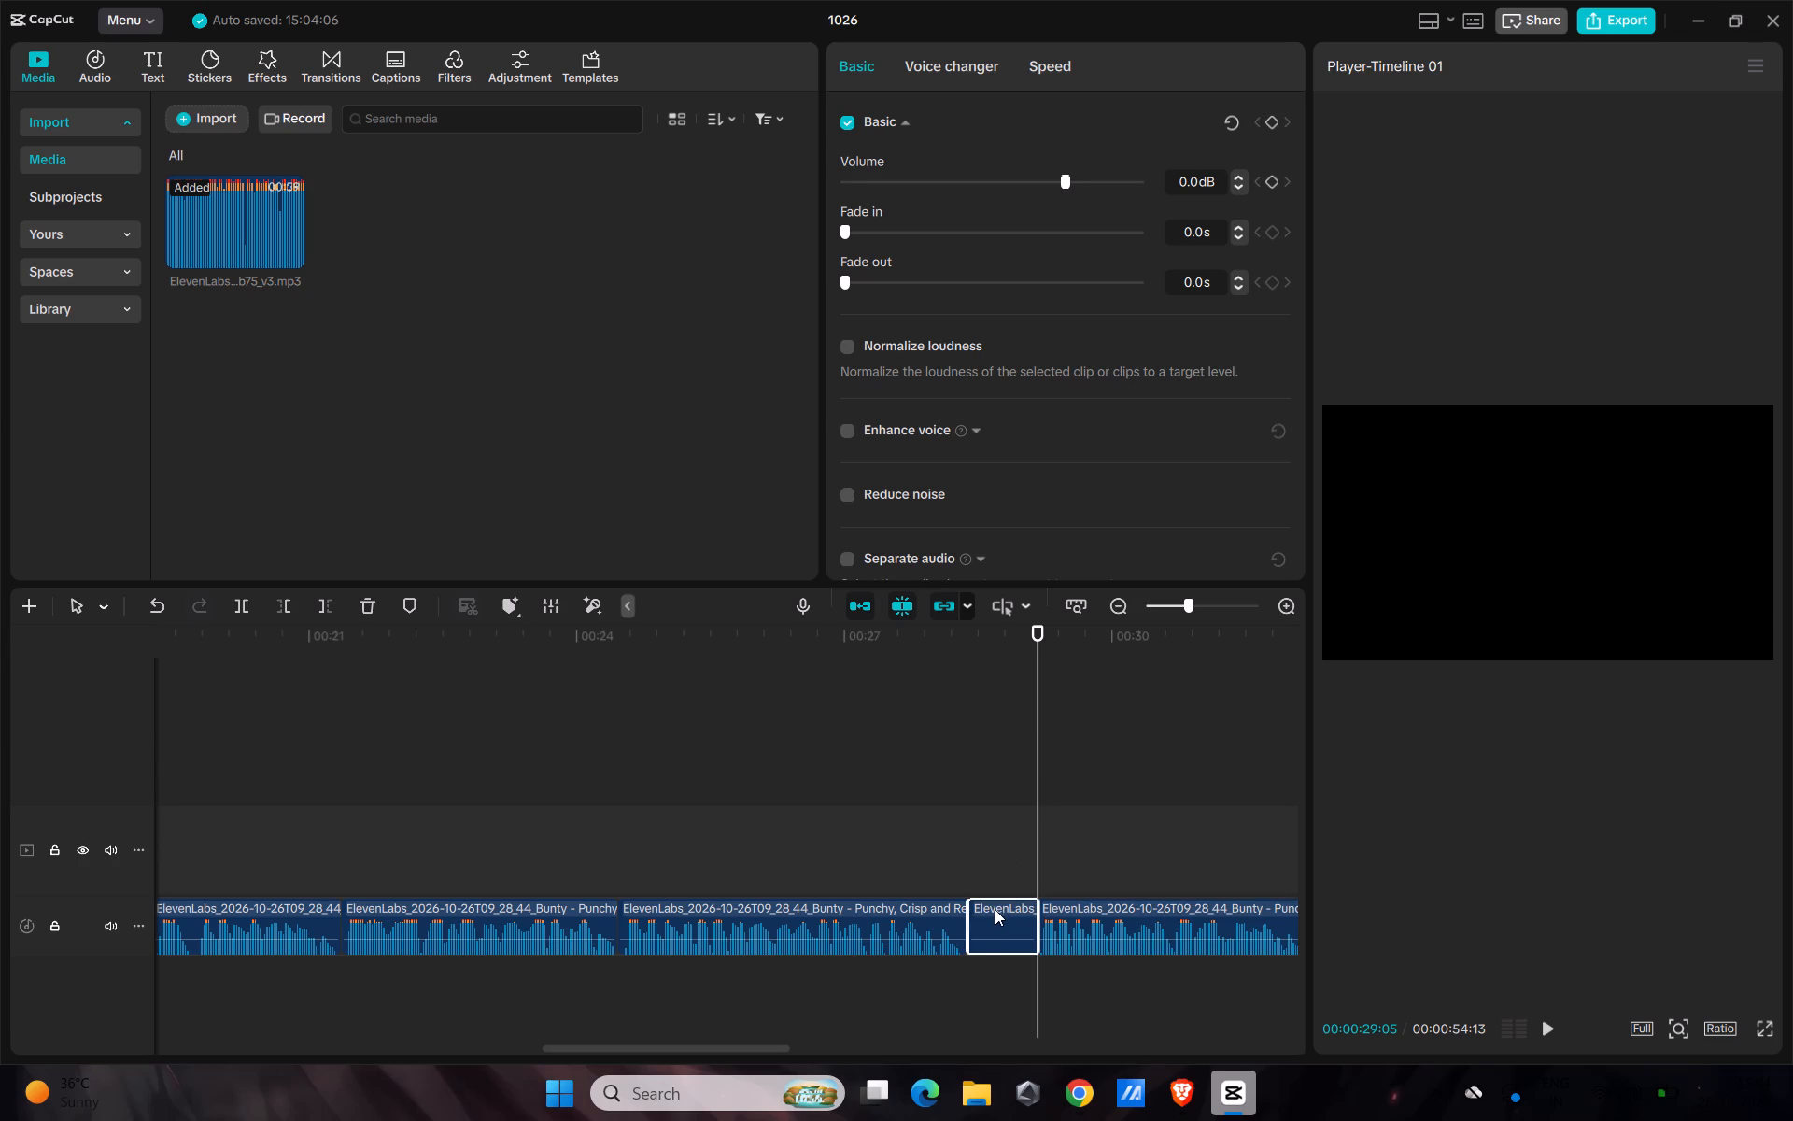
{"action": "key", "text": "BackSpace"}
{"action": "left_click_drag", "start_coordinate": [1134, 910], "coordinate": [1065, 904]}
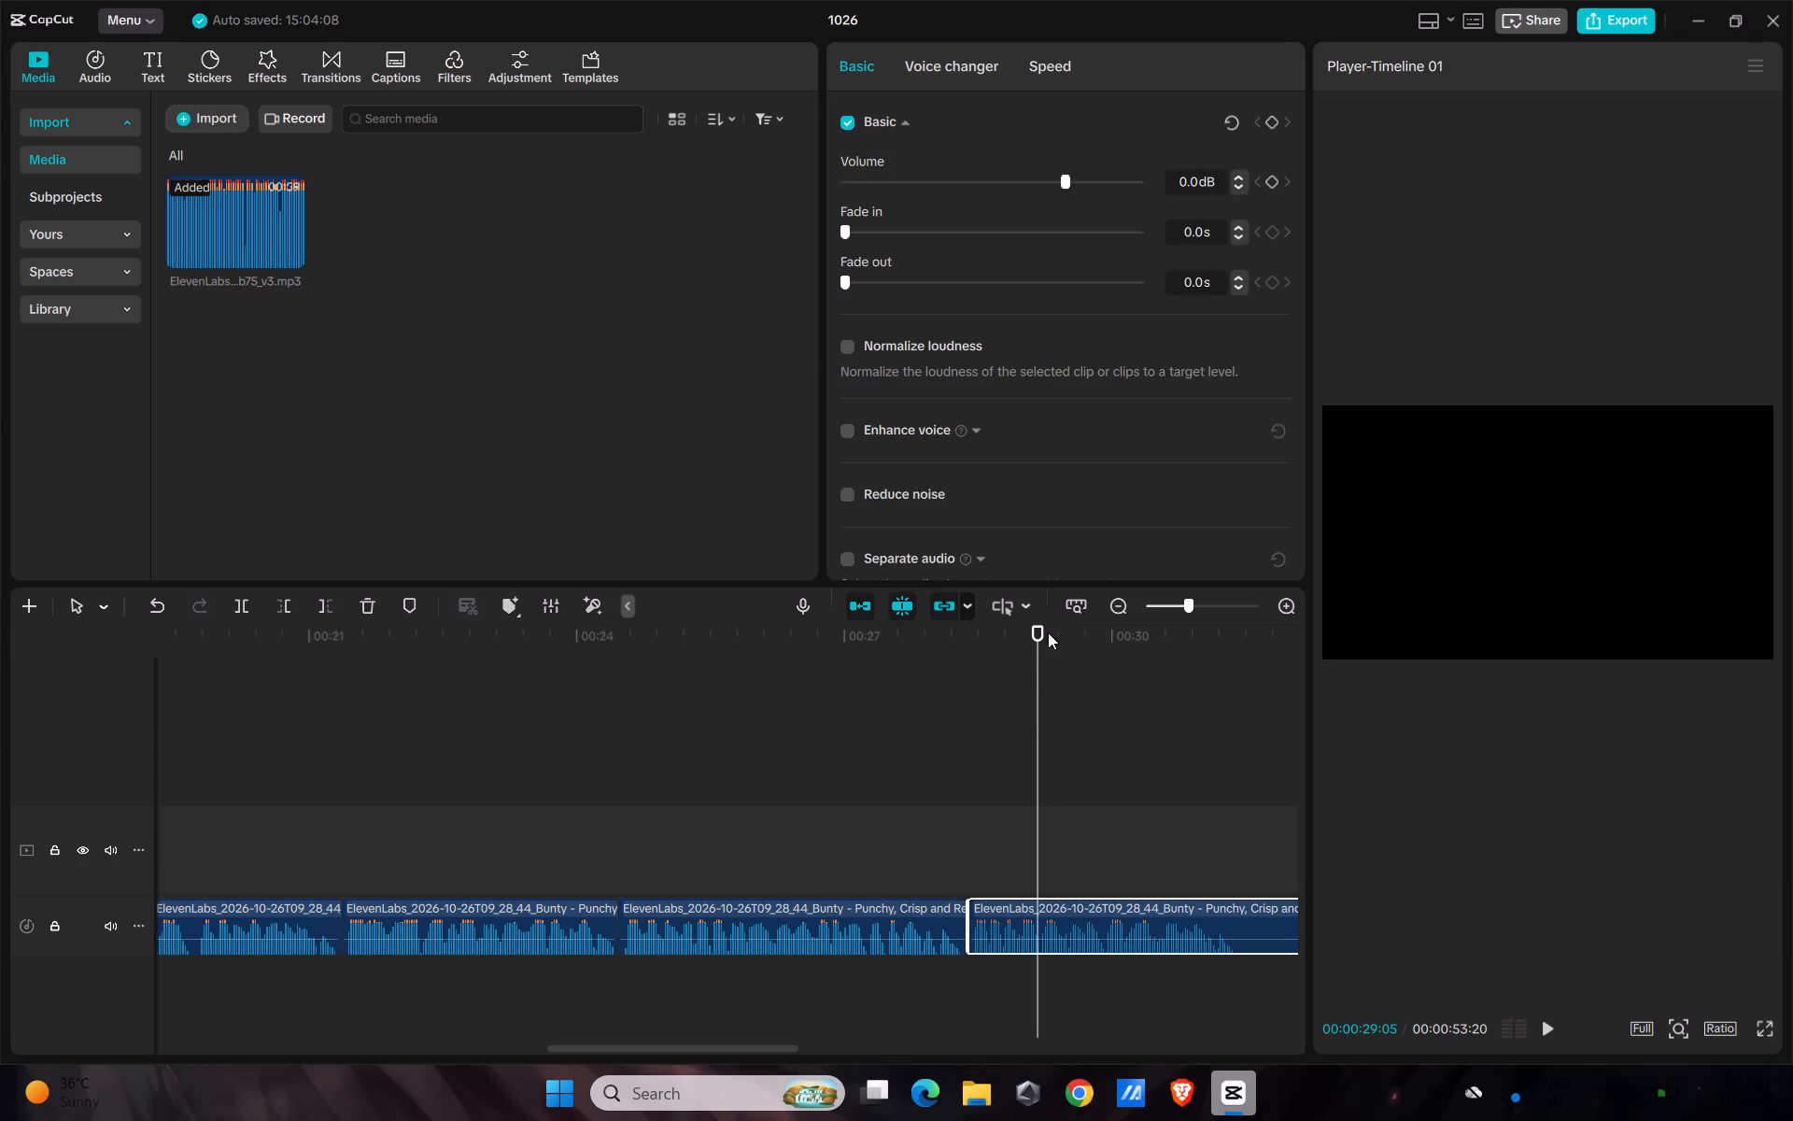
Remove the voiceover pause between 00:00:31:12 and 00:00:32:06 and join the remaining audio to the previous piece on the same track.
{"action": "left_click_drag", "start_coordinate": [1048, 632], "coordinate": [775, 820]}
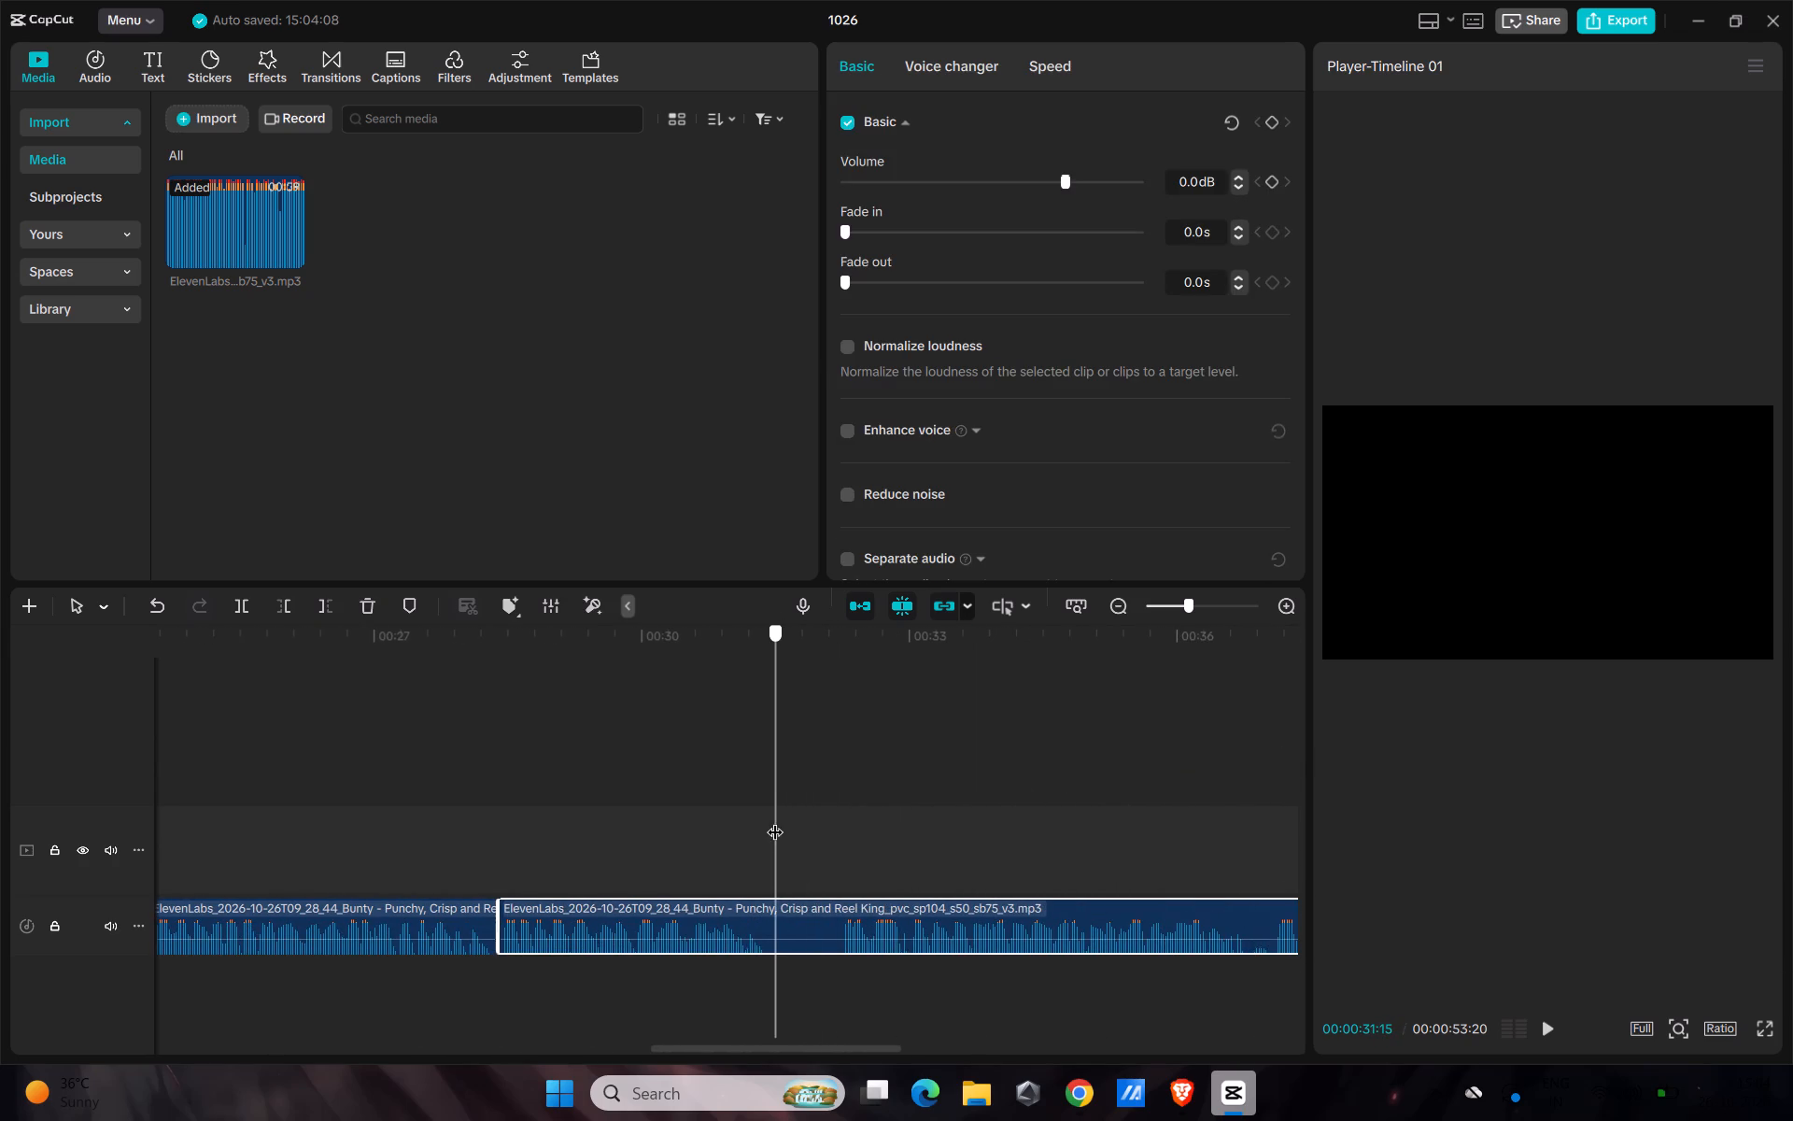
{"action": "left_click_drag", "start_coordinate": [775, 820], "coordinate": [767, 840]}
{"action": "key", "text": "ctrl+b"}
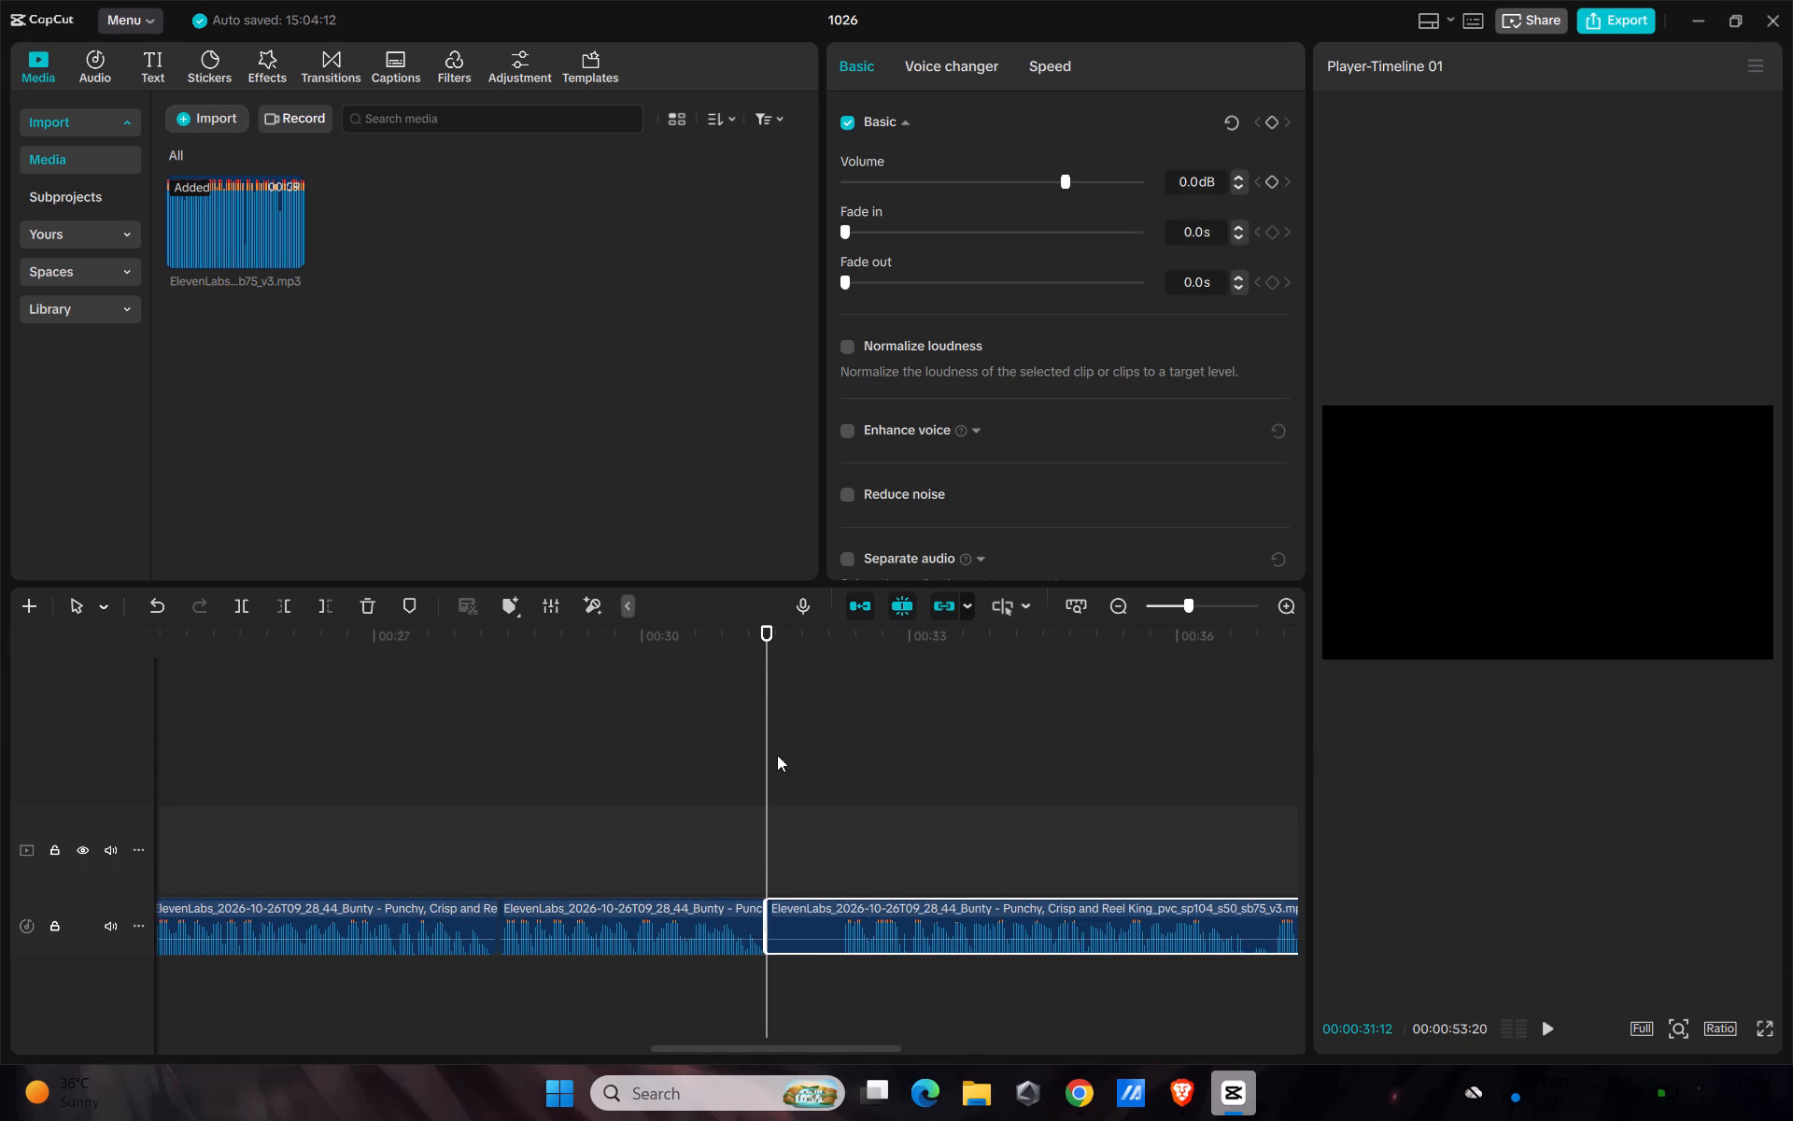
{"action": "left_click_drag", "start_coordinate": [766, 643], "coordinate": [840, 782]}
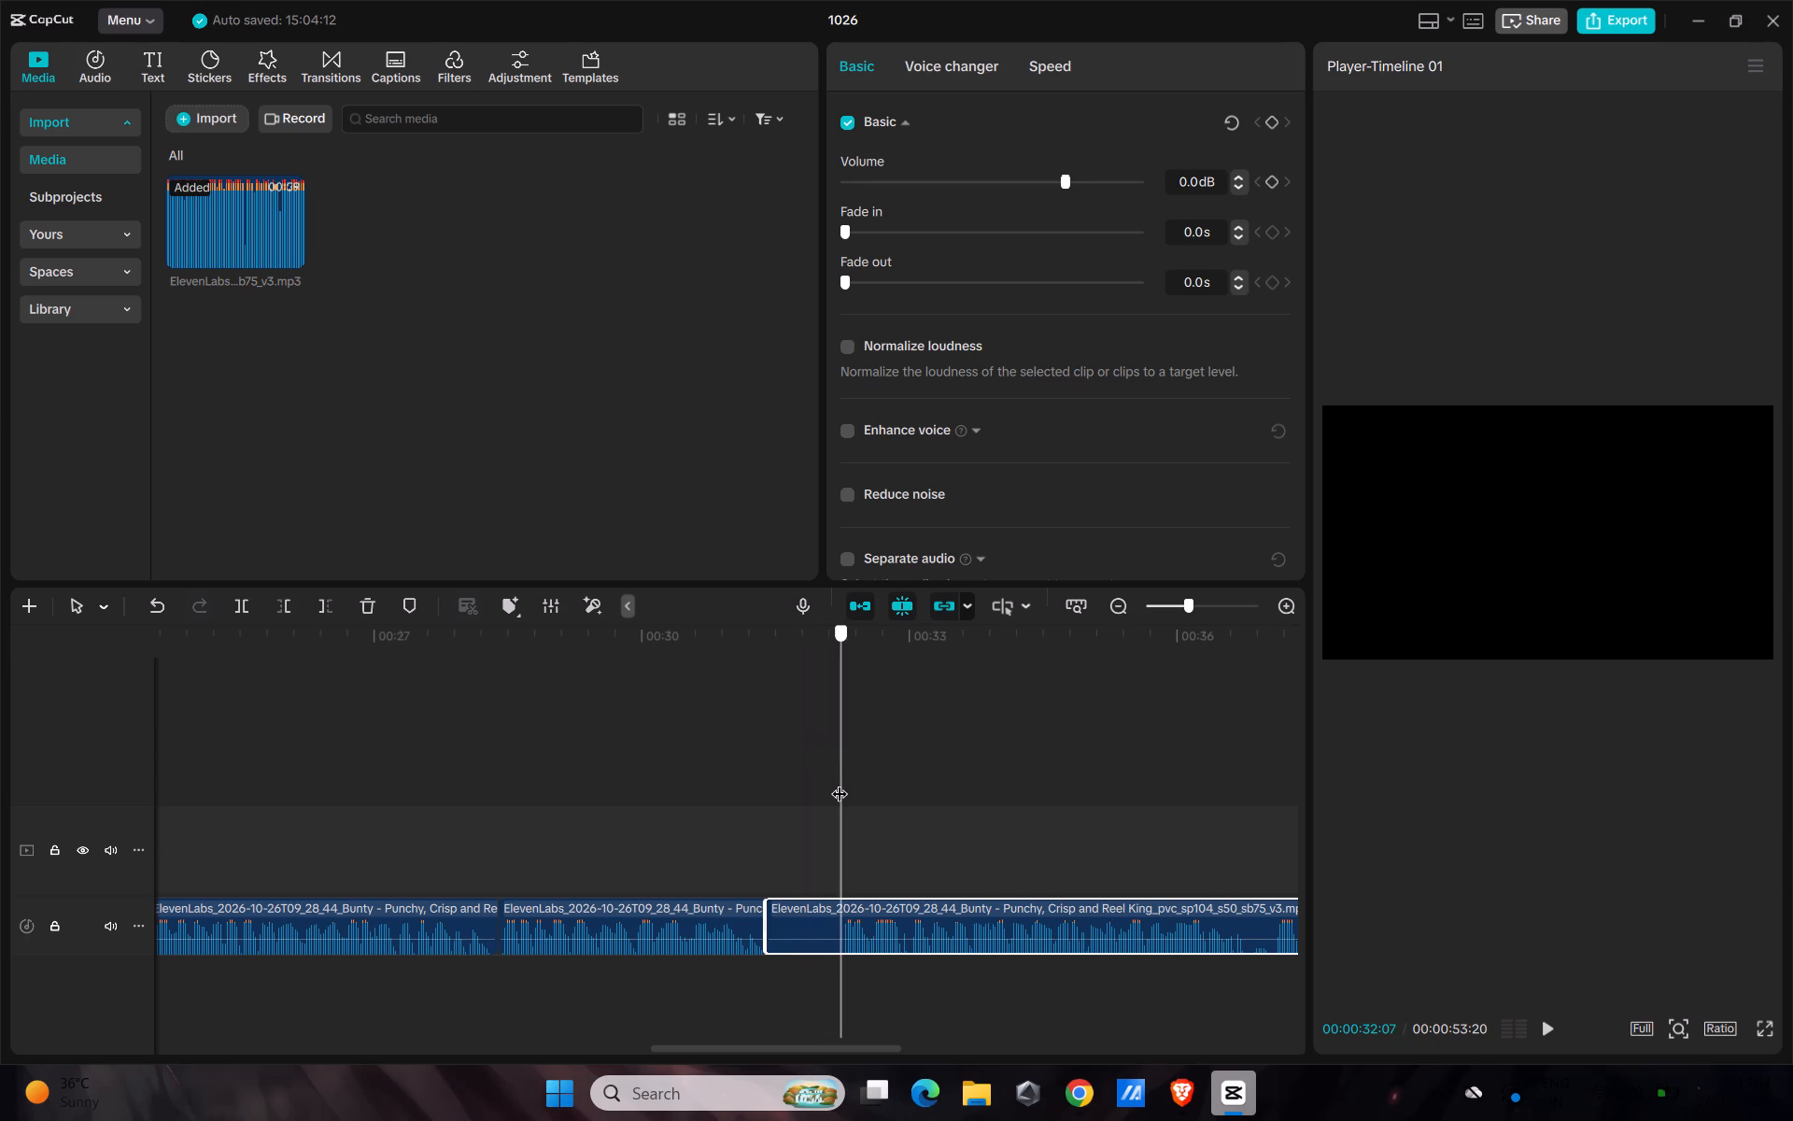
{"action": "left_click_drag", "start_coordinate": [840, 782], "coordinate": [837, 788]}
{"action": "key", "text": "ctrl+b"}
{"action": "left_click", "coordinate": [806, 910]}
{"action": "key", "text": "BackSpace"}
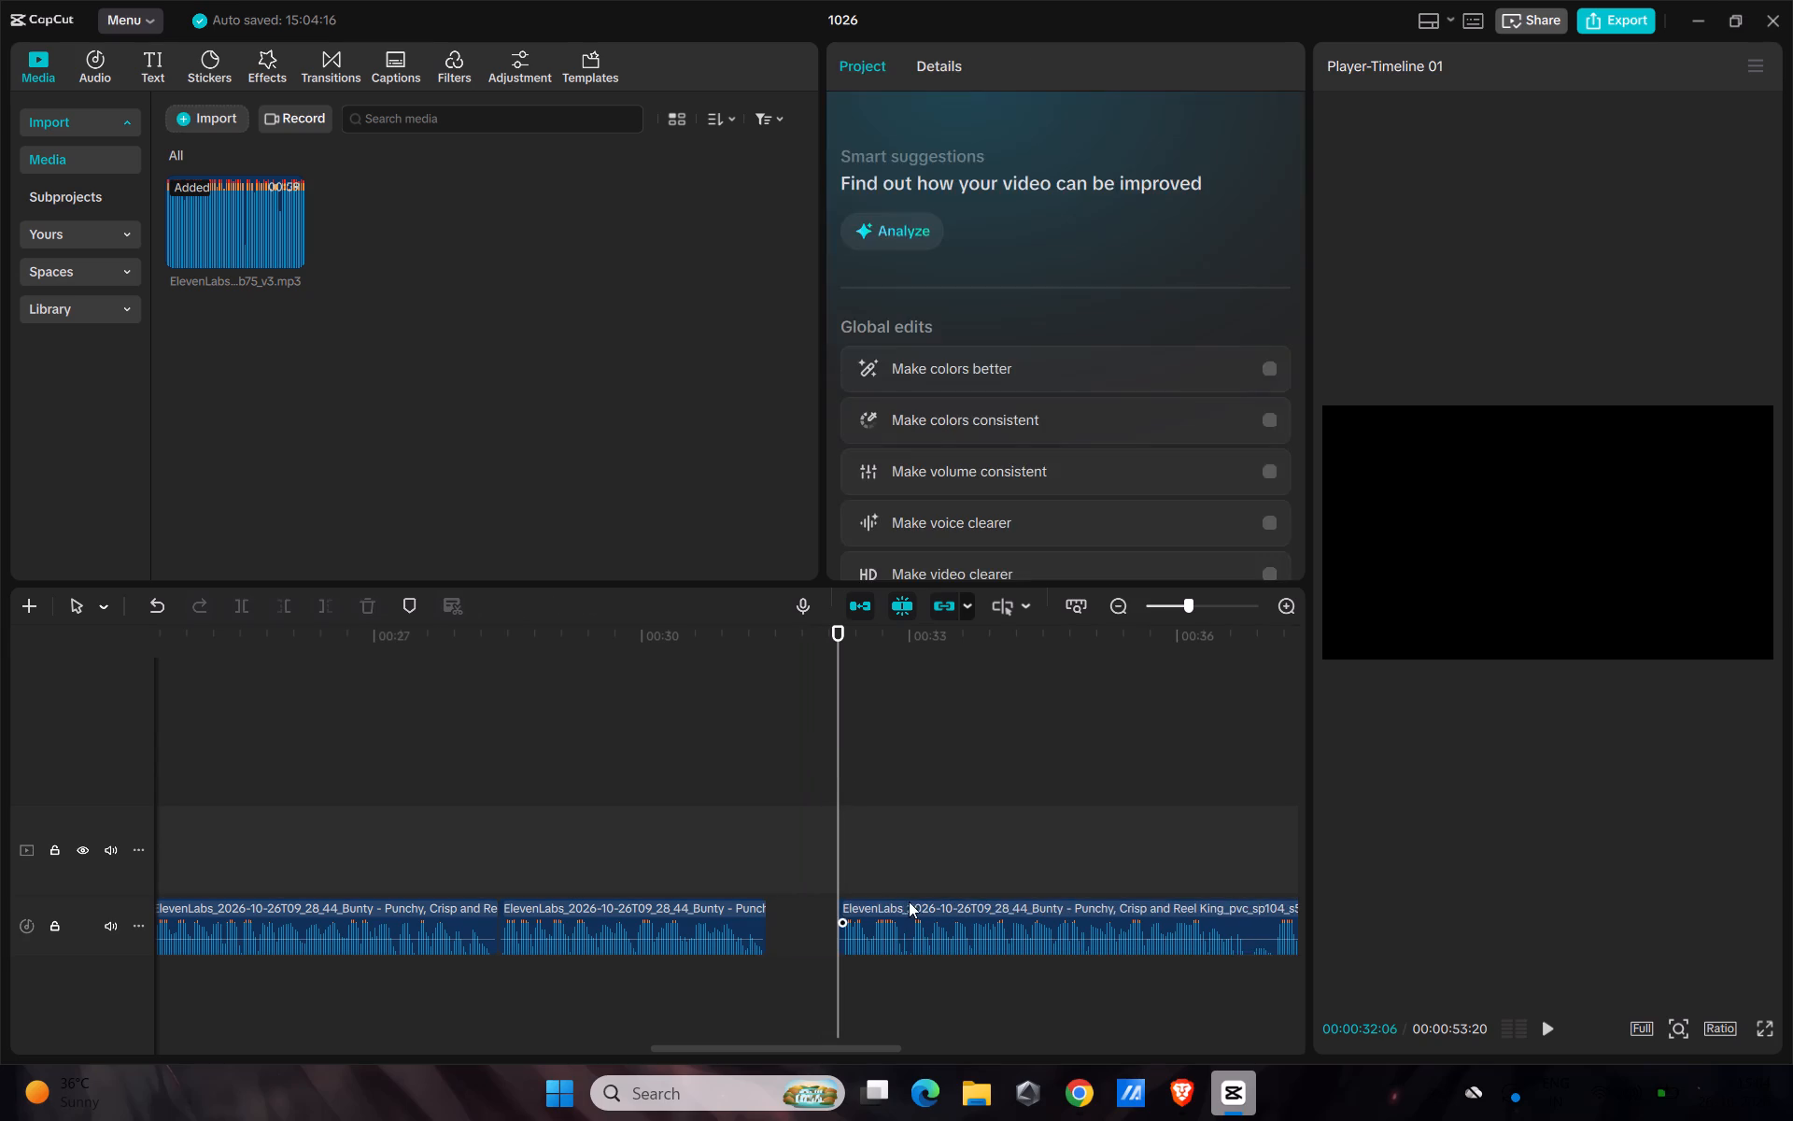
{"action": "left_click_drag", "start_coordinate": [911, 901], "coordinate": [842, 899]}
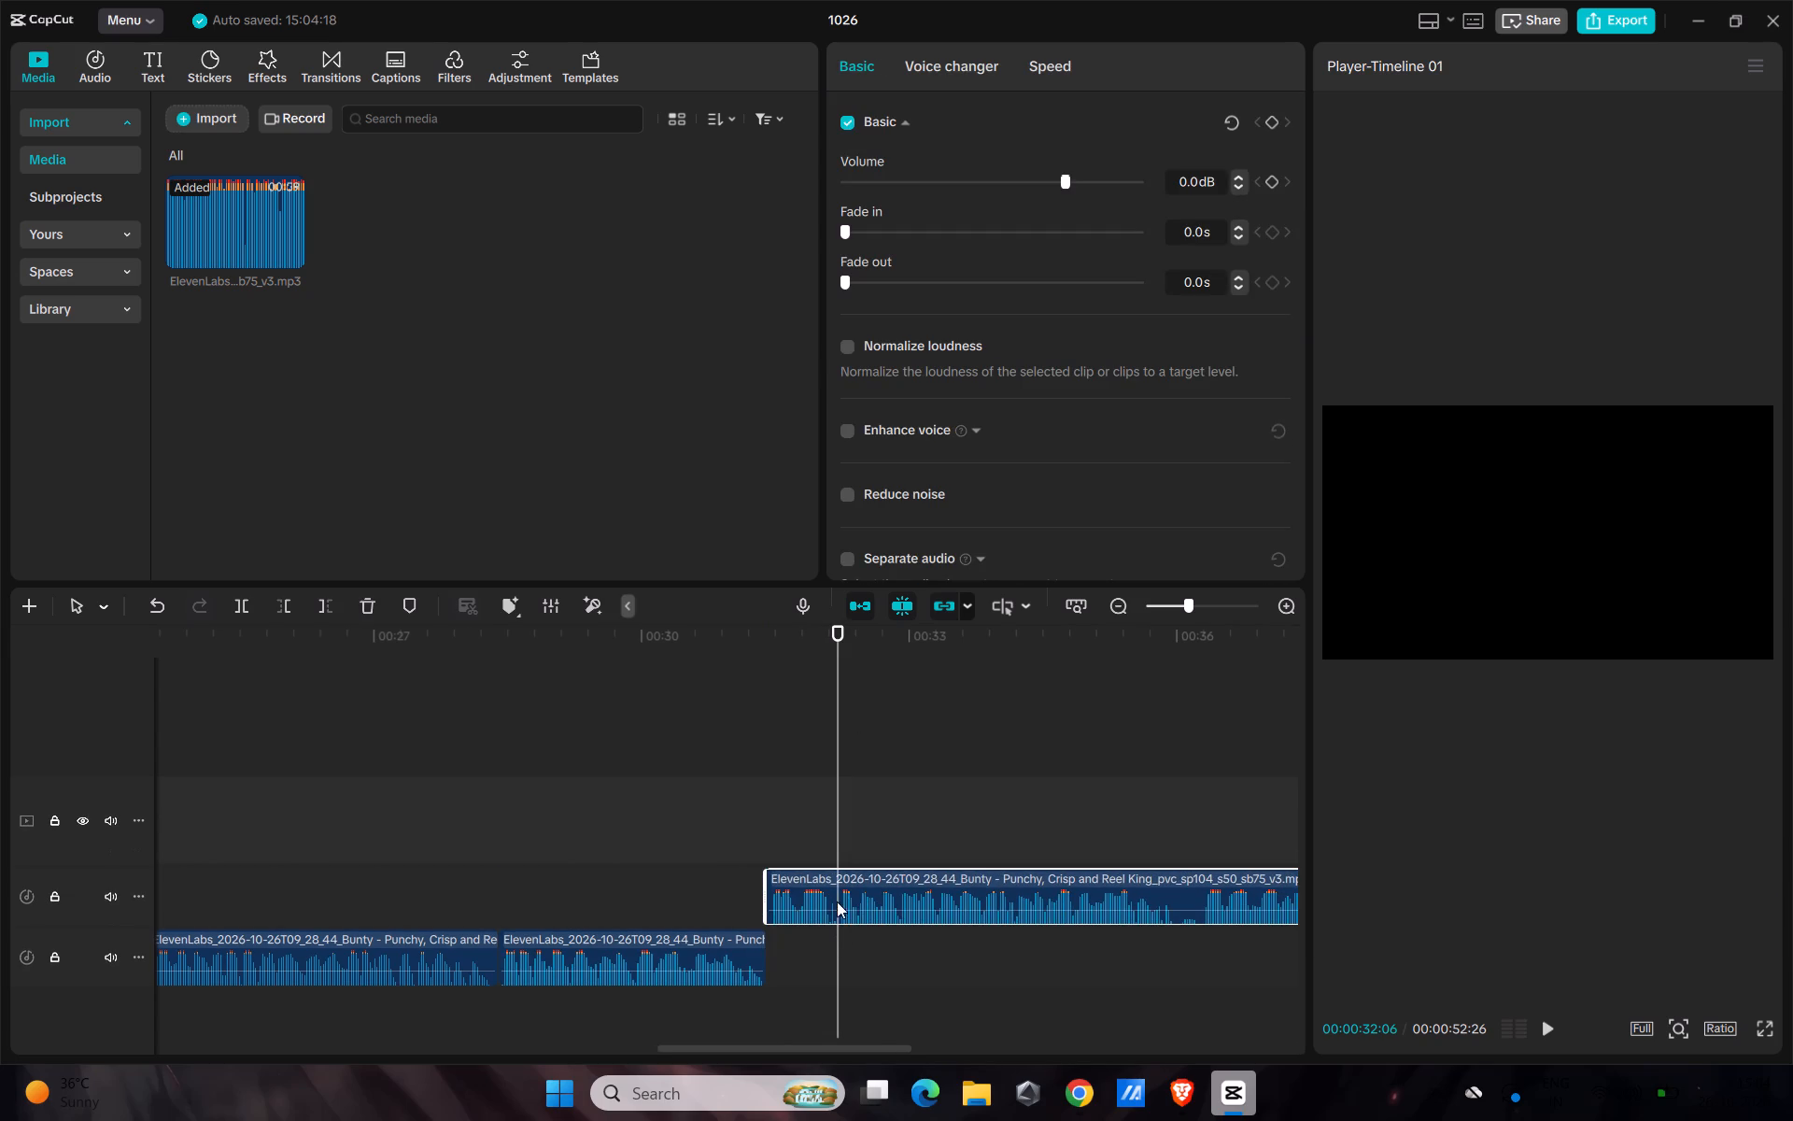
{"action": "left_click_drag", "start_coordinate": [835, 883], "coordinate": [839, 939]}
Cut out the short voiceover pause between 00:00:35:29 and 00:00:36:08 and close the gap.
{"action": "left_click_drag", "start_coordinate": [835, 668], "coordinate": [1105, 837]}
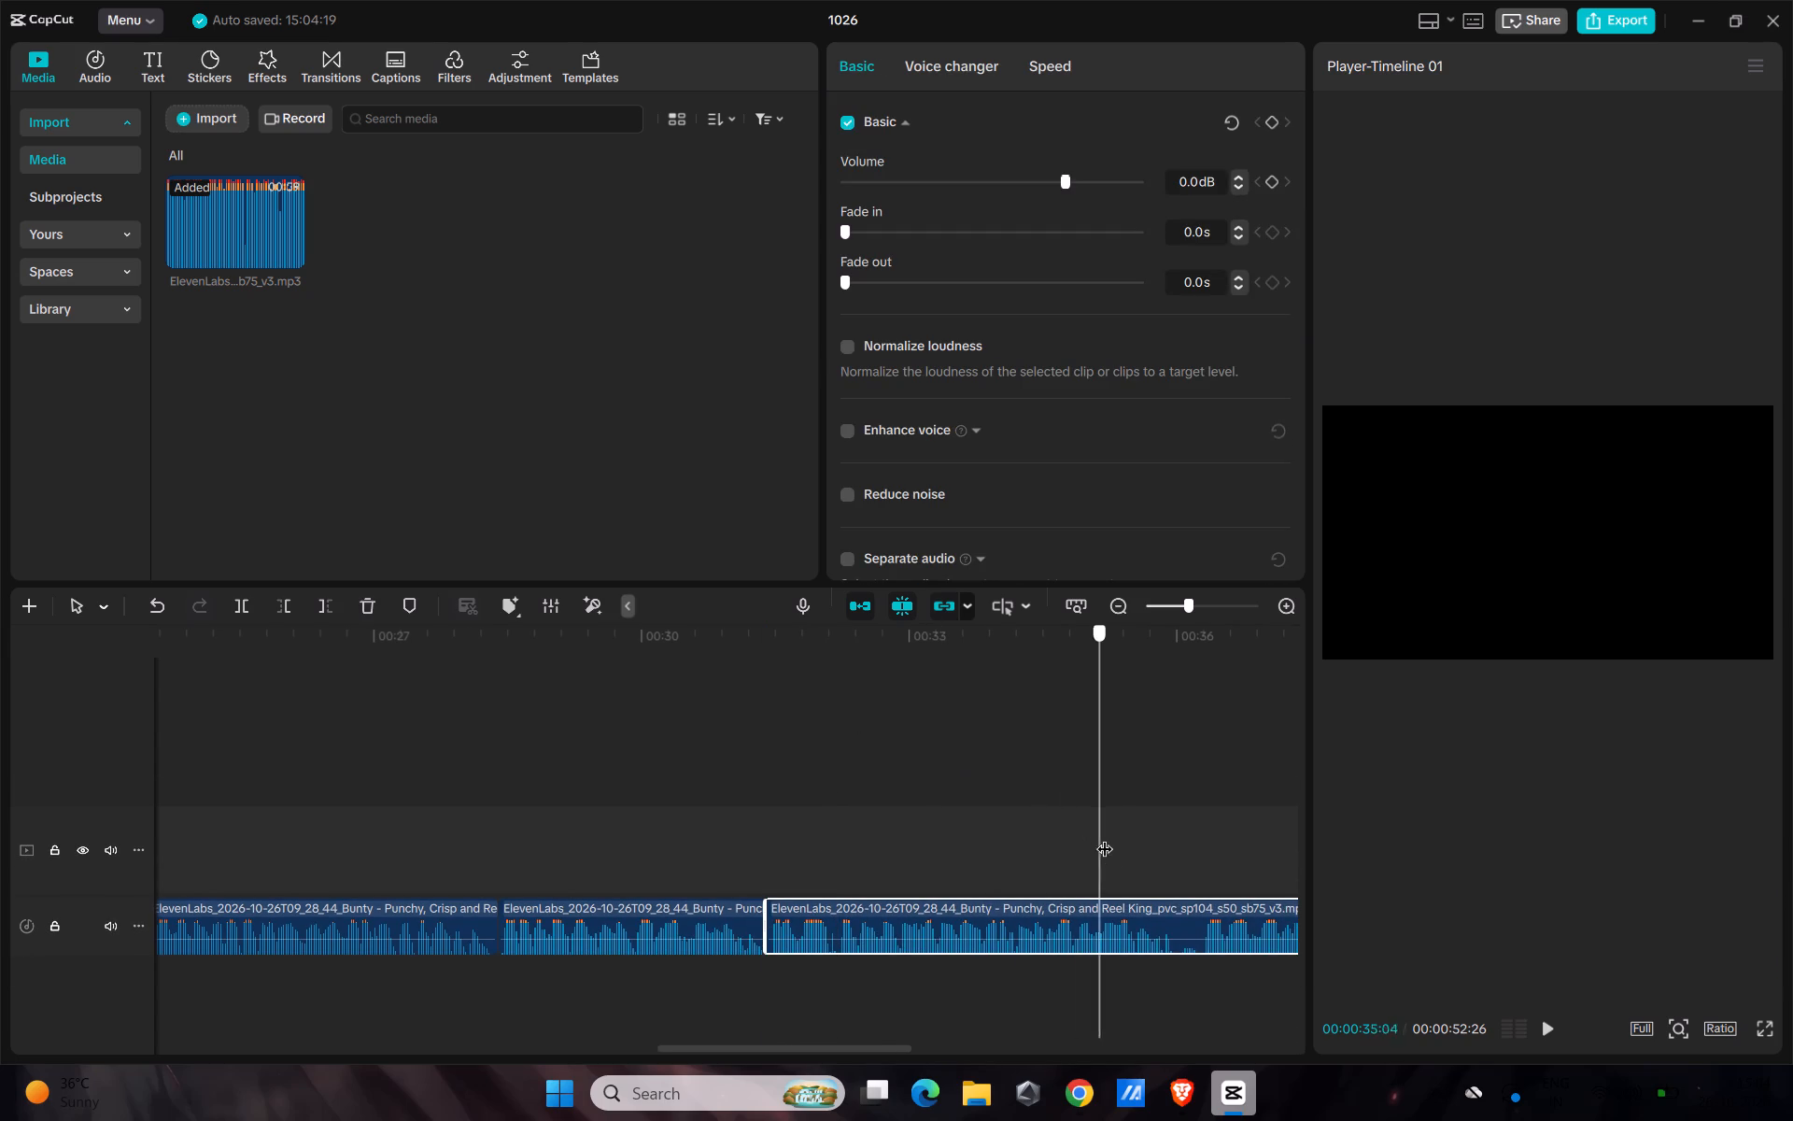
{"action": "left_click_drag", "start_coordinate": [1105, 837], "coordinate": [1175, 894]}
{"action": "key", "text": "ctrl+b"}
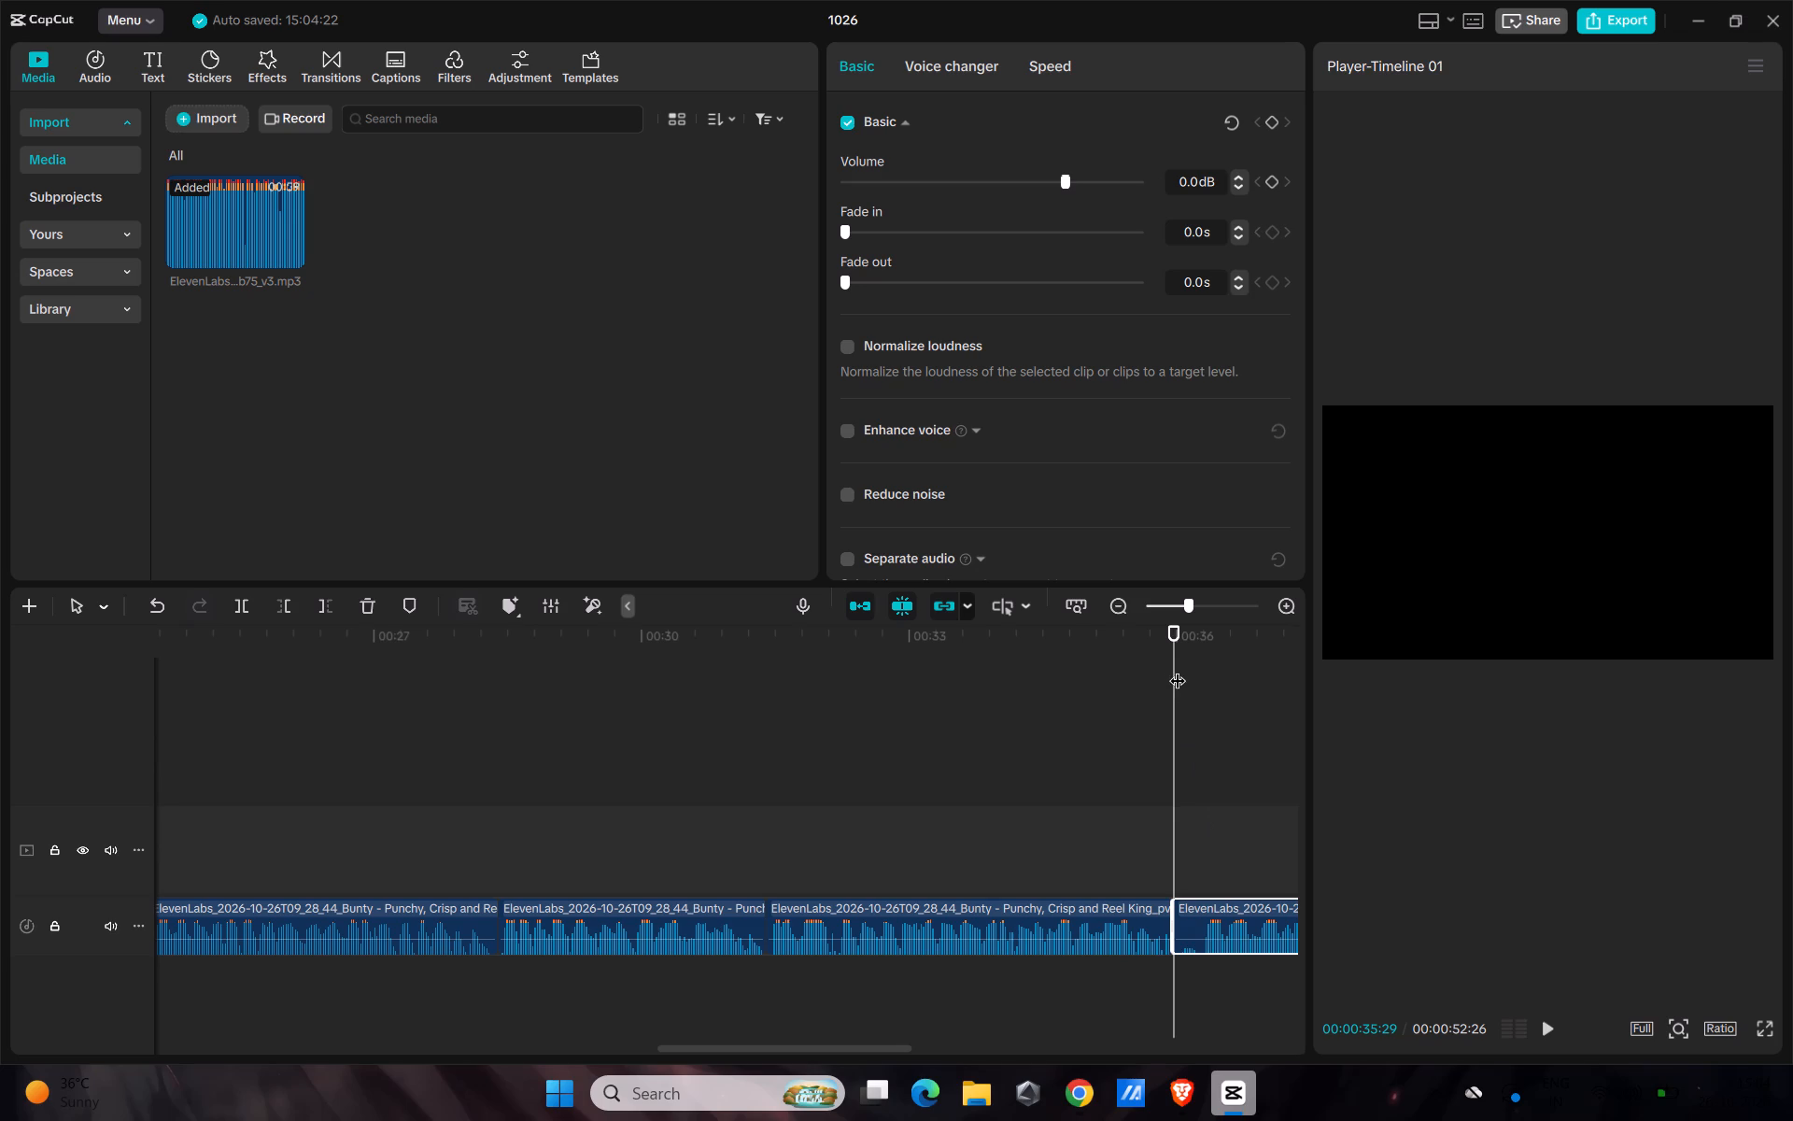
{"action": "left_click_drag", "start_coordinate": [1171, 642], "coordinate": [1201, 805]}
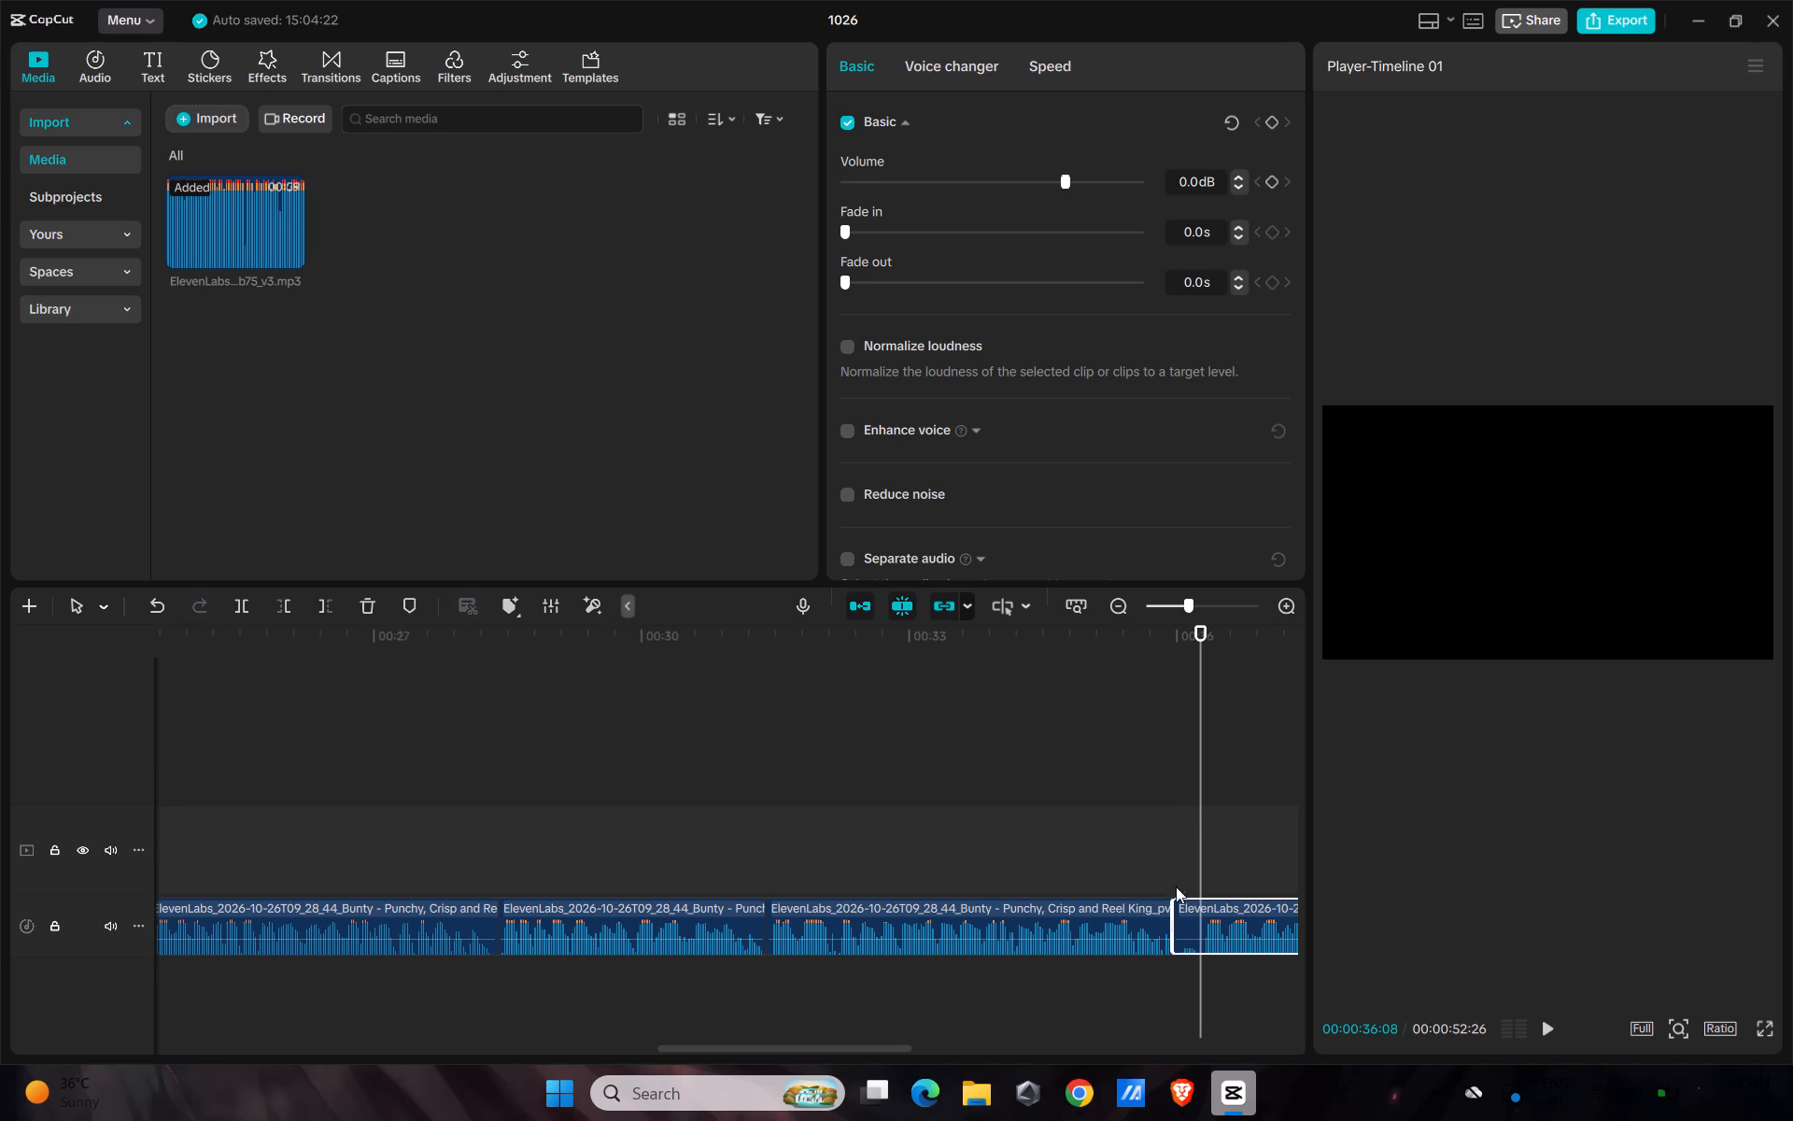
{"action": "key", "text": "ctrl+b"}
{"action": "left_click", "coordinate": [1186, 937]}
{"action": "key", "text": "BackSpace"}
{"action": "left_click_drag", "start_coordinate": [1236, 926], "coordinate": [1216, 929]}
Cut out the voiceover's silence between 00:00:41:11 and 00:00:42:04 and move the following audio back to close the gap.
{"action": "left_click_drag", "start_coordinate": [1187, 665], "coordinate": [1235, 696]}
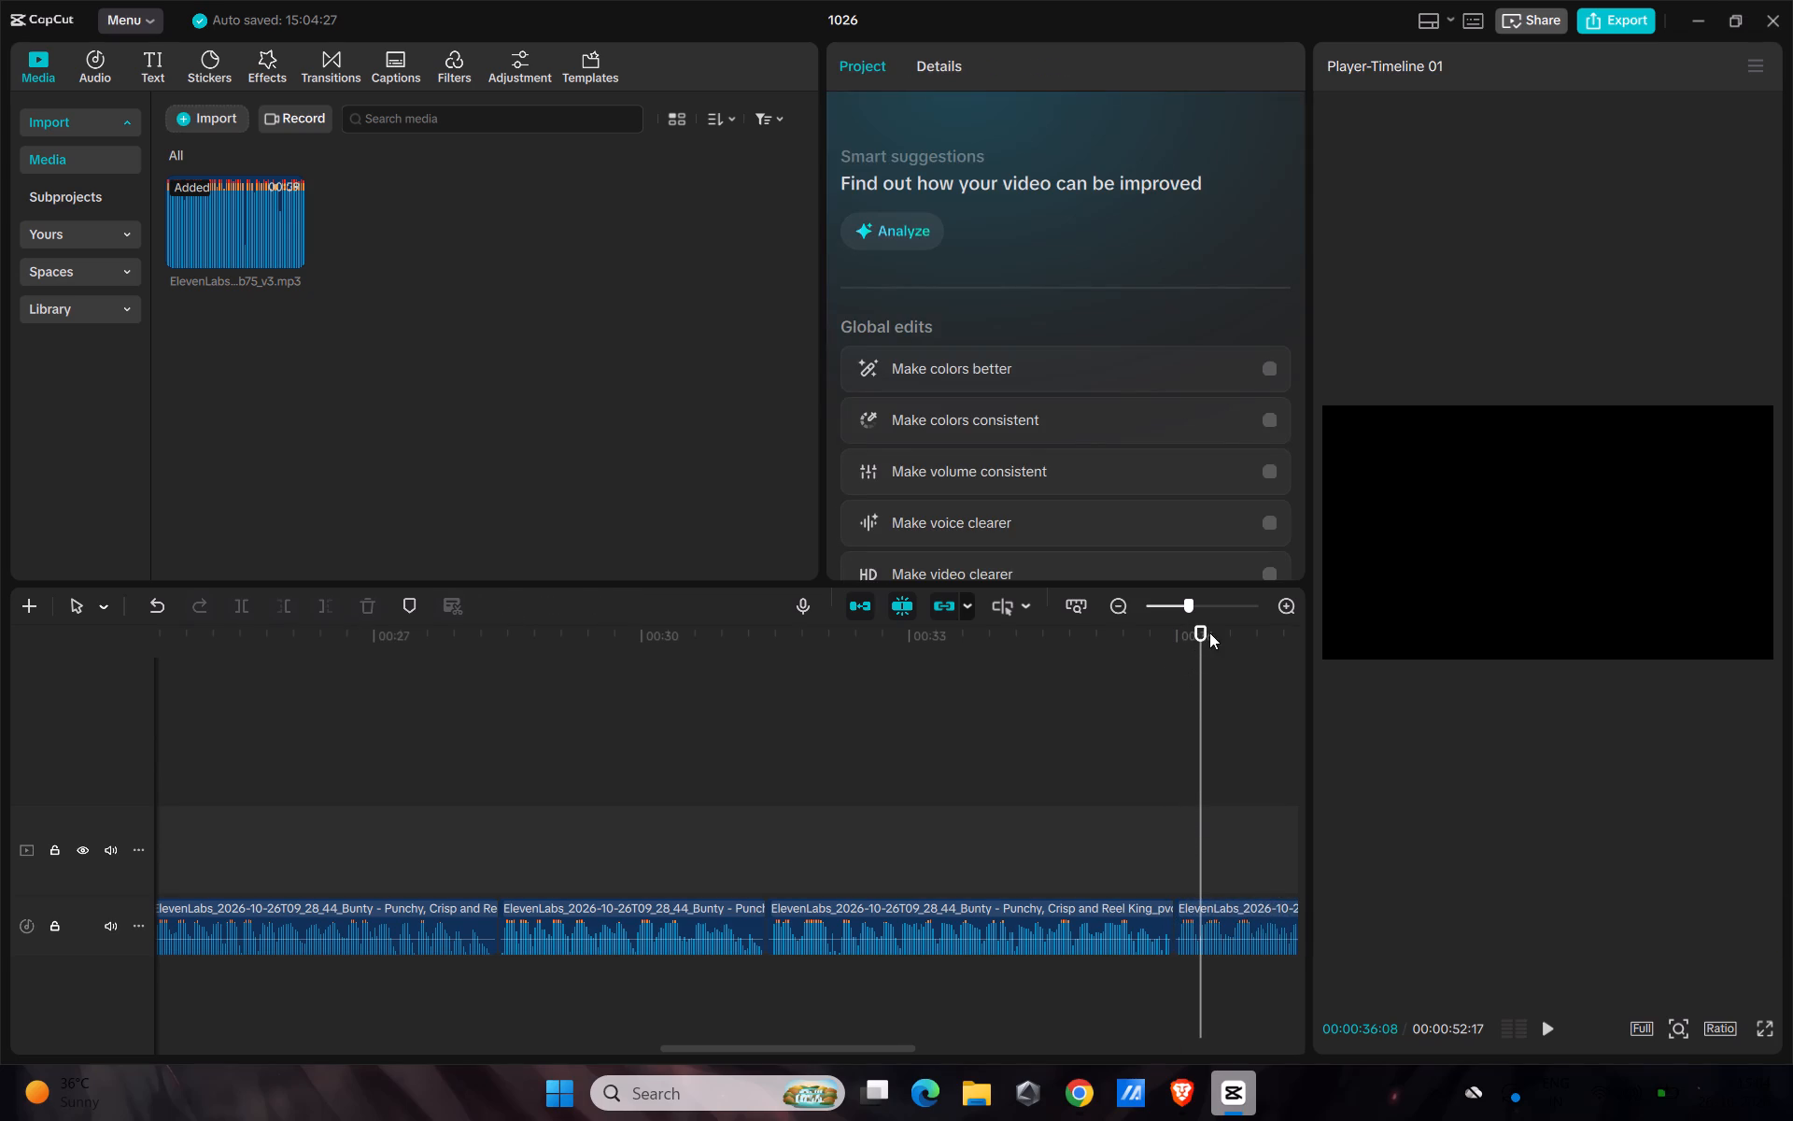
{"action": "left_click_drag", "start_coordinate": [1209, 632], "coordinate": [798, 833]}
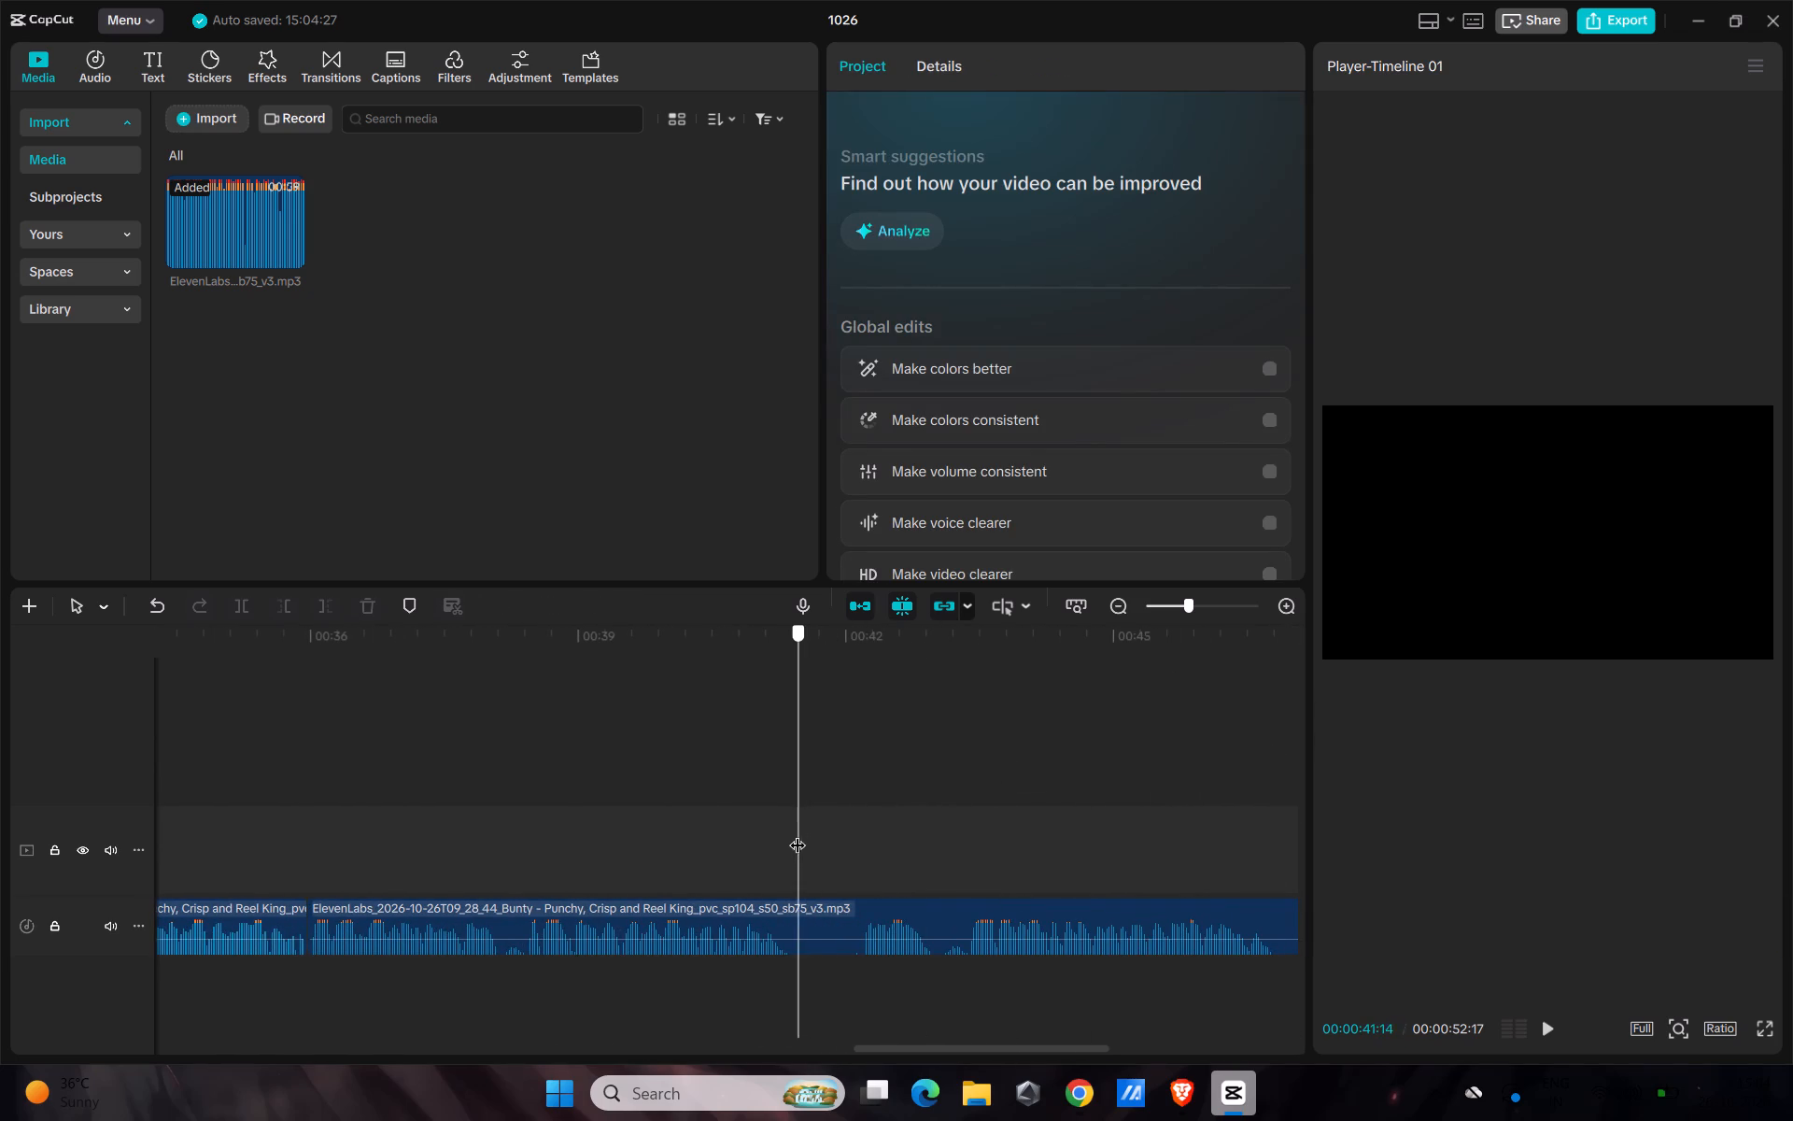
{"action": "left_click_drag", "start_coordinate": [798, 833], "coordinate": [794, 837]}
{"action": "key", "text": "ctrl+b"}
{"action": "left_click", "coordinate": [826, 887], "text": "ctrl"}
{"action": "left_click", "coordinate": [812, 920], "text": "ctrl"}
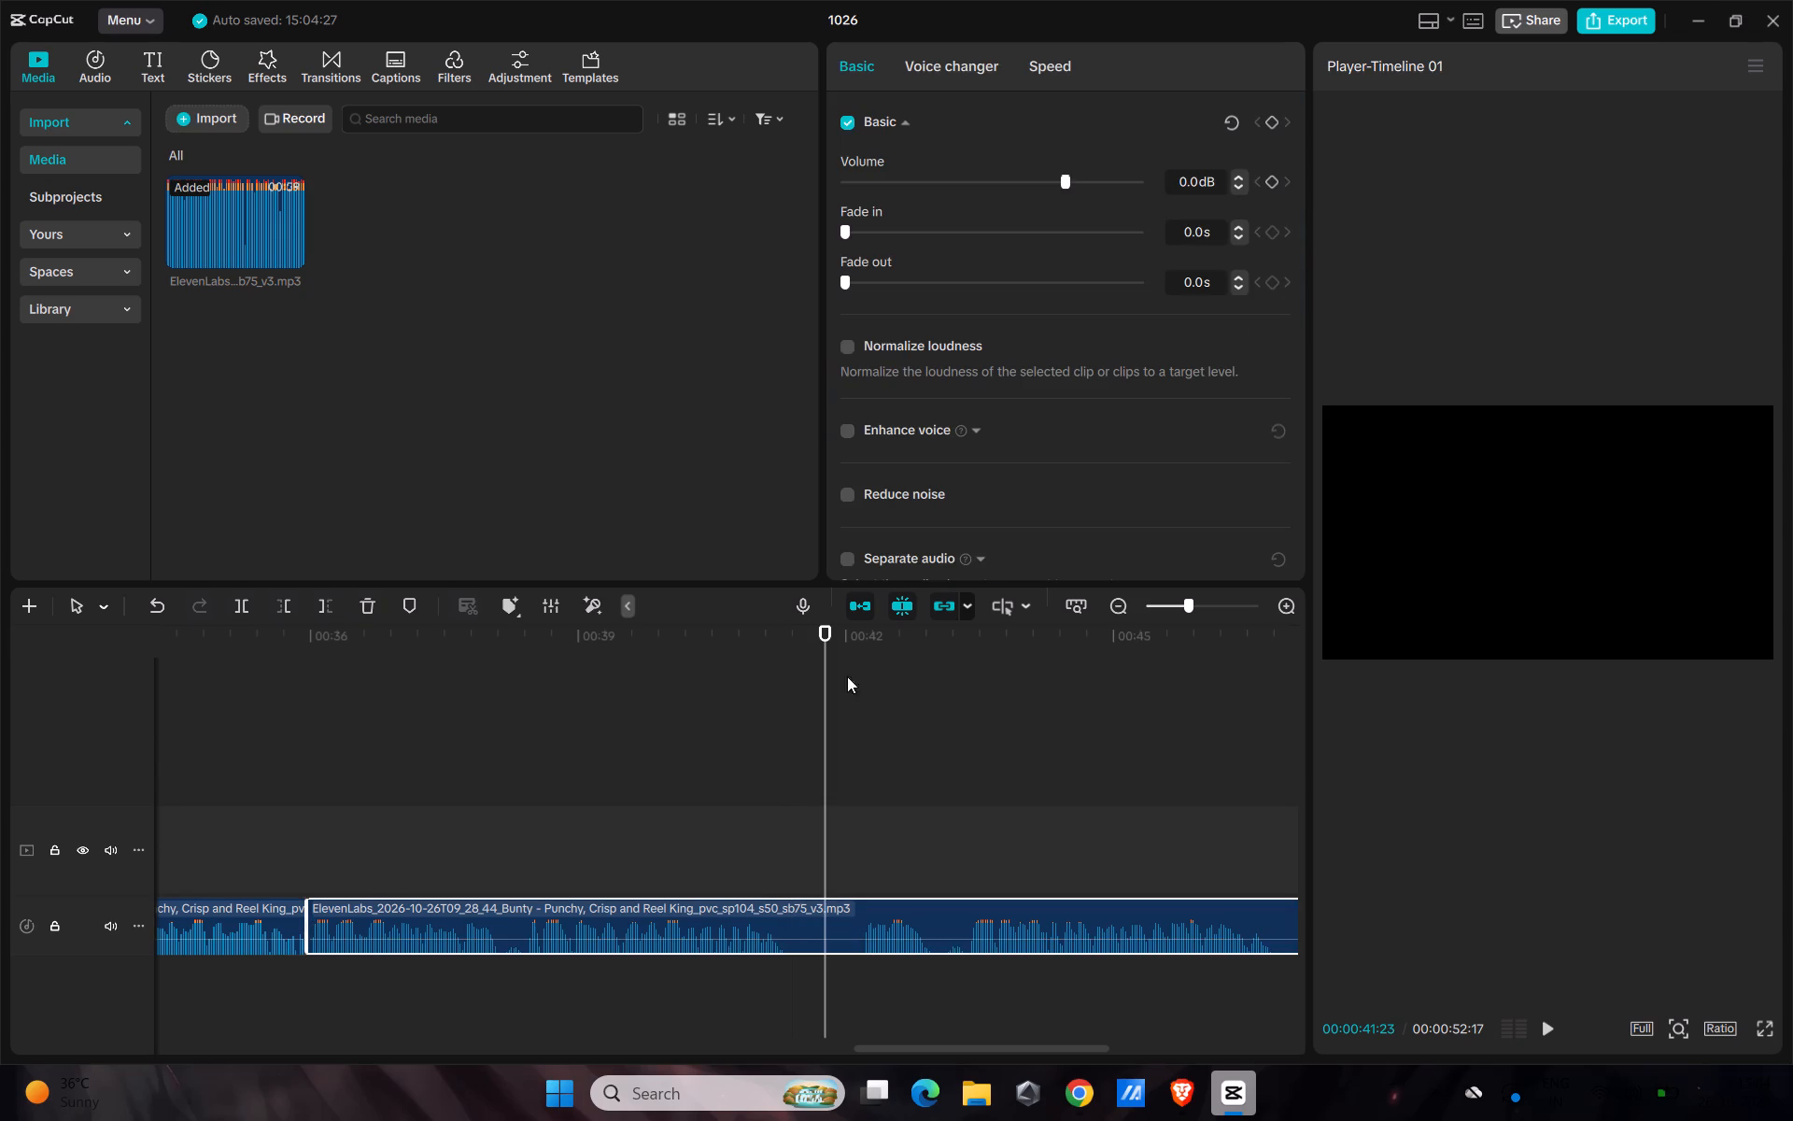
{"action": "left_click_drag", "start_coordinate": [827, 633], "coordinate": [788, 733], "text": "ctrl"}
{"action": "key", "text": "ctrl+b"}
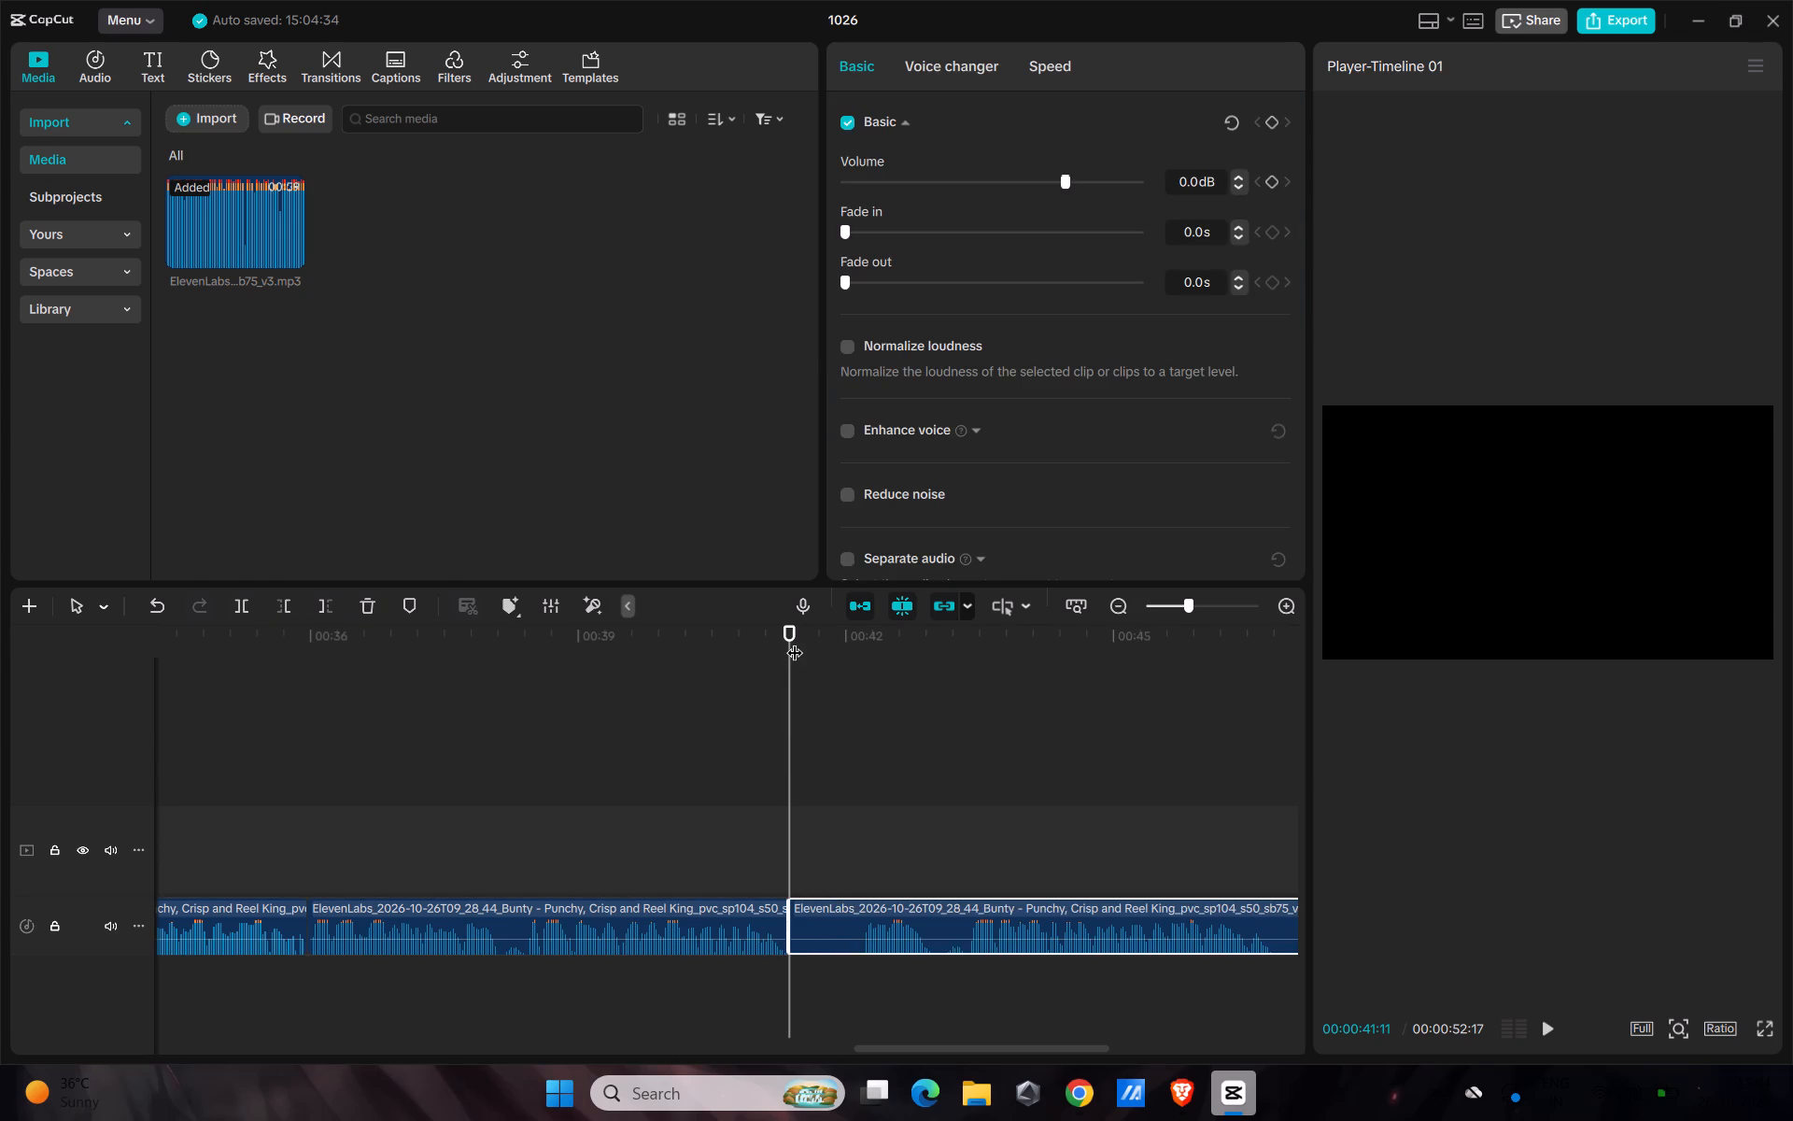
{"action": "left_click_drag", "start_coordinate": [795, 639], "coordinate": [857, 702]}
{"action": "key", "text": "ctrl+b"}
{"action": "left_click", "coordinate": [805, 941]}
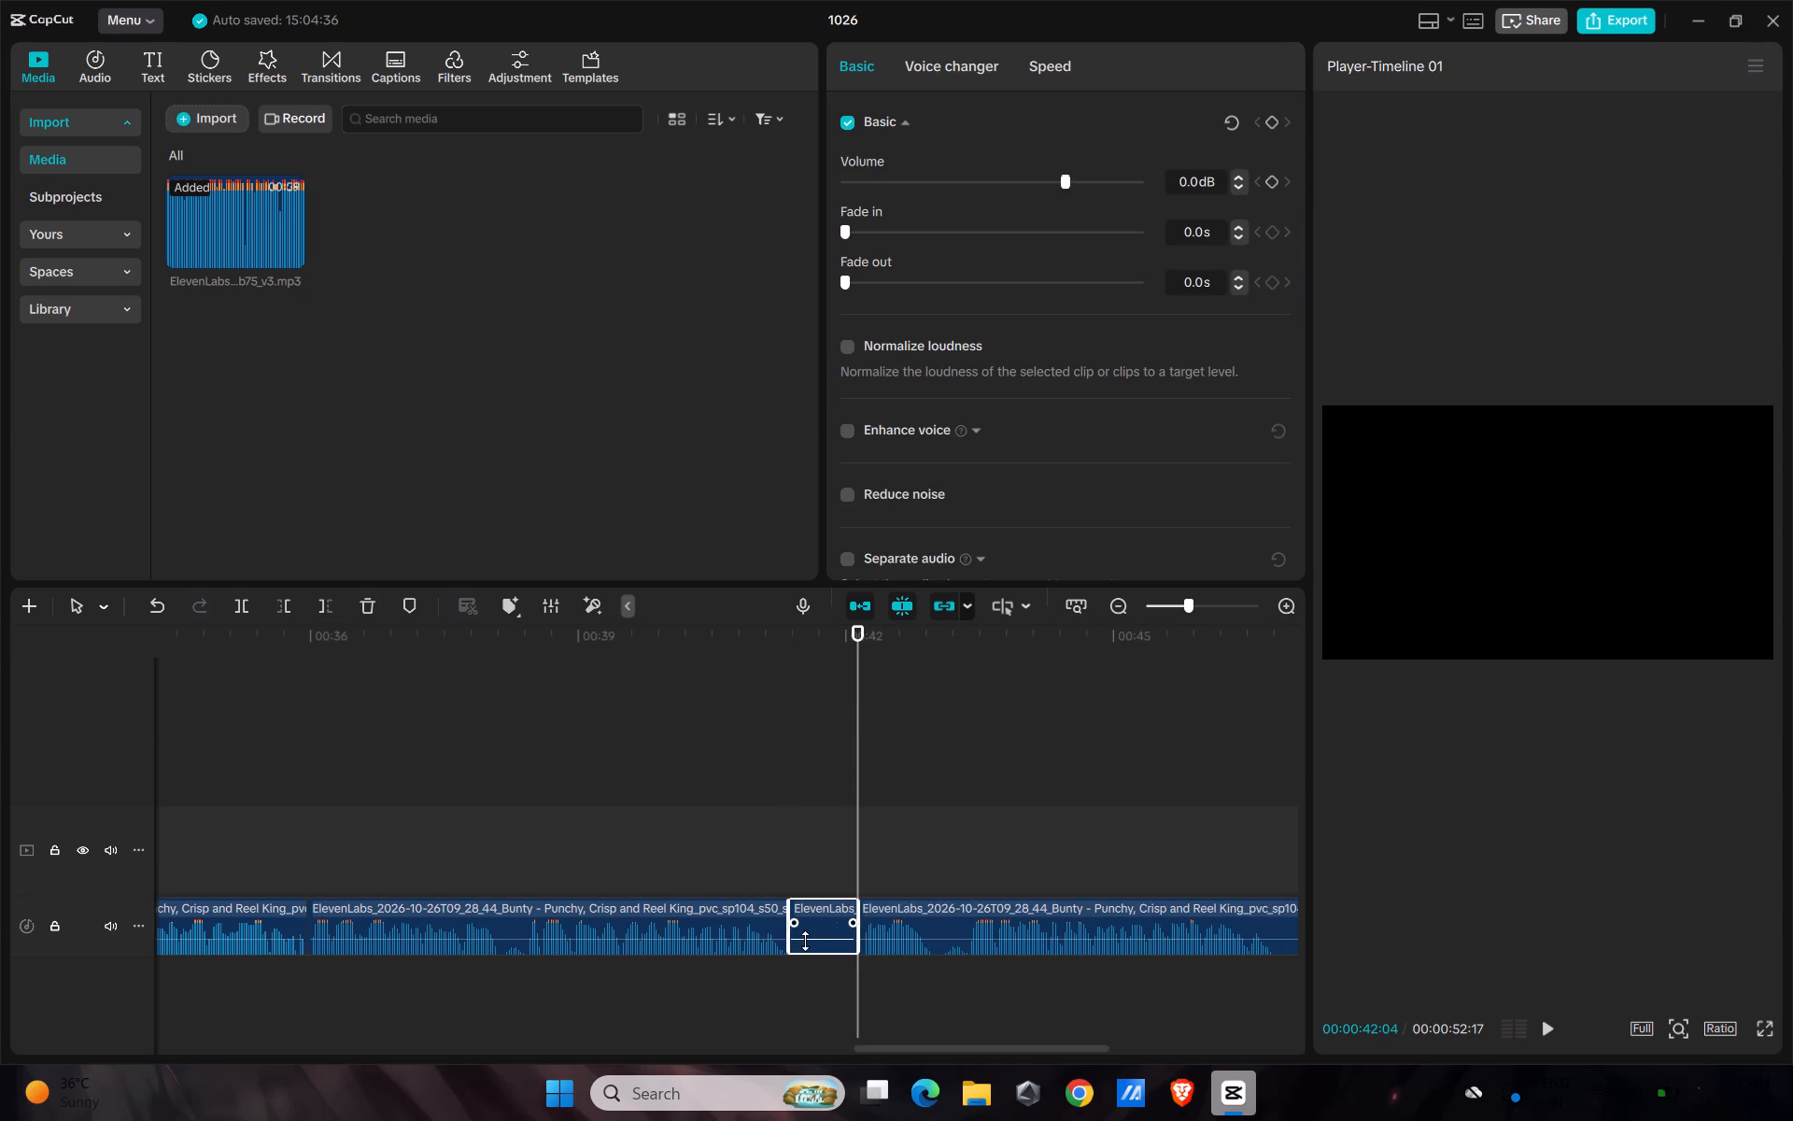
{"action": "key", "text": "BackSpace"}
{"action": "left_click_drag", "start_coordinate": [901, 926], "coordinate": [838, 932]}
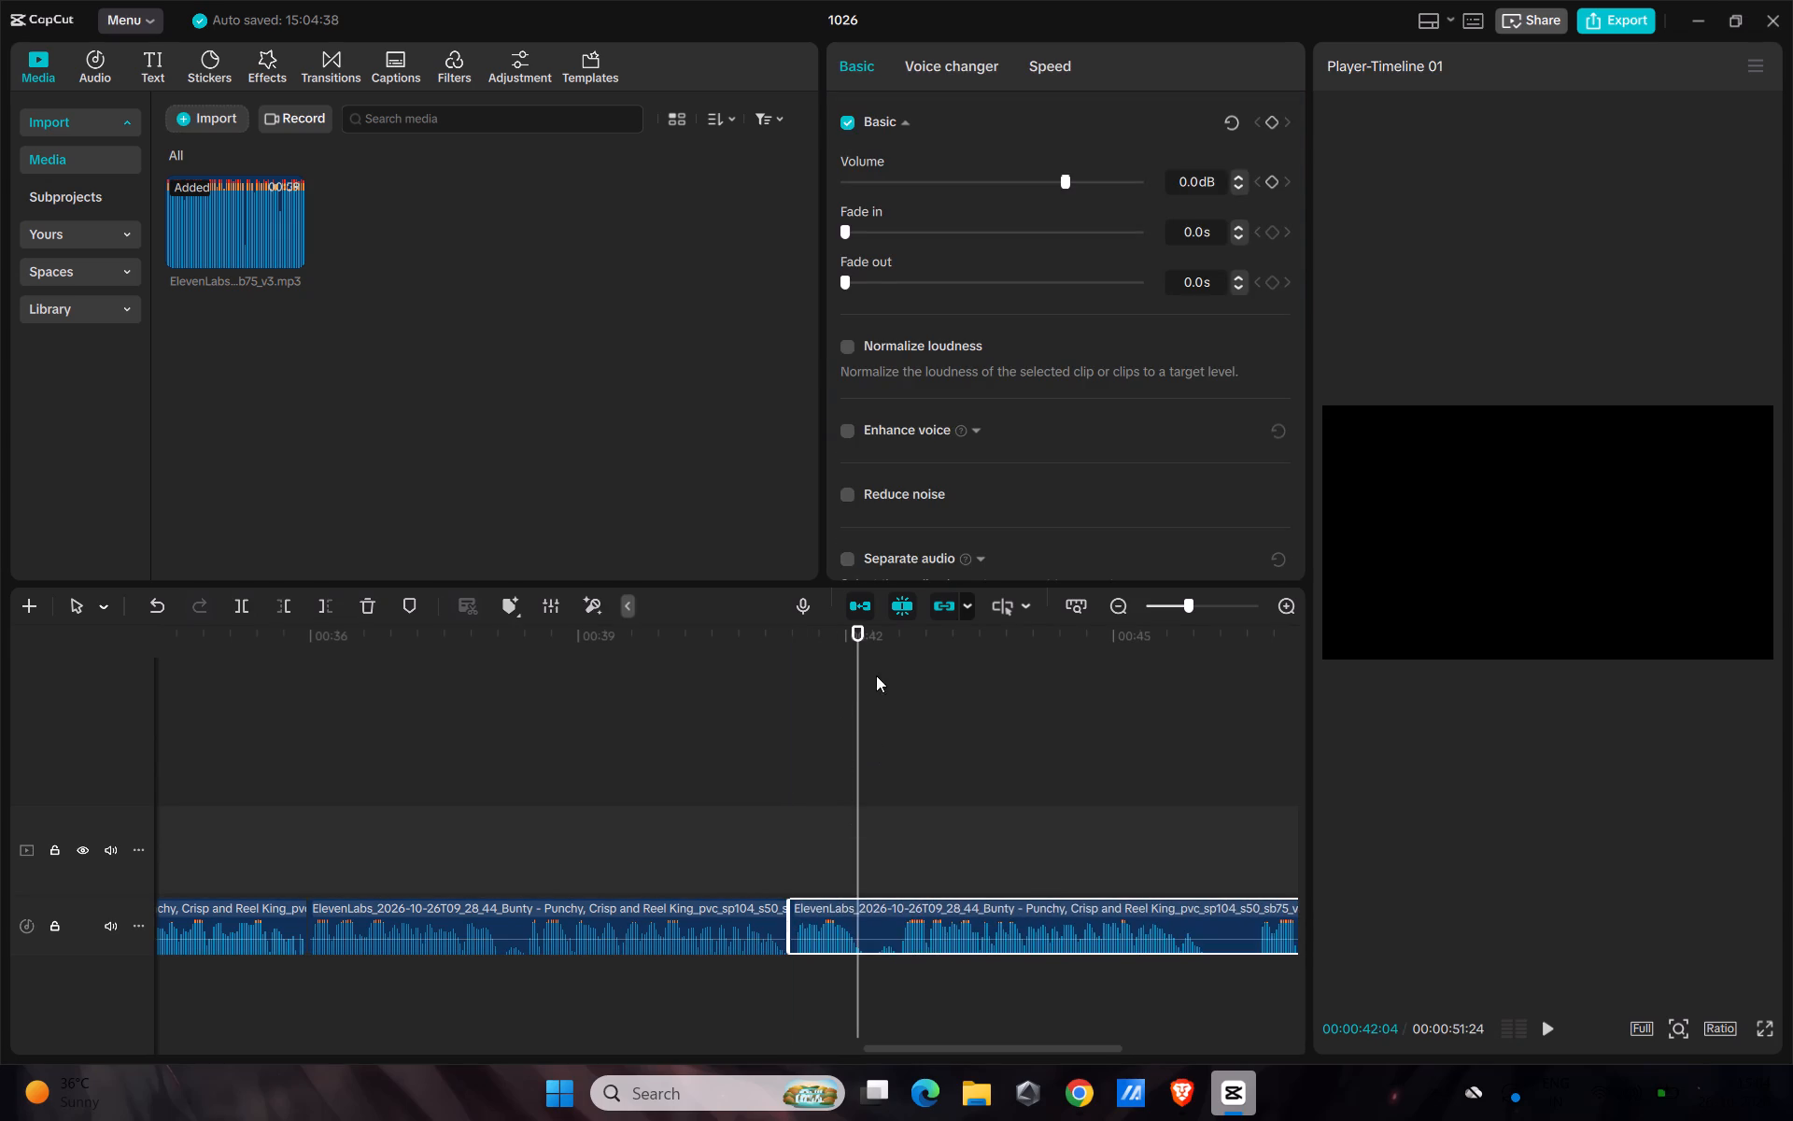
Remove the short voiceover pause between 00:00:42:06 and 00:00:42:18 and join the following audio to the previous piece.
{"action": "left_click_drag", "start_coordinate": [860, 637], "coordinate": [863, 693]}
{"action": "key", "text": "ctrl+b"}
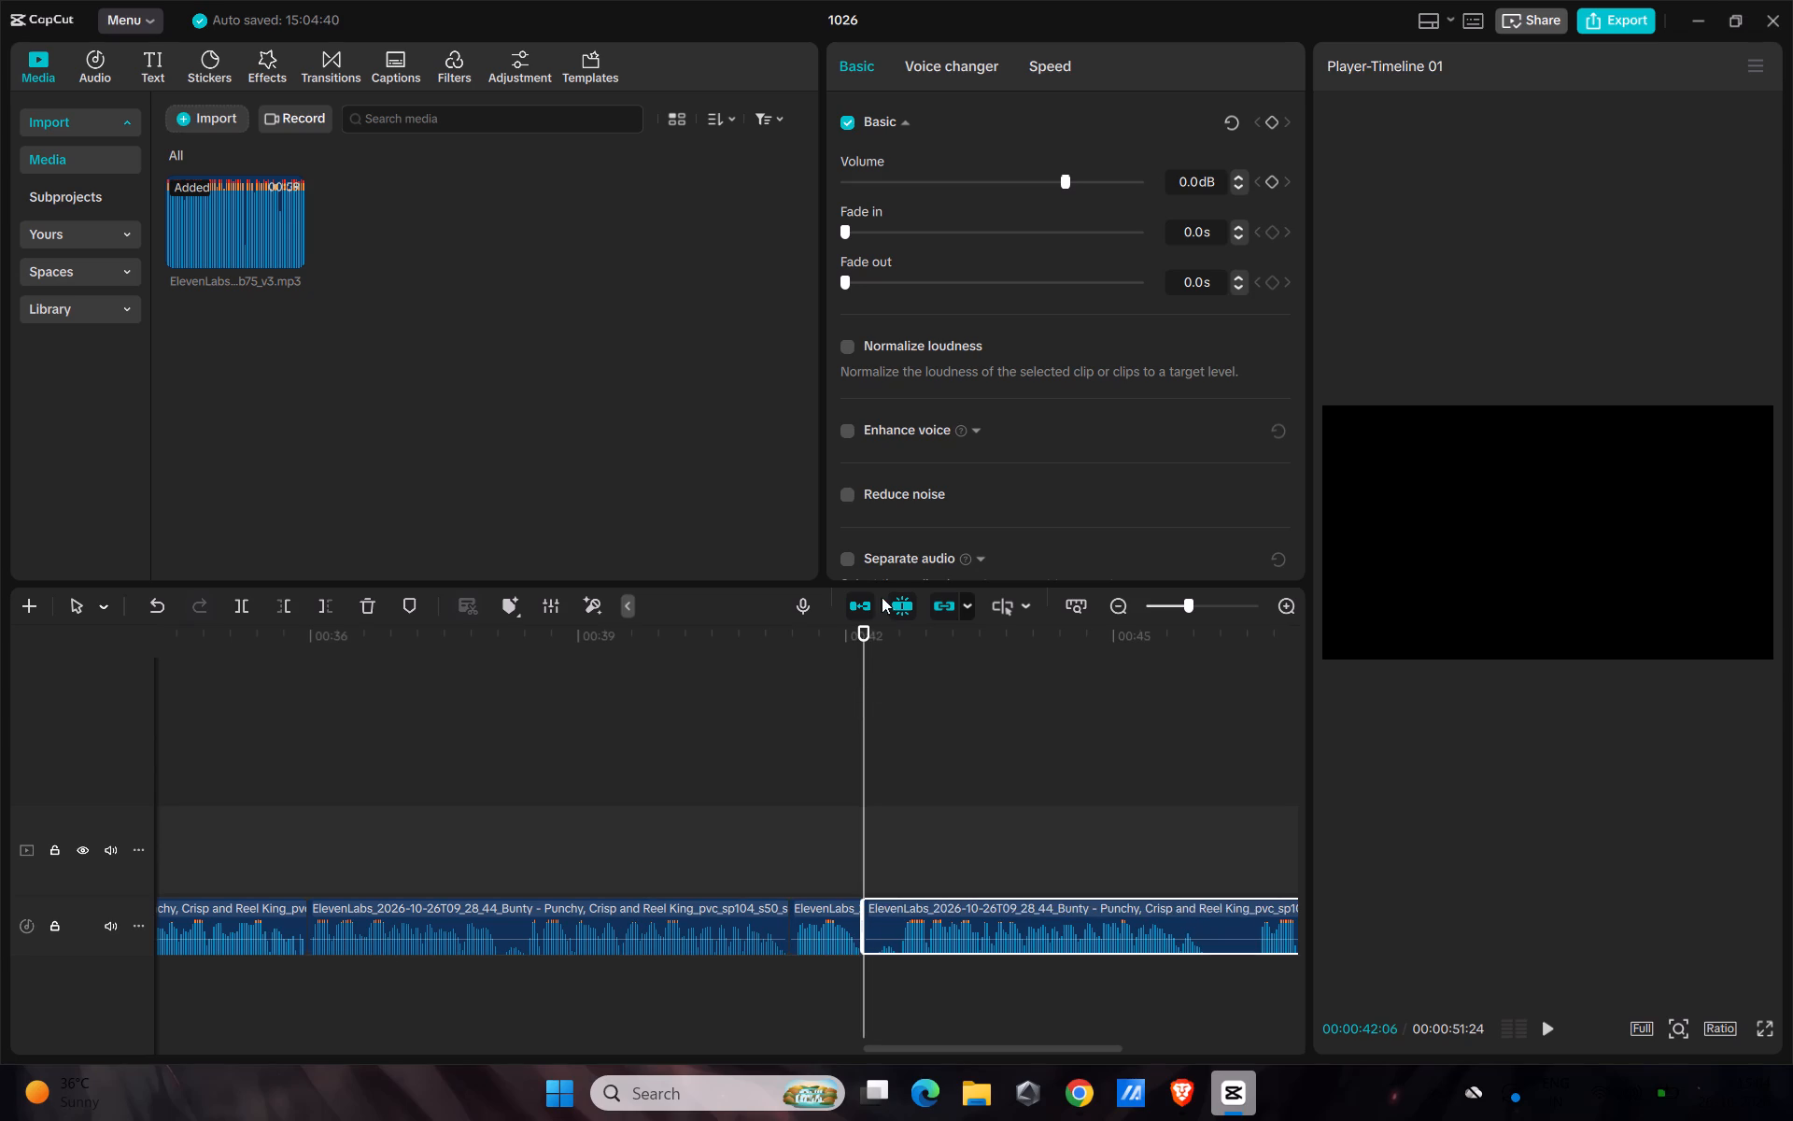
{"action": "left_click_drag", "start_coordinate": [857, 636], "coordinate": [896, 698]}
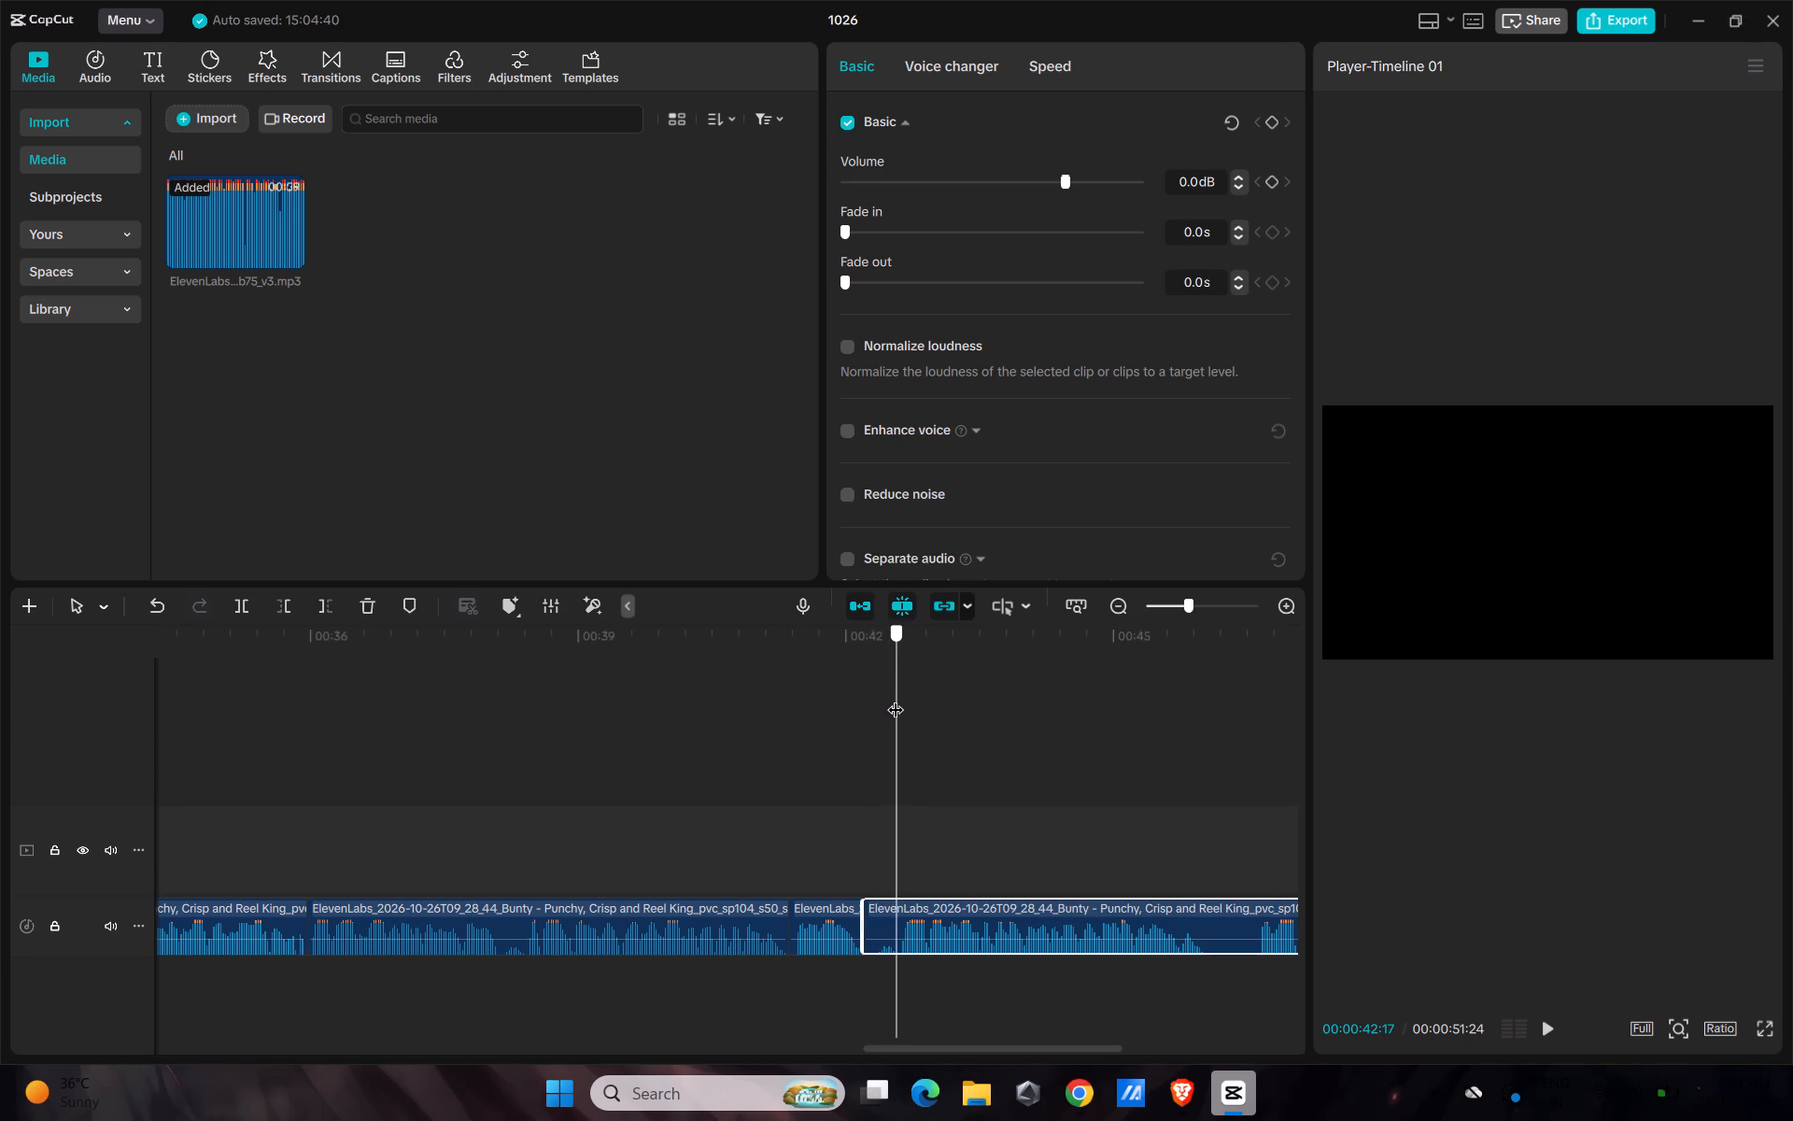
{"action": "left_click_drag", "start_coordinate": [896, 698], "coordinate": [899, 718]}
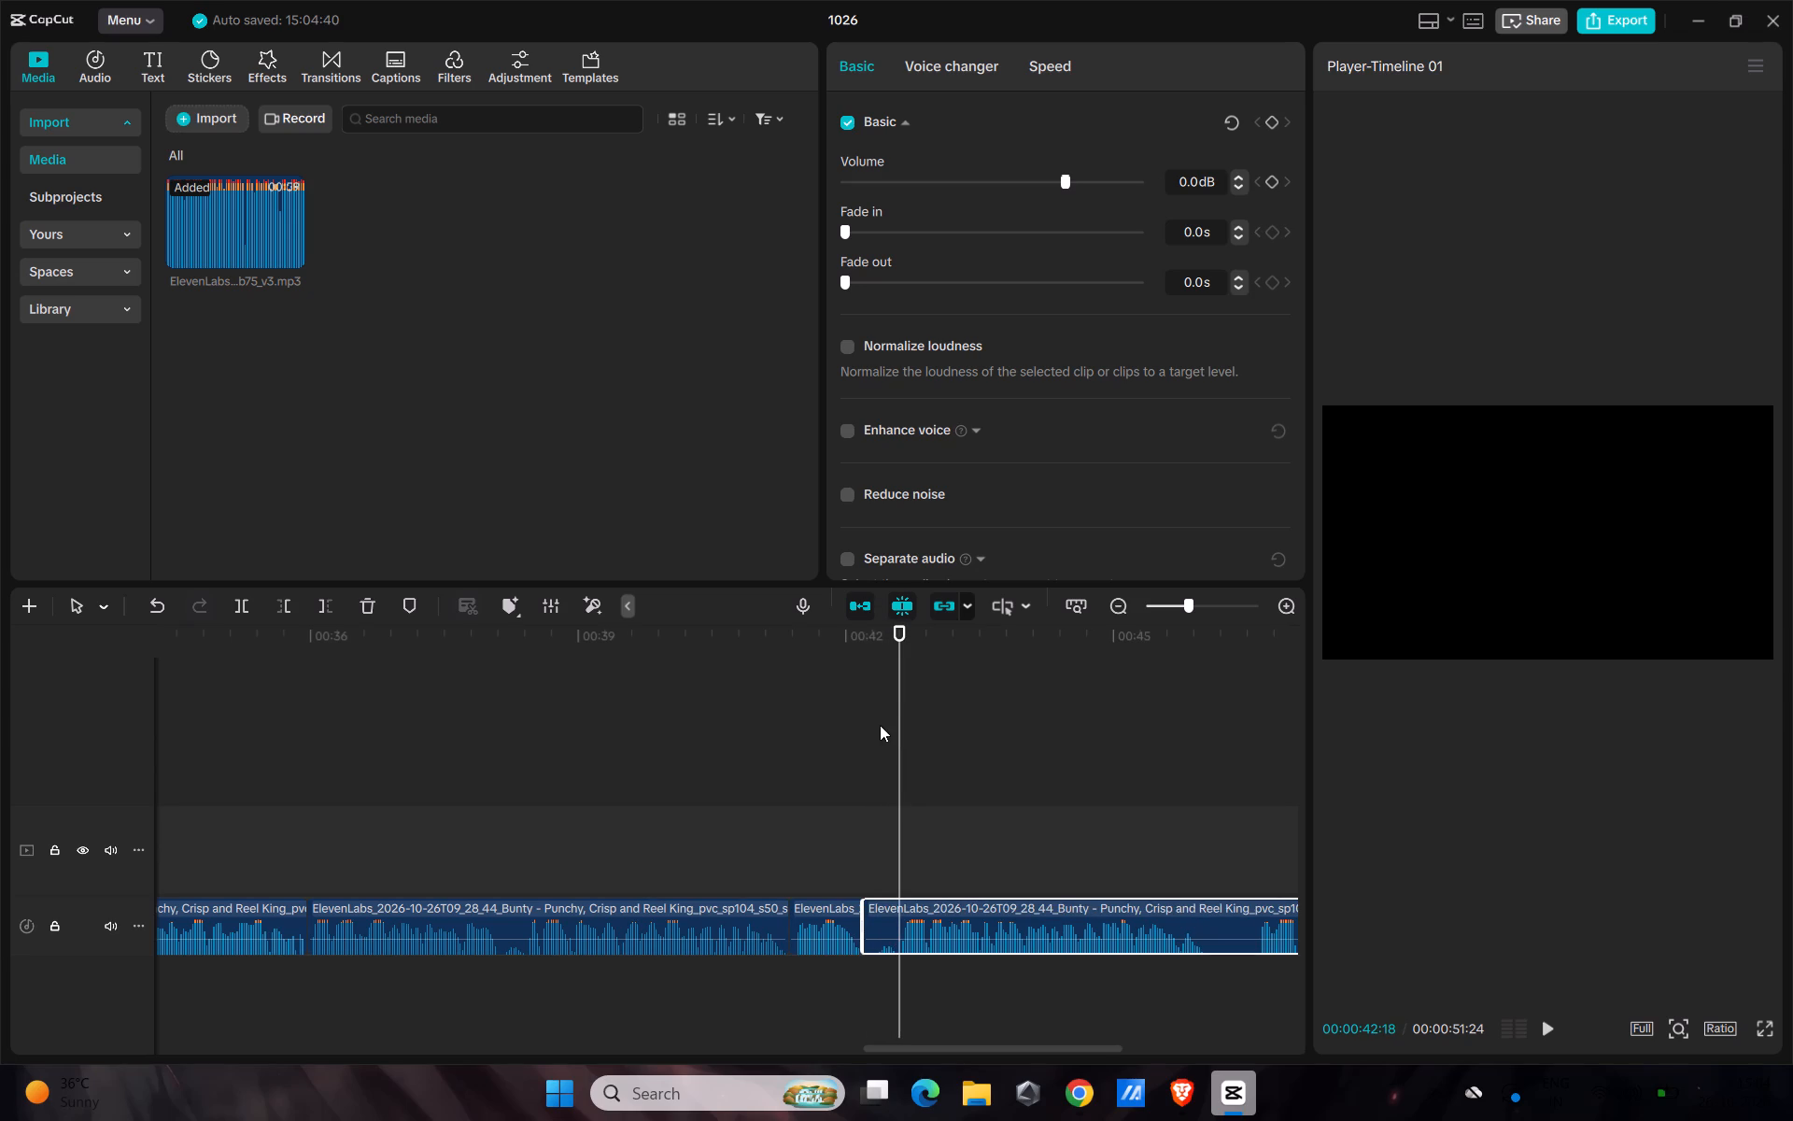
{"action": "key", "text": "ctrl+b"}
{"action": "left_click", "coordinate": [882, 916]}
{"action": "key", "text": "BackSpace"}
{"action": "left_click_drag", "start_coordinate": [945, 918], "coordinate": [920, 918]}
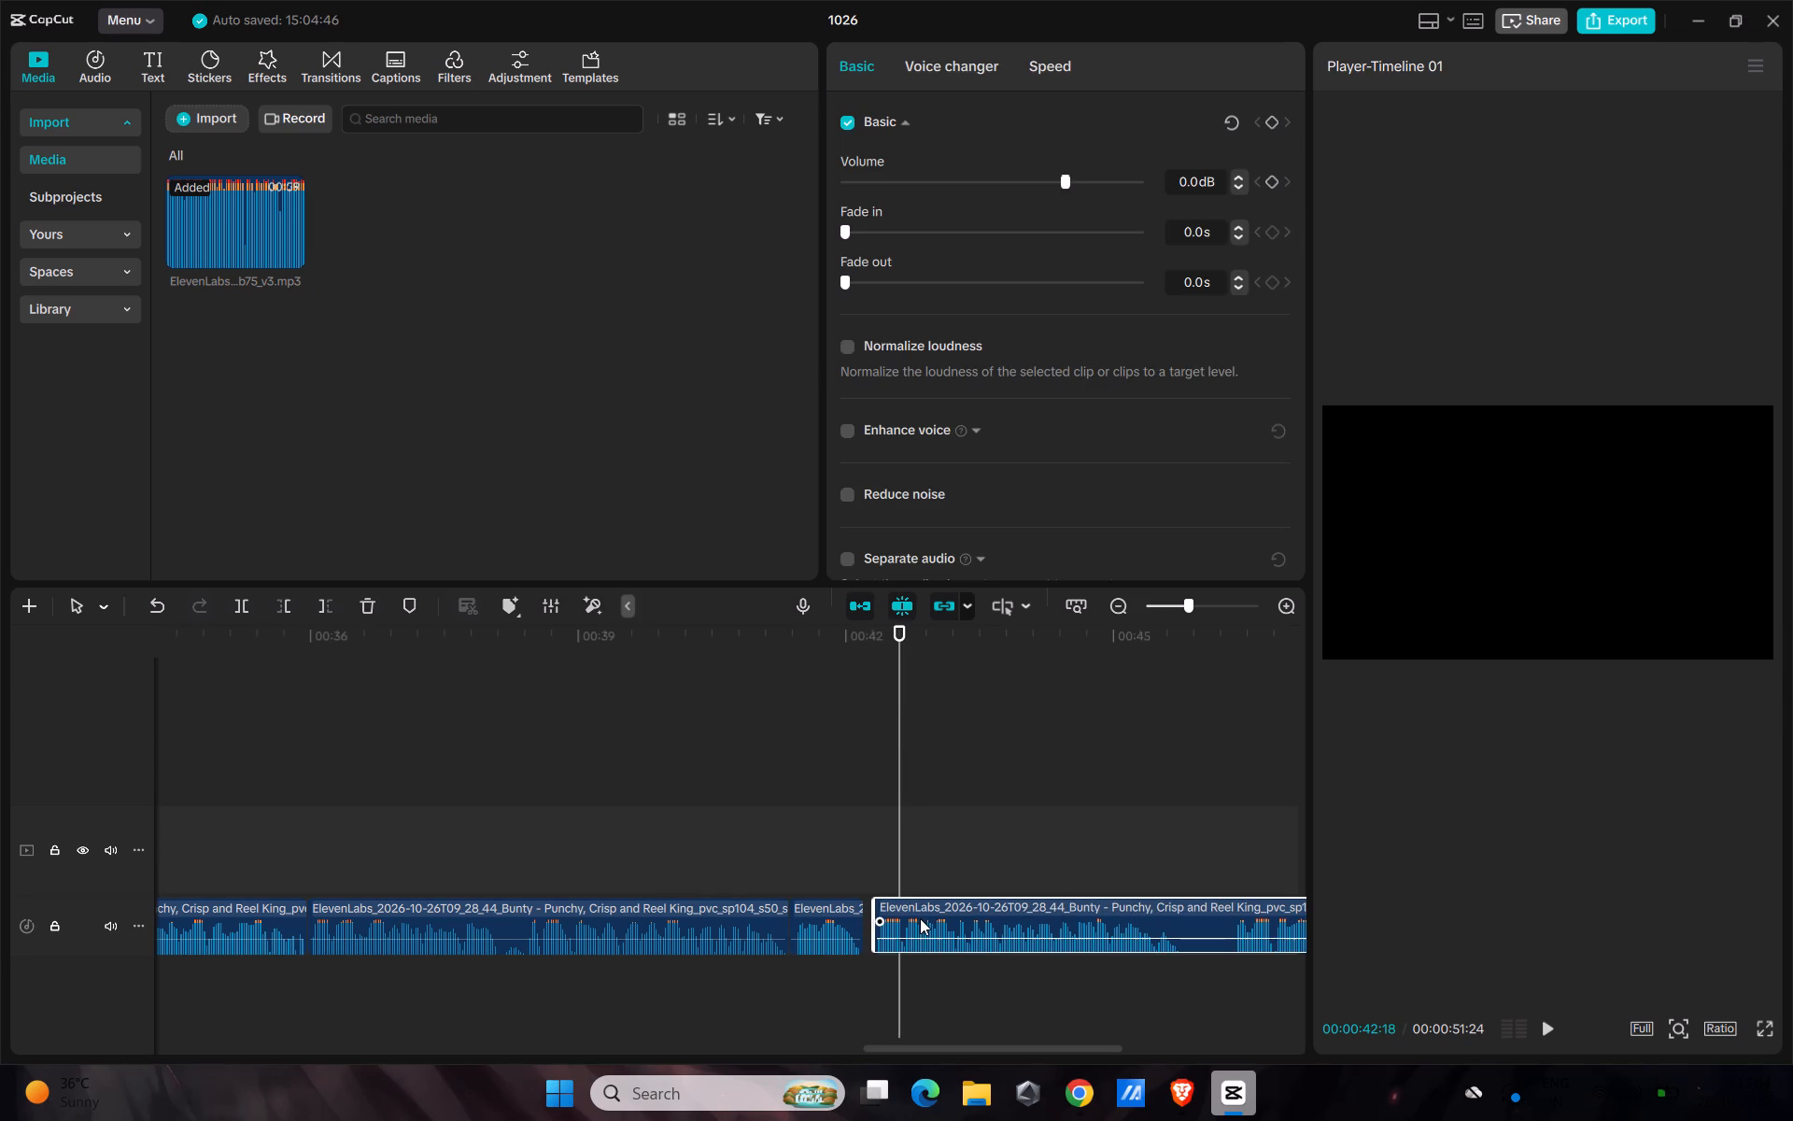
{"action": "left_click_drag", "start_coordinate": [920, 918], "coordinate": [911, 920]}
Cut out the voiceover's silence between 00:00:45:20 and 00:00:46:05 and close the gap.
{"action": "left_click_drag", "start_coordinate": [903, 651], "coordinate": [1165, 873]}
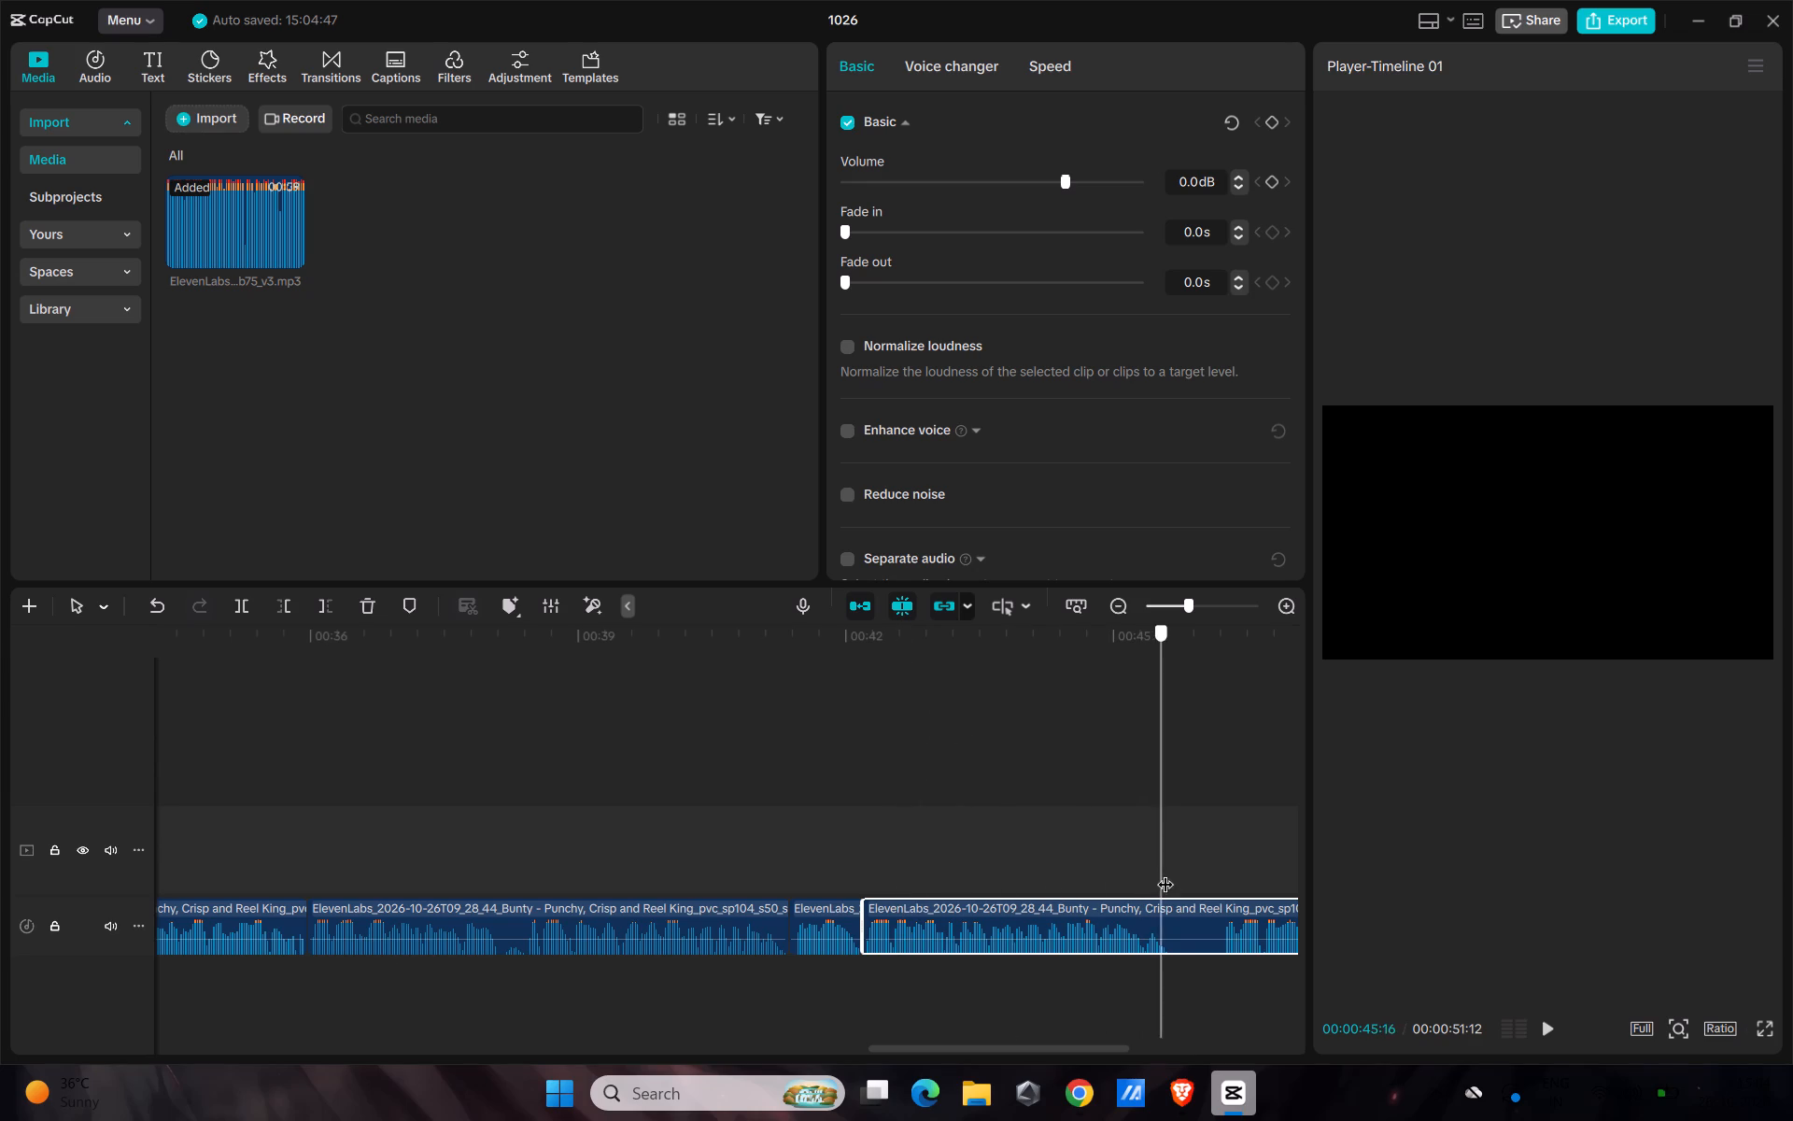
{"action": "left_click_drag", "start_coordinate": [1165, 873], "coordinate": [1173, 879]}
{"action": "key", "text": "ctrl+b"}
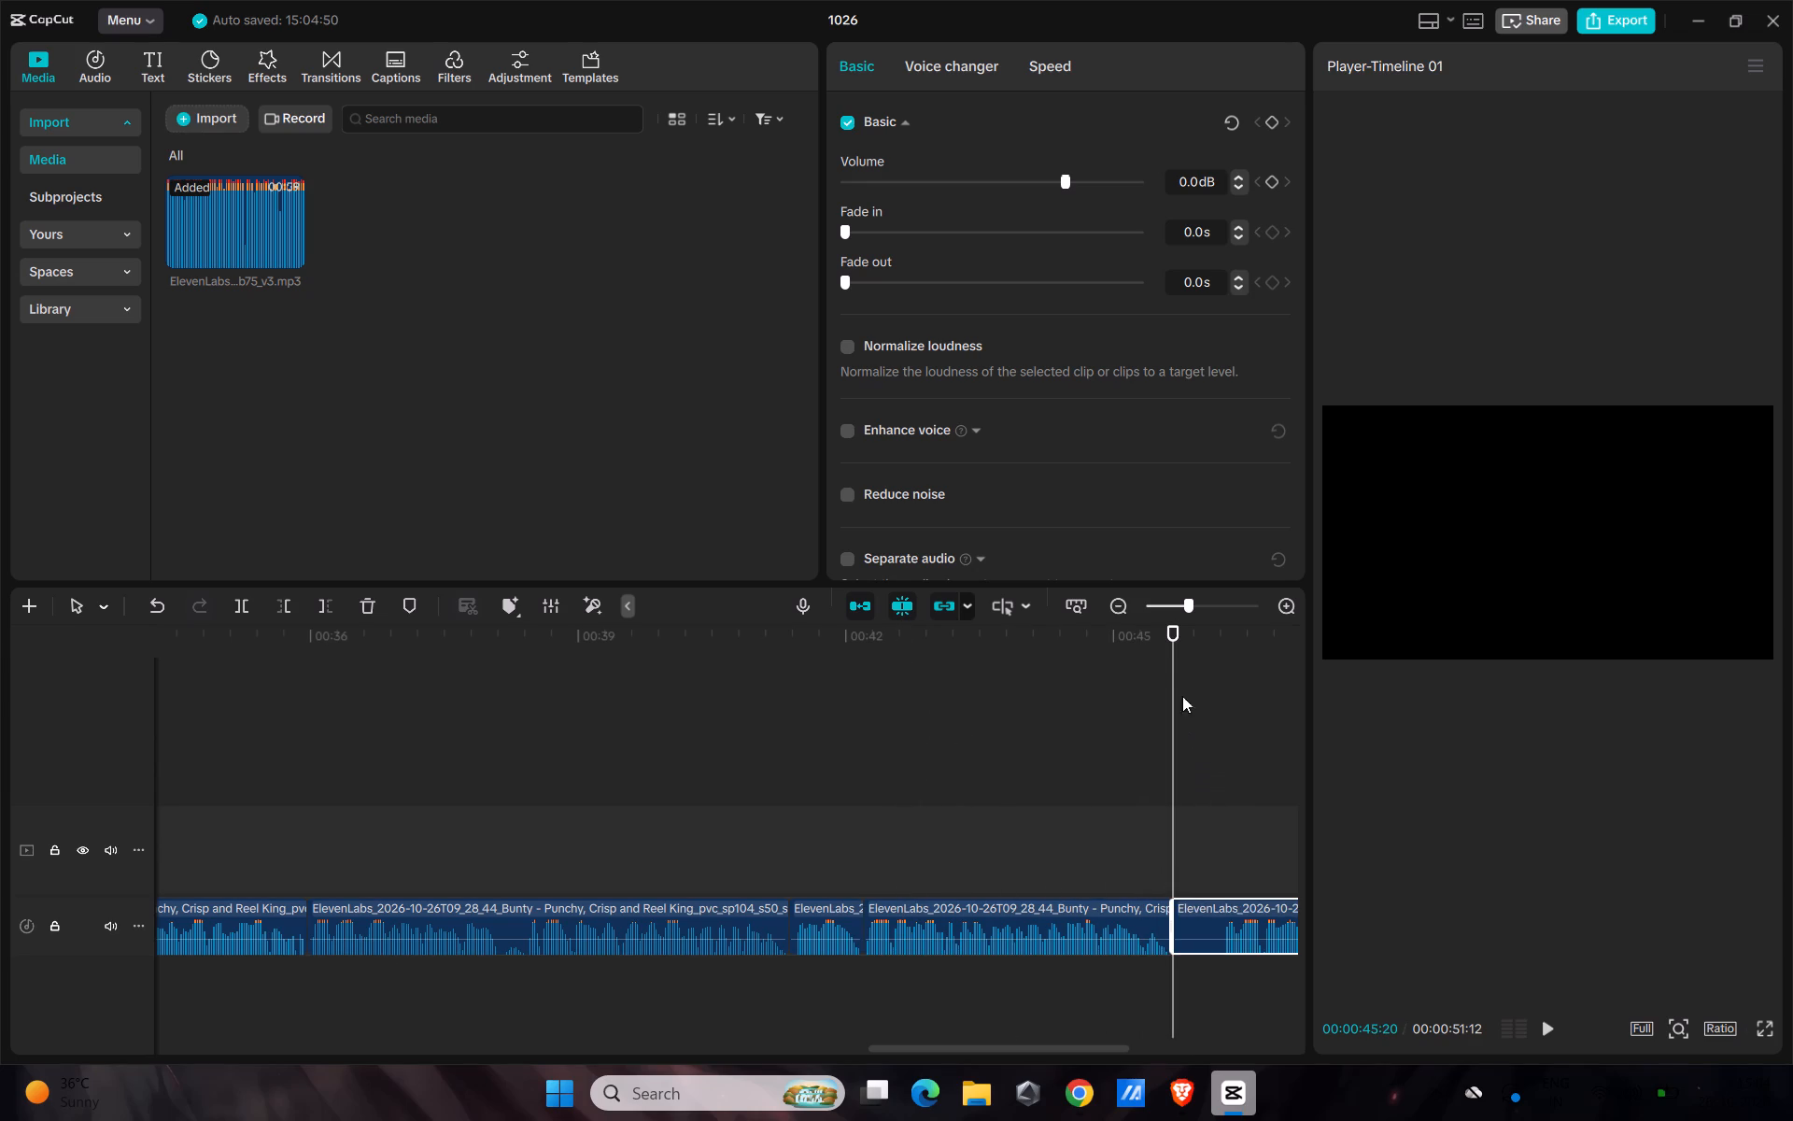
{"action": "left_click_drag", "start_coordinate": [1174, 642], "coordinate": [1219, 772]}
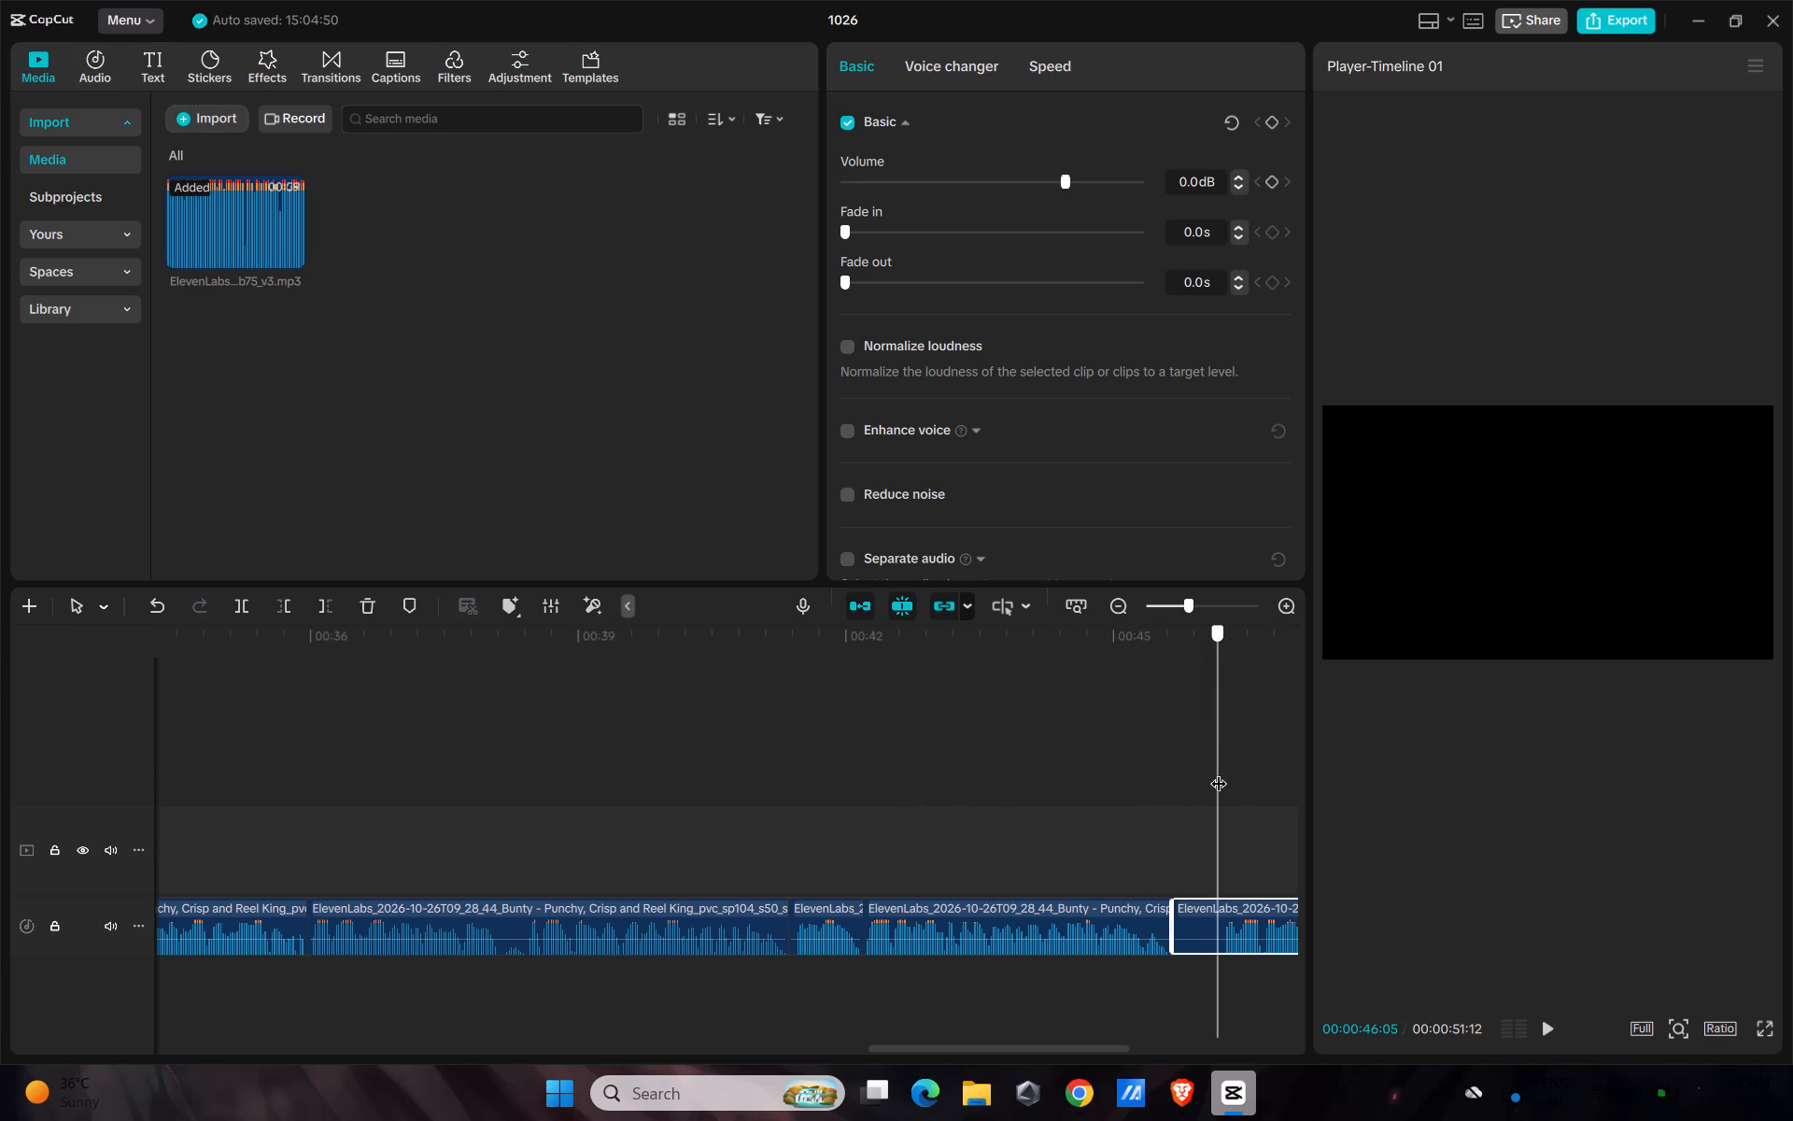
{"action": "left_click_drag", "start_coordinate": [1219, 772], "coordinate": [1219, 777]}
{"action": "key", "text": "ctrl+b"}
{"action": "left_click", "coordinate": [1193, 926]}
{"action": "key", "text": "BackSpace"}
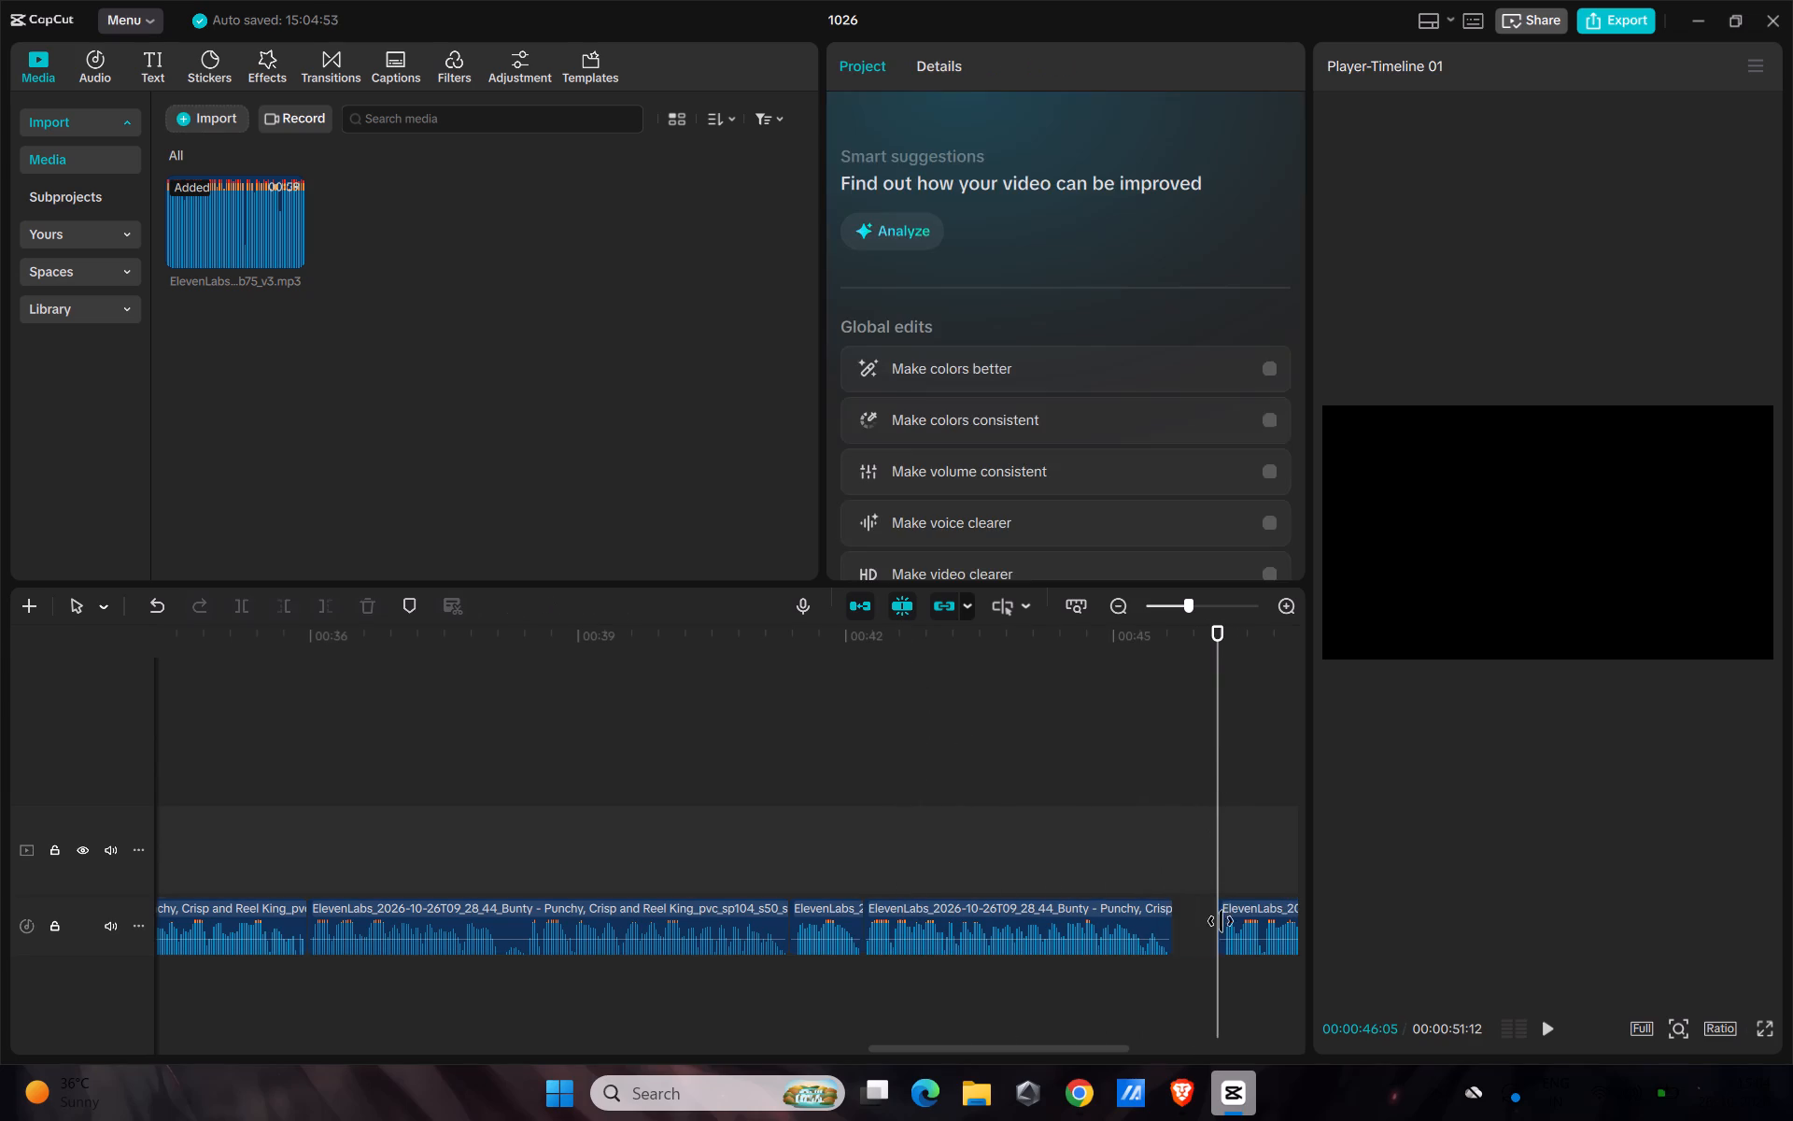
{"action": "left_click_drag", "start_coordinate": [1248, 915], "coordinate": [1200, 921]}
Cut out the tiny voiceover pause between 00:00:47:05 and 00:00:47:08 and move the last piece back against the previous one.
{"action": "left_click", "coordinate": [1214, 693]}
{"action": "left_click_drag", "start_coordinate": [1213, 680], "coordinate": [1215, 688]}
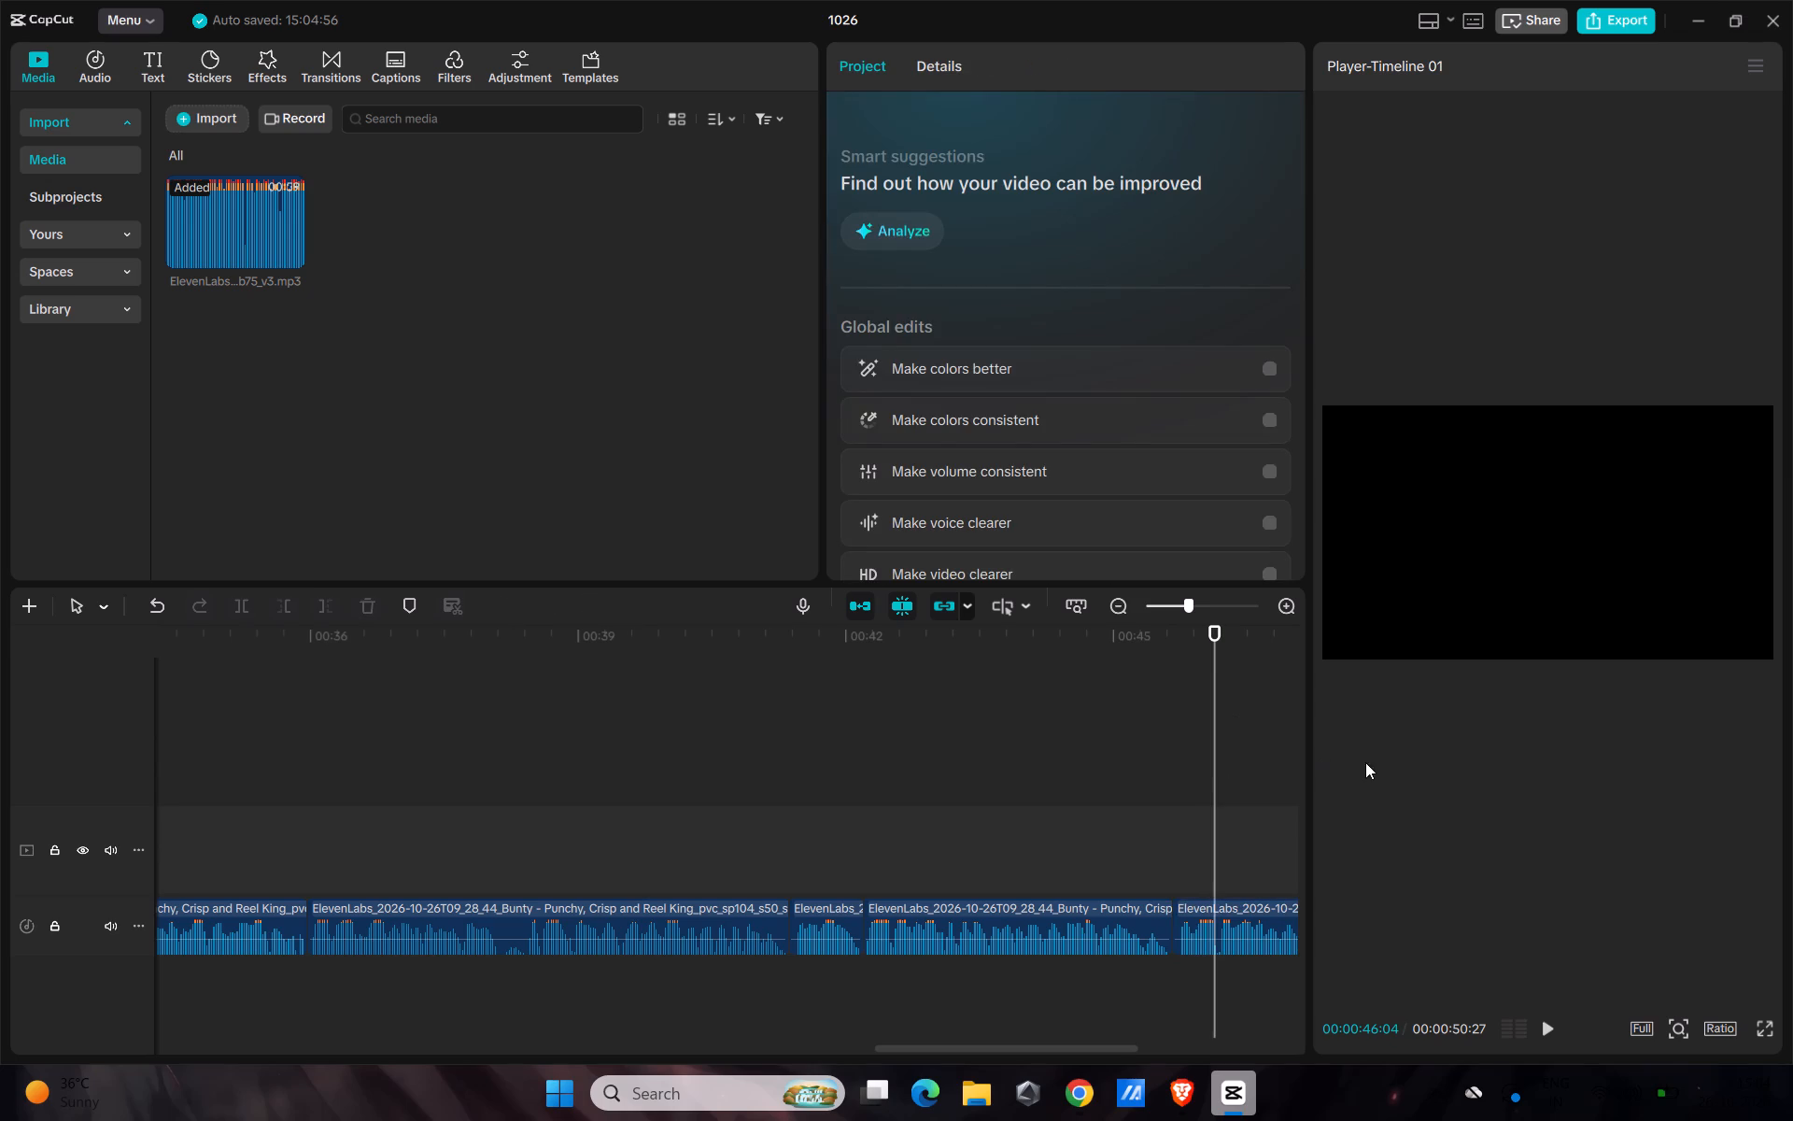
{"action": "left_click_drag", "start_coordinate": [1213, 638], "coordinate": [807, 775]}
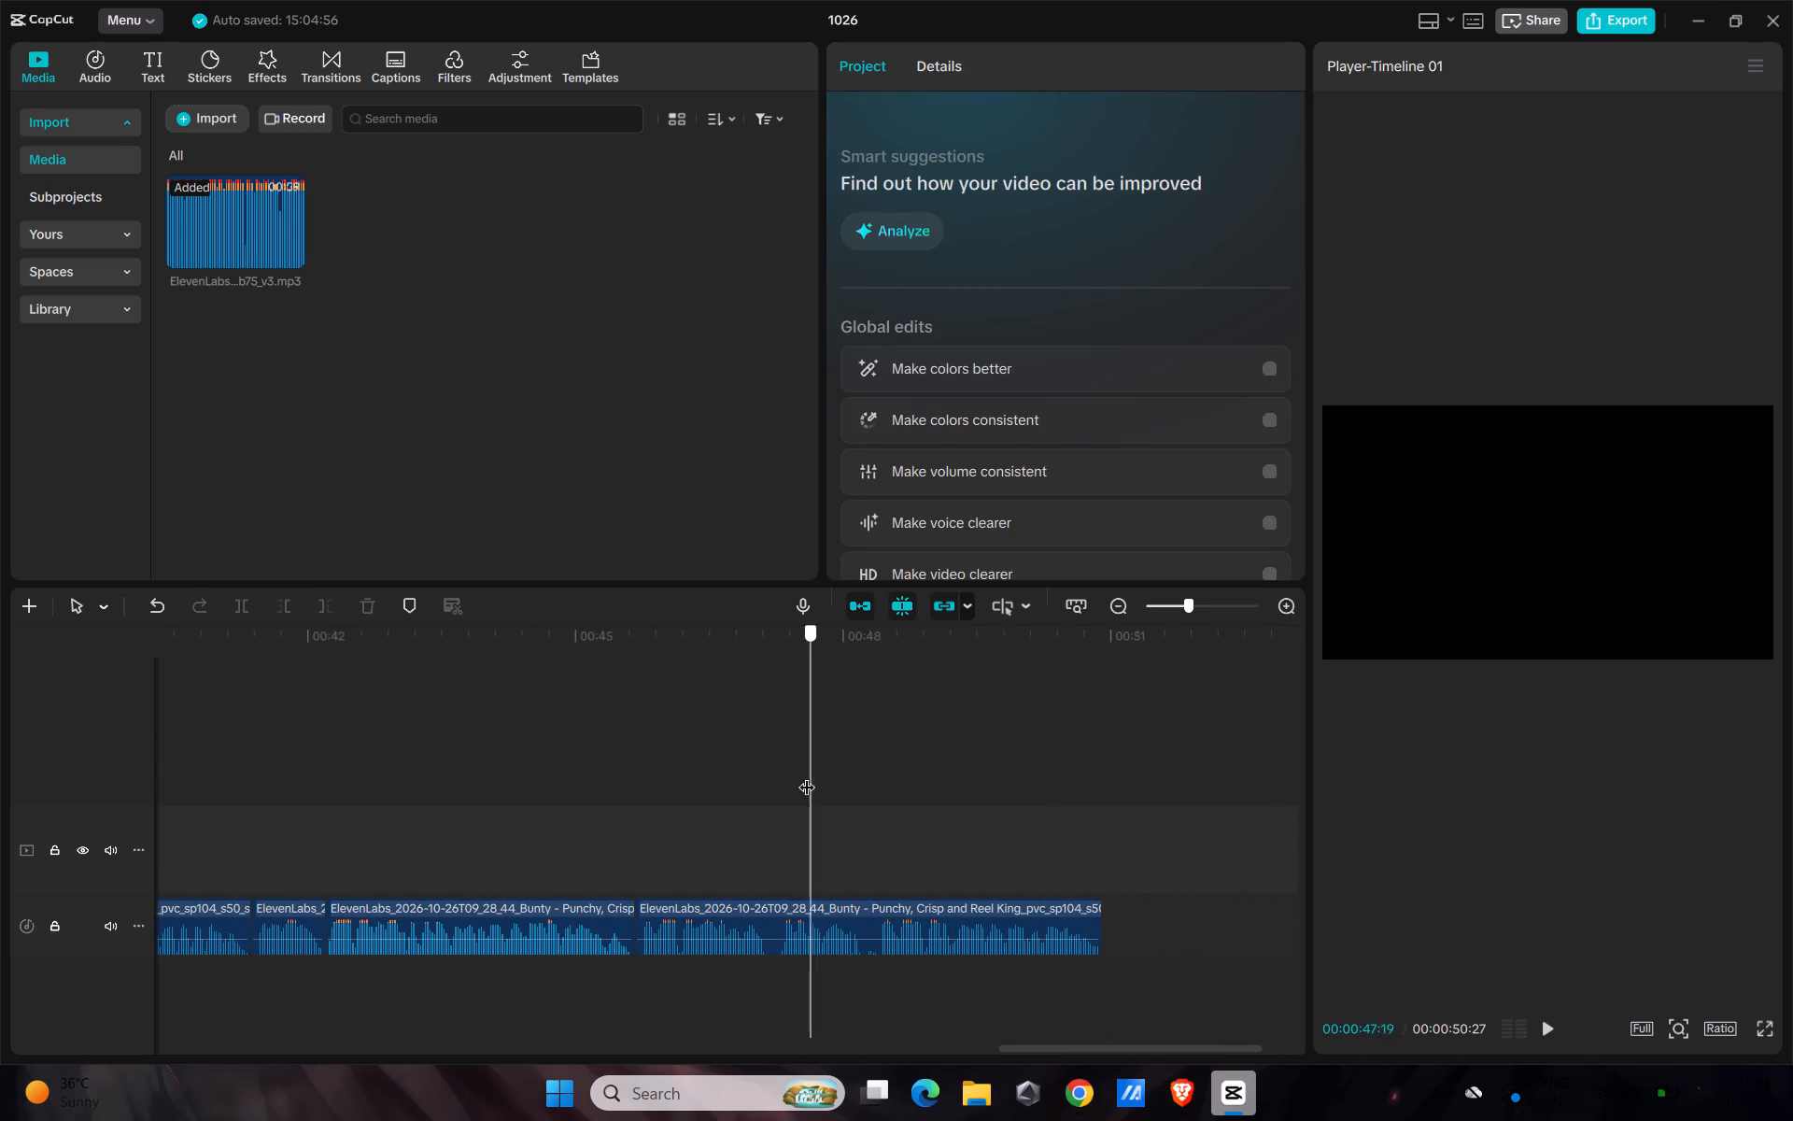
{"action": "left_click_drag", "start_coordinate": [807, 775], "coordinate": [769, 825]}
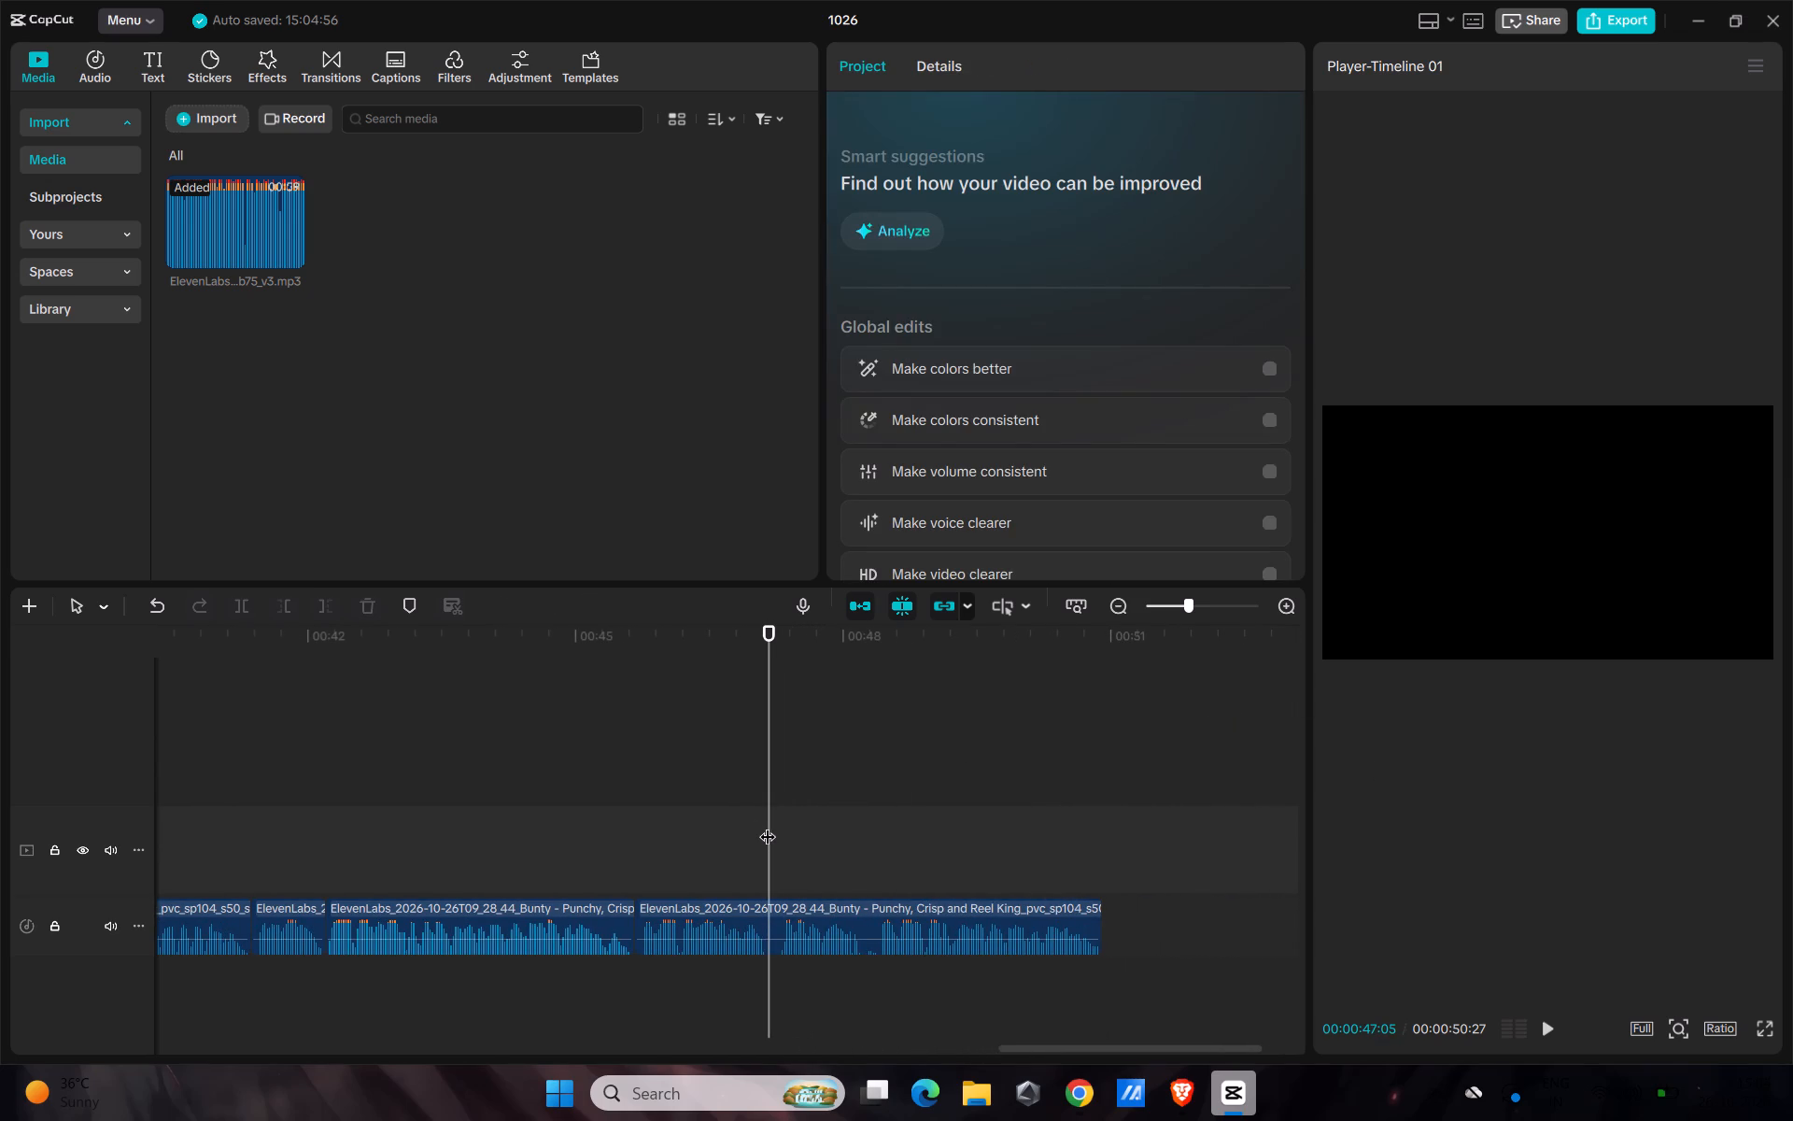
{"action": "key", "text": "ctrl+b"}
{"action": "left_click", "coordinate": [831, 912], "text": "ctrl"}
{"action": "key", "text": "ctrl+v"}
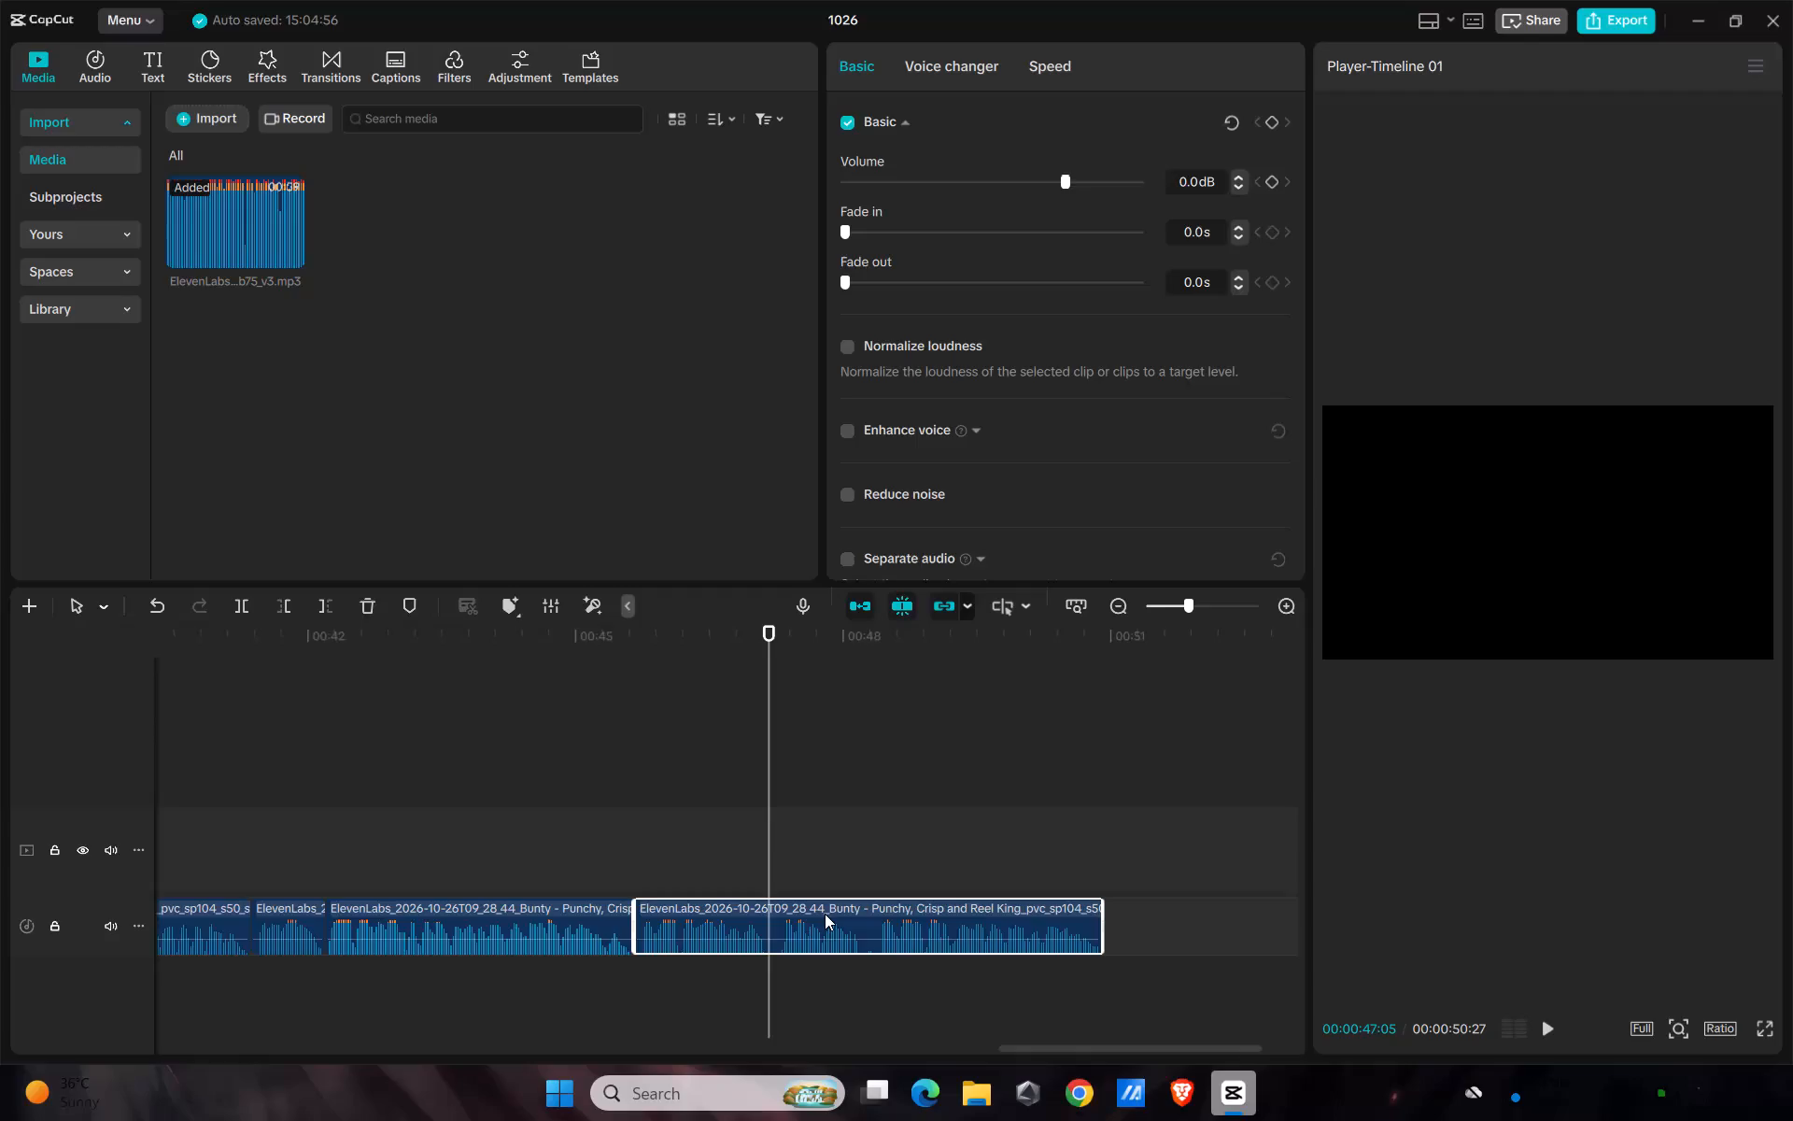
{"action": "key", "text": "ctrl+b"}
{"action": "scroll", "coordinate": [820, 930], "scroll_direction": "up", "scroll_amount": 16, "text": "ctrl"}
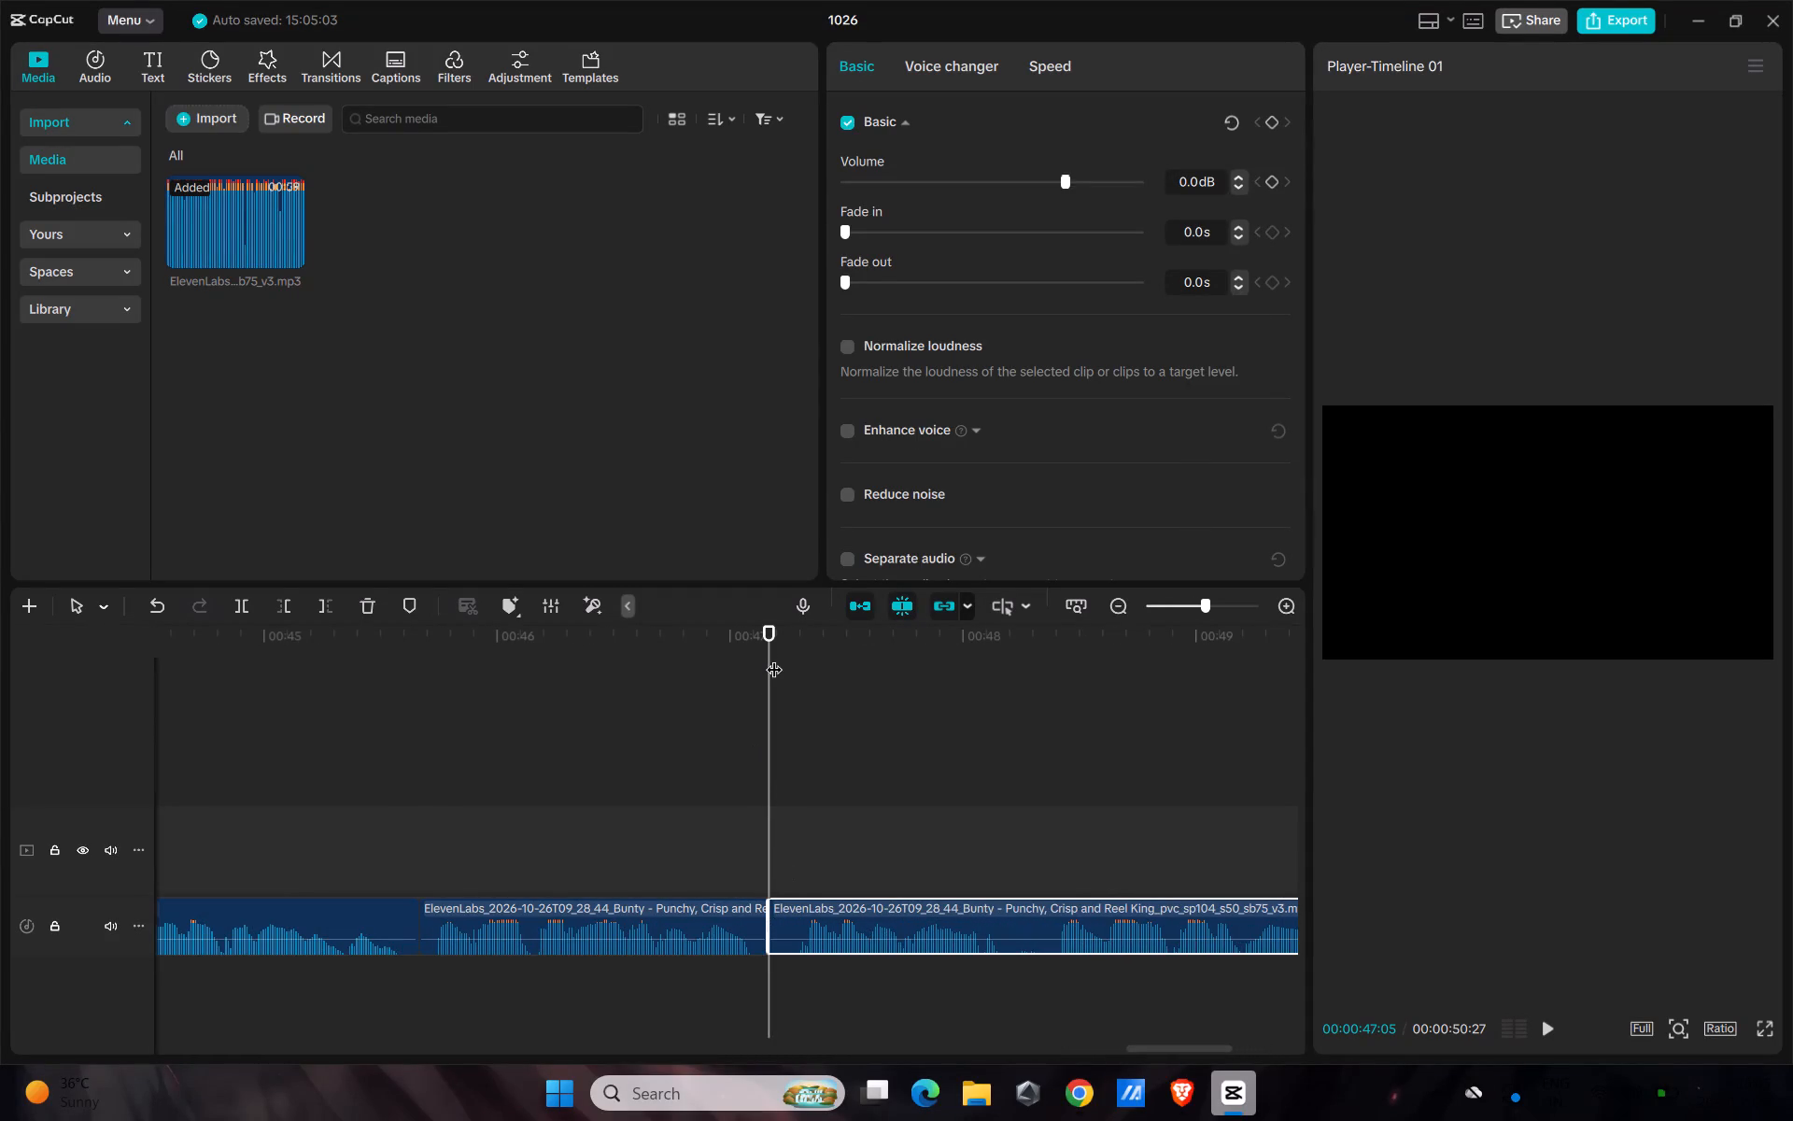
{"action": "left_click_drag", "start_coordinate": [769, 638], "coordinate": [795, 714]}
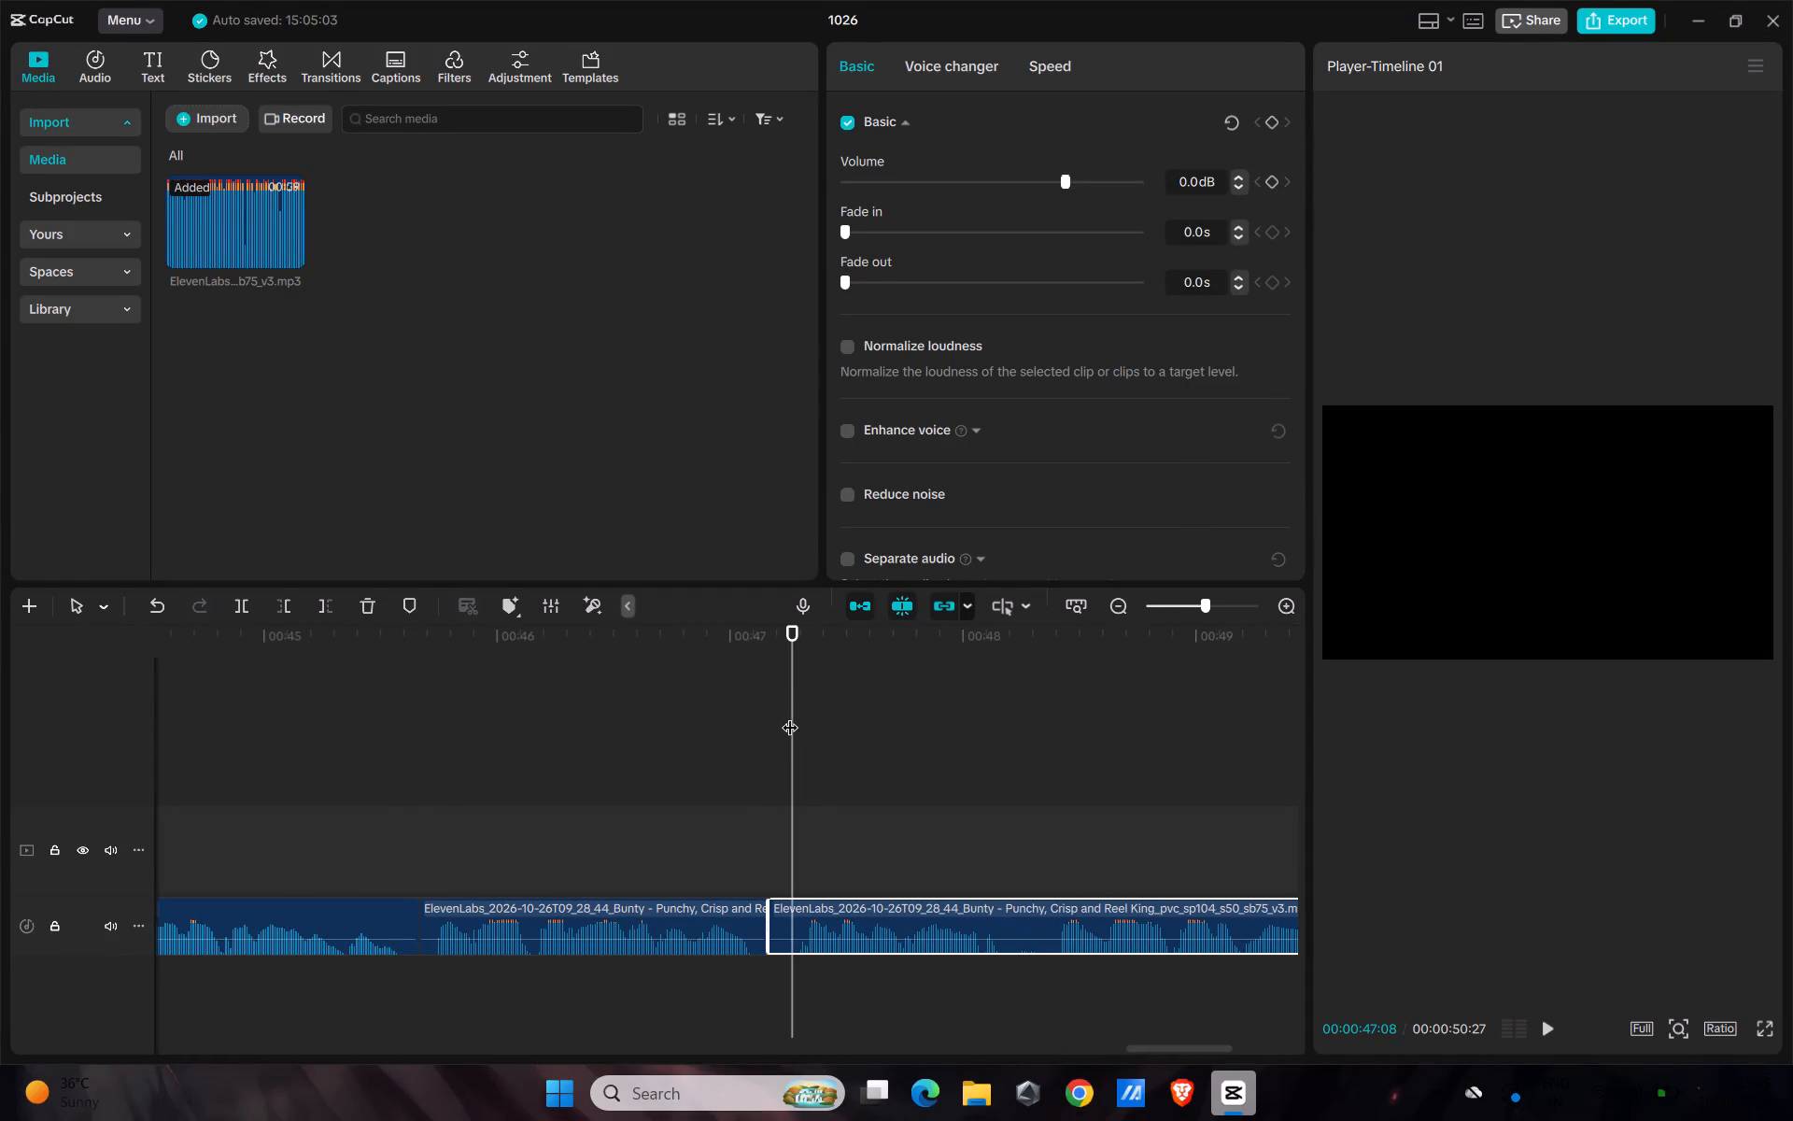
{"action": "key", "text": "ctrl+b"}
{"action": "left_click", "coordinate": [789, 906]}
{"action": "left_click", "coordinate": [786, 915]}
{"action": "left_click", "coordinate": [785, 922]}
{"action": "left_click", "coordinate": [783, 929]}
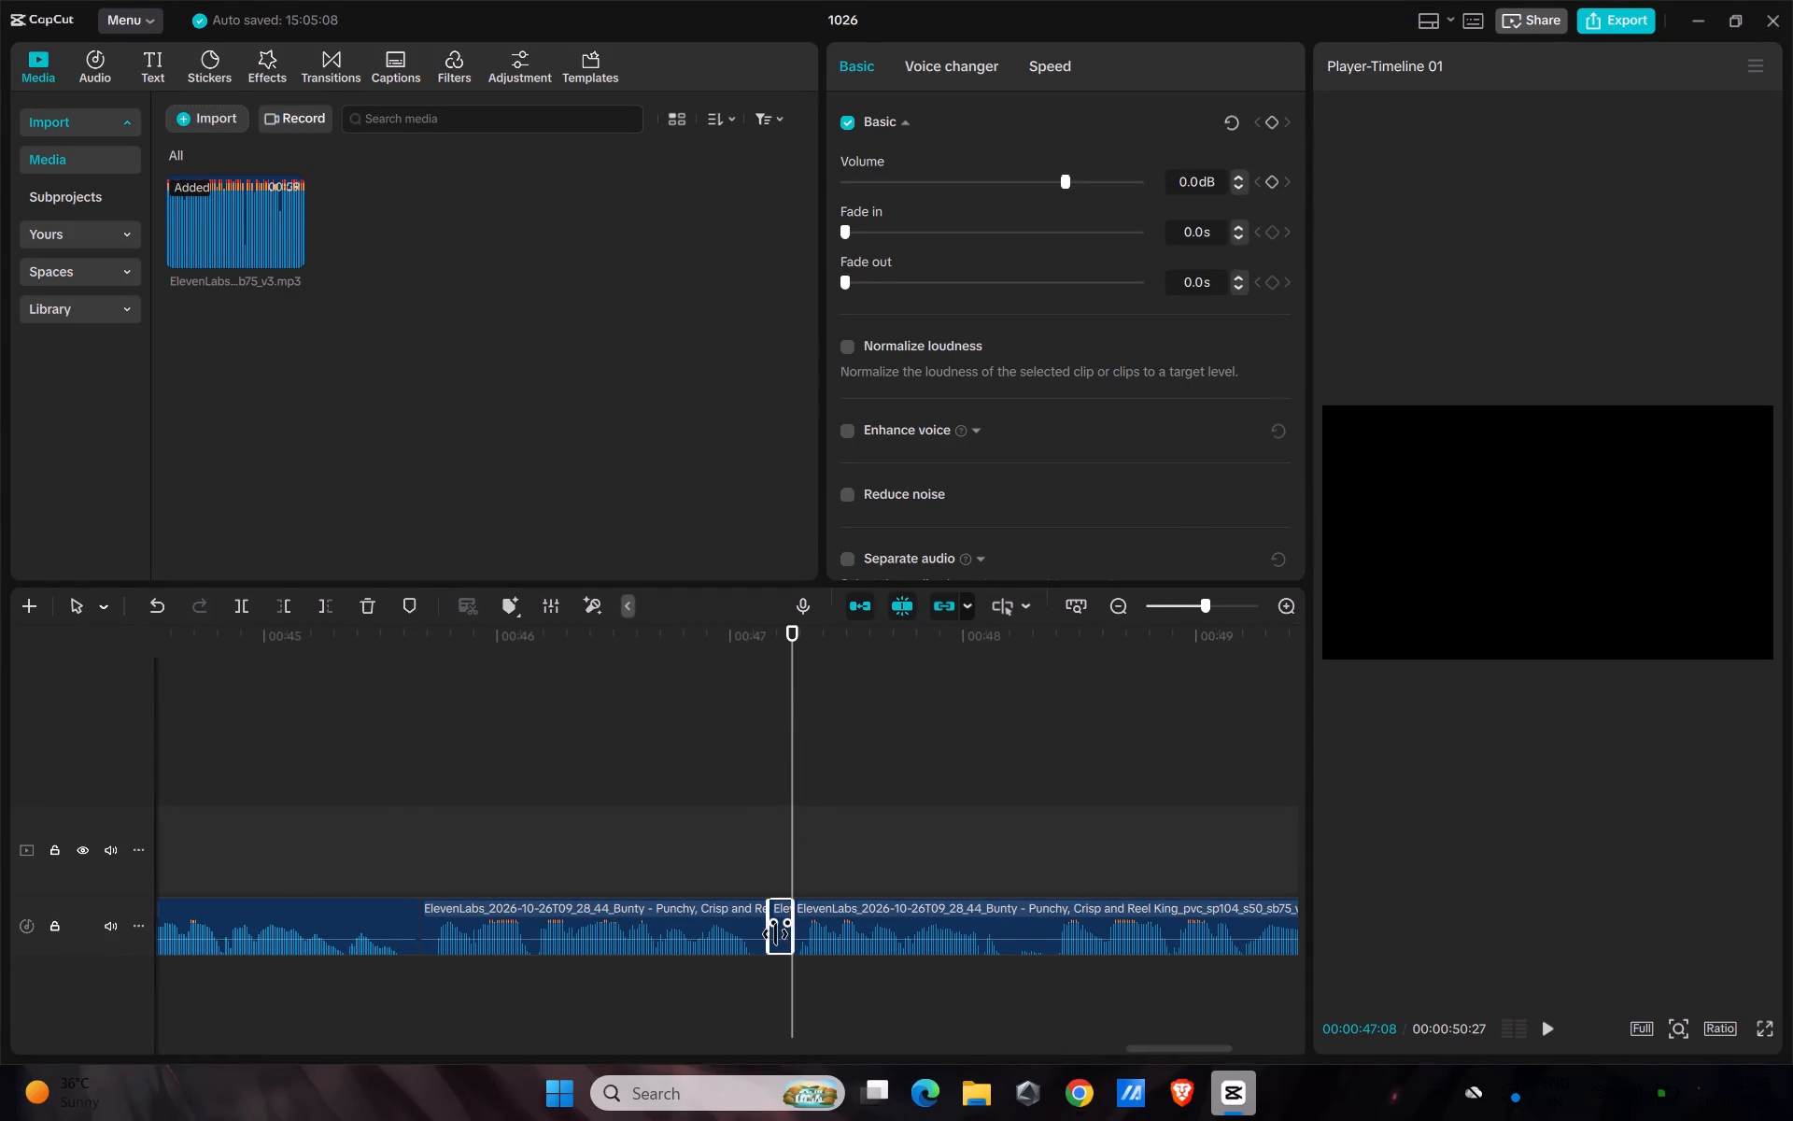
{"action": "key", "text": "BackSpace"}
{"action": "left_click_drag", "start_coordinate": [846, 922], "coordinate": [821, 926]}
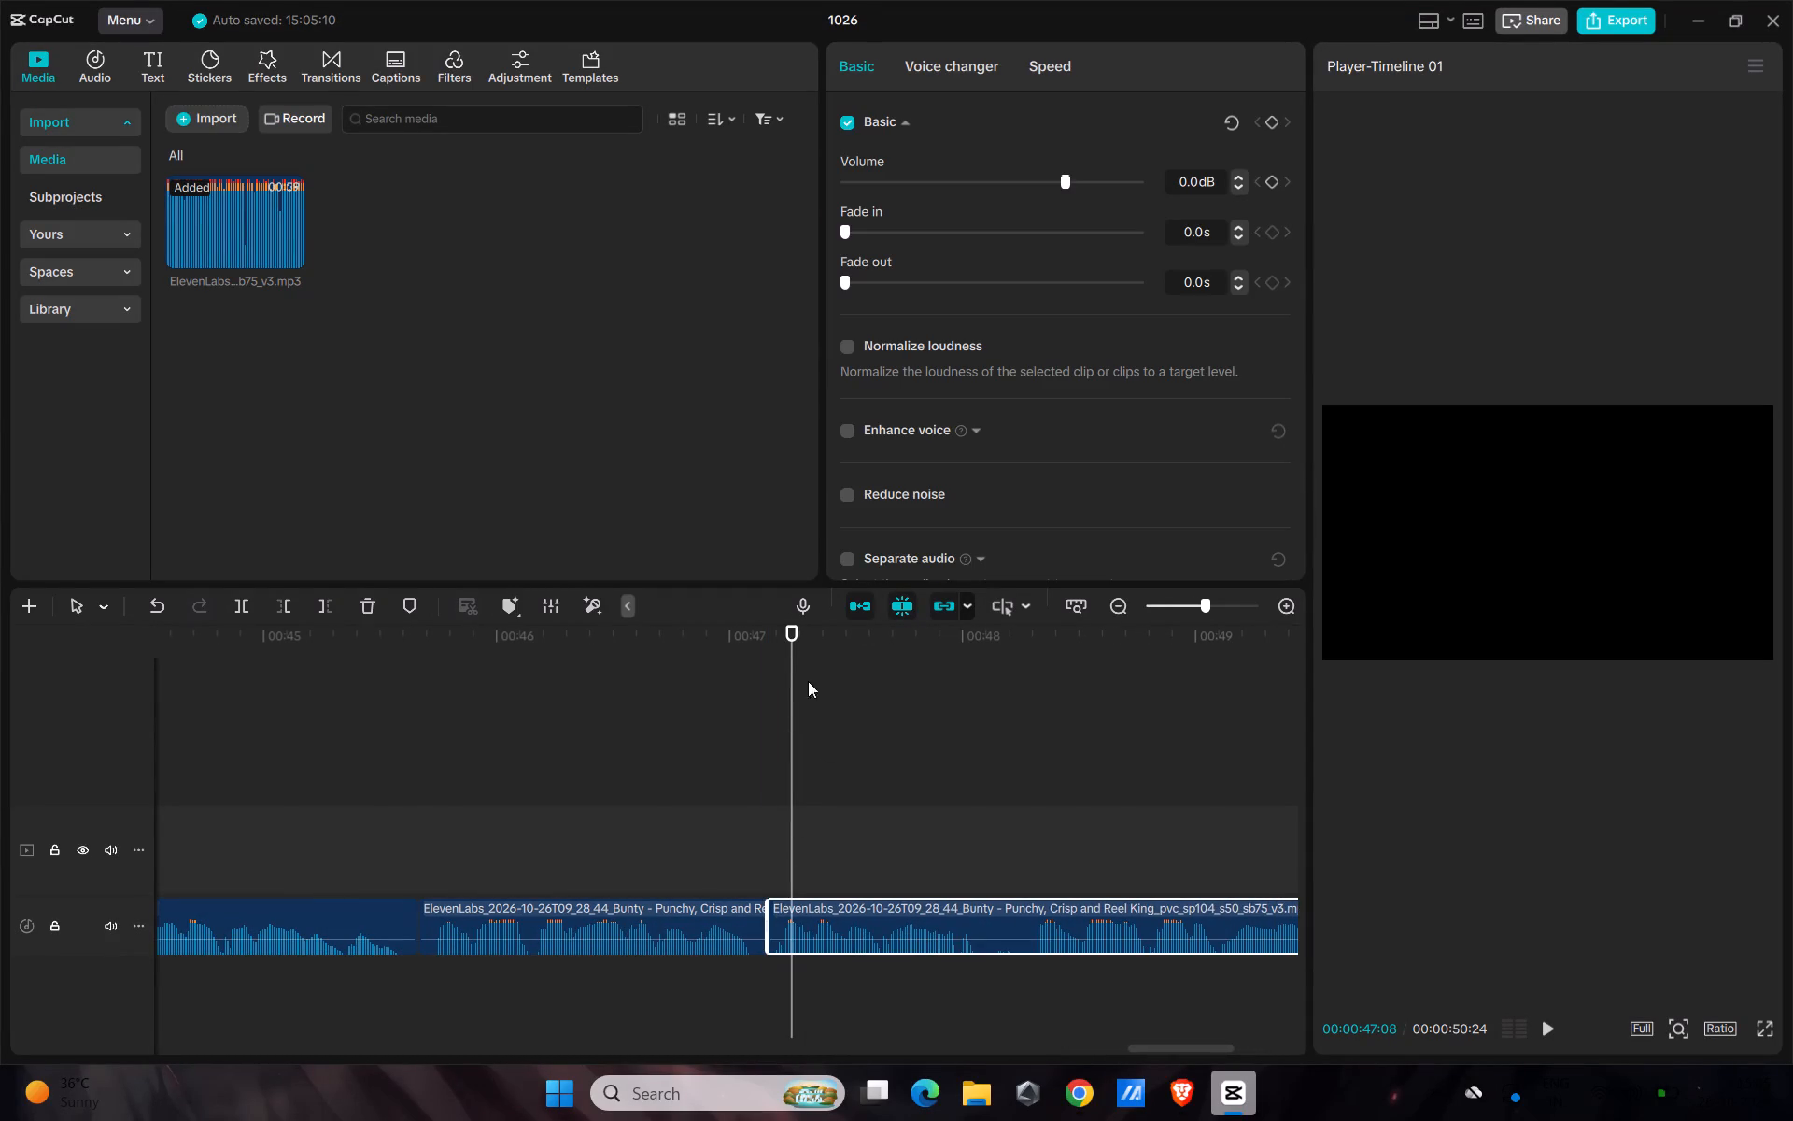
Cut out the voiceover's silence between 00:00:48:02 and 00:00:48:09 and move the last piece back to close the gap.
{"action": "left_click_drag", "start_coordinate": [794, 637], "coordinate": [392, 916]}
{"action": "scroll", "coordinate": [987, 792], "scroll_direction": "left", "scroll_amount": 1}
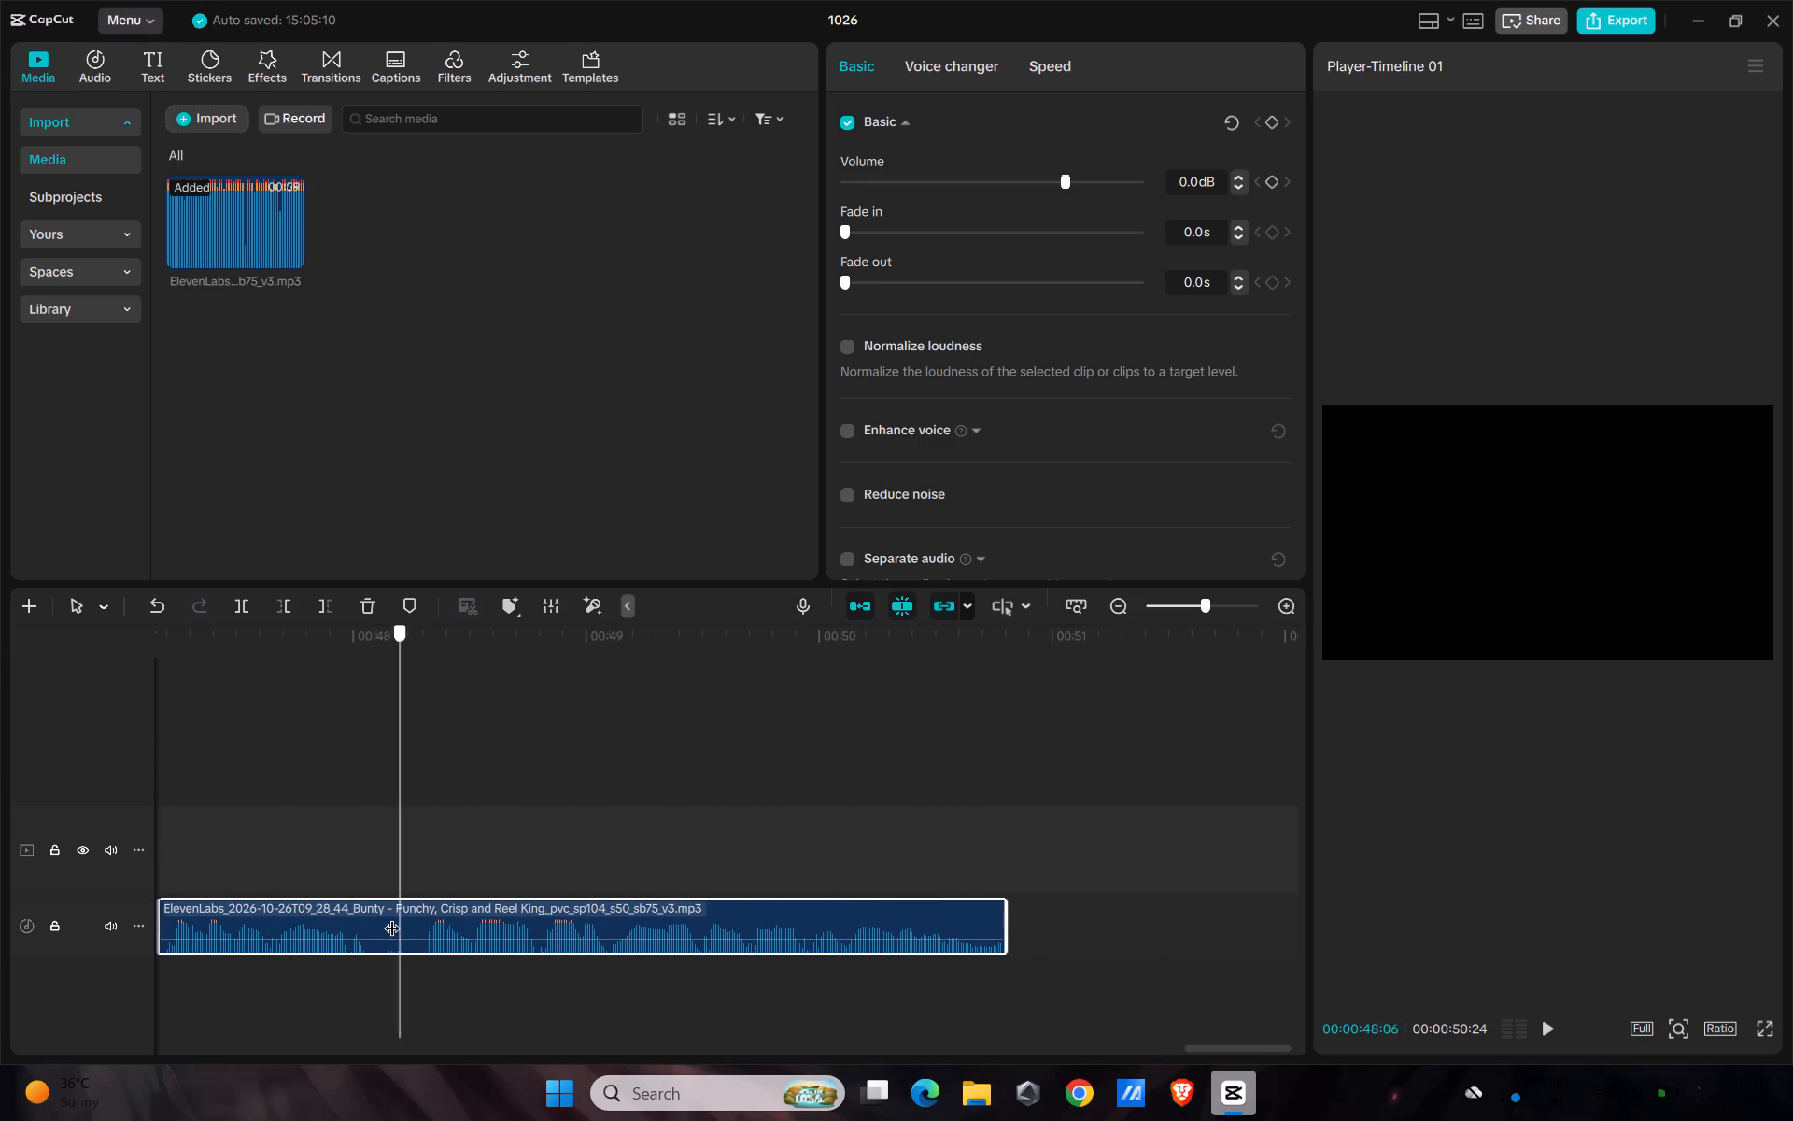
{"action": "left_click_drag", "start_coordinate": [392, 916], "coordinate": [369, 946]}
{"action": "key", "text": "ctrl+b"}
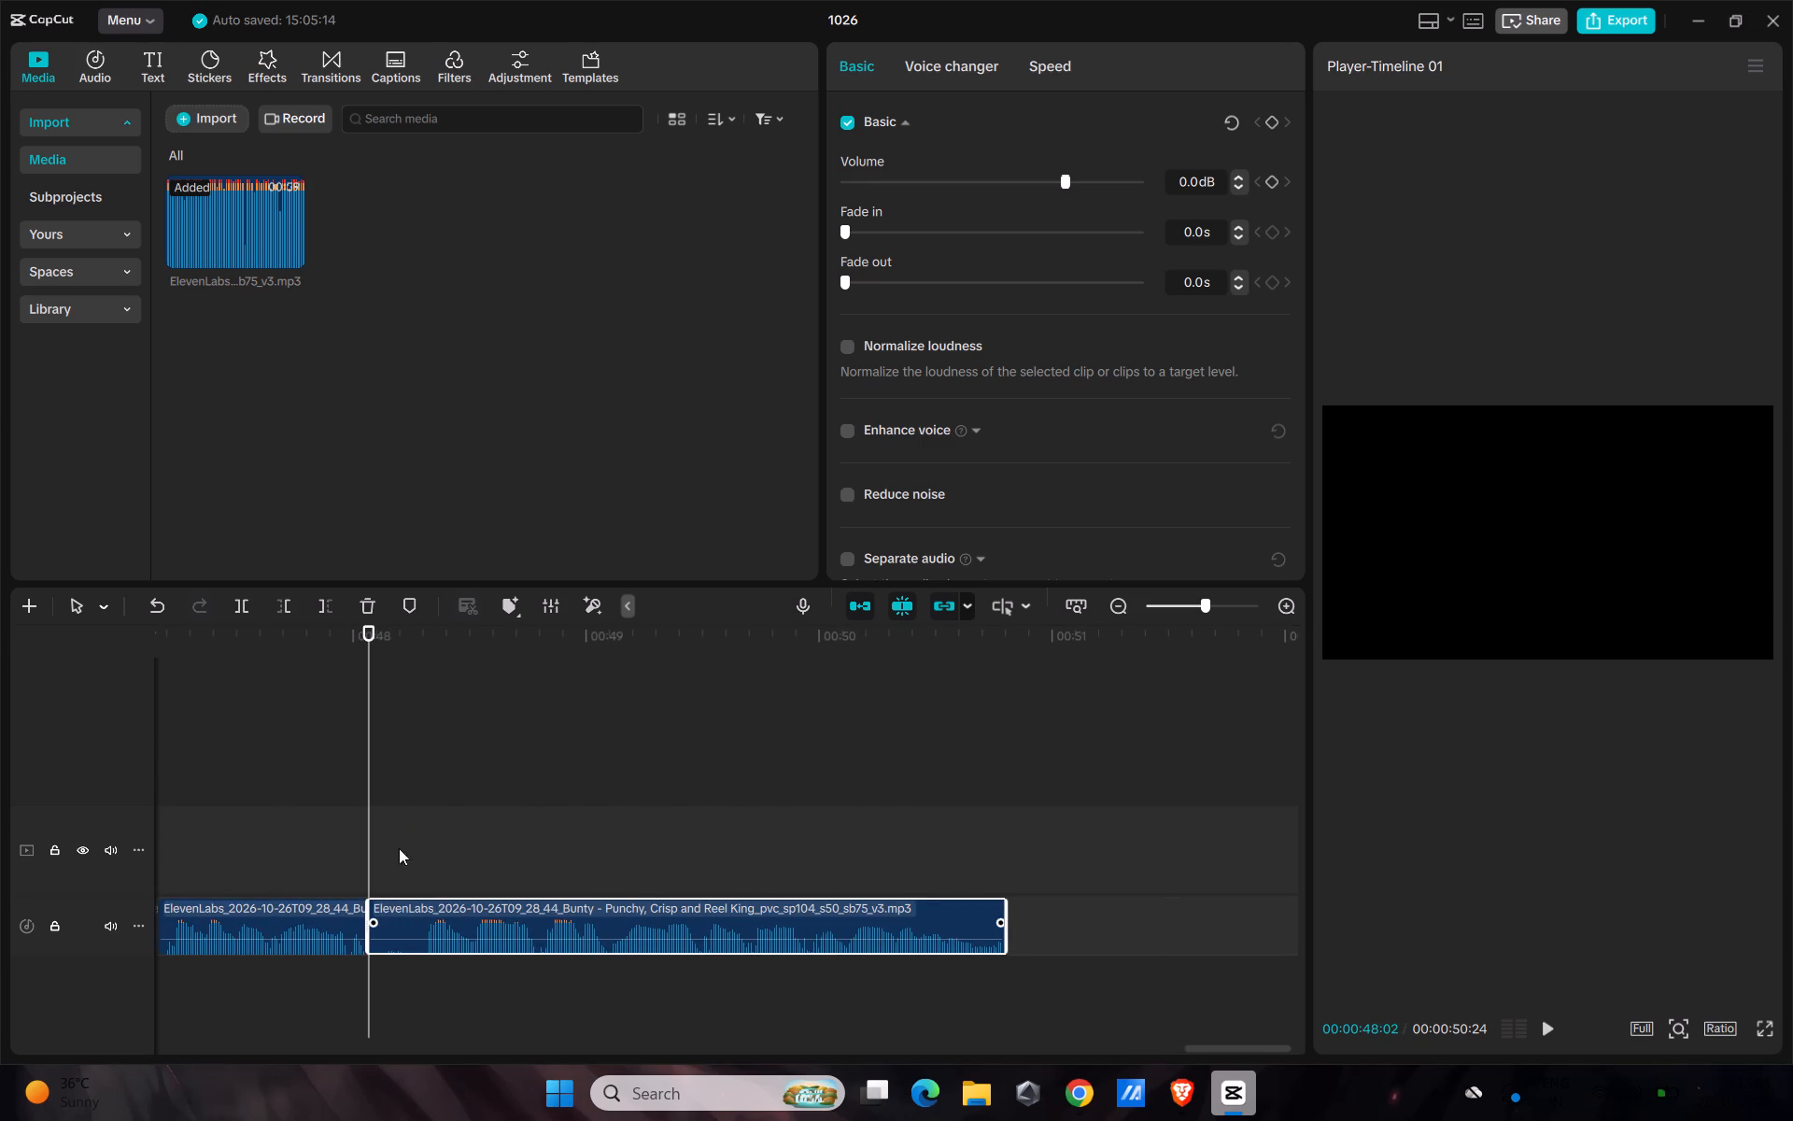
{"action": "left_click_drag", "start_coordinate": [366, 632], "coordinate": [420, 772]}
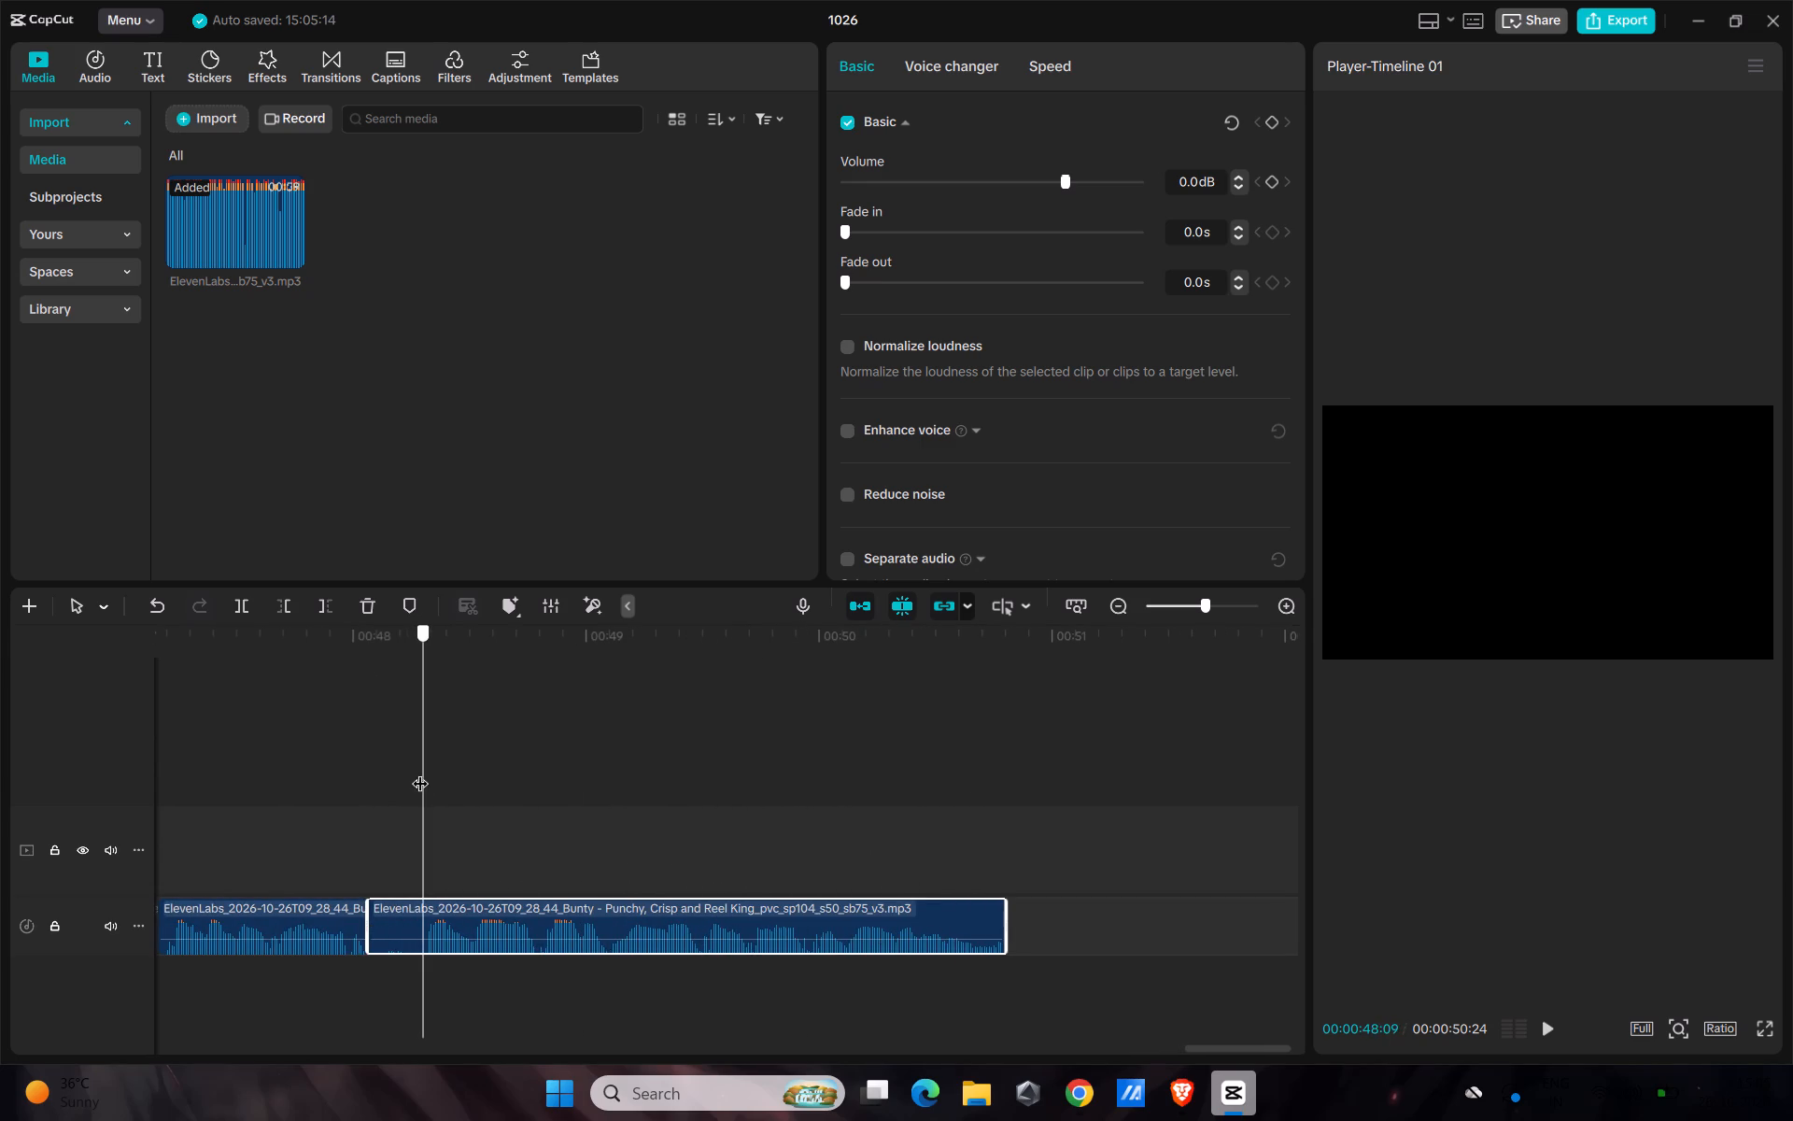
{"action": "left_click_drag", "start_coordinate": [420, 772], "coordinate": [419, 779]}
{"action": "key", "text": "ctrl+b"}
{"action": "left_click", "coordinate": [393, 913]}
{"action": "key", "text": "BackSpace"}
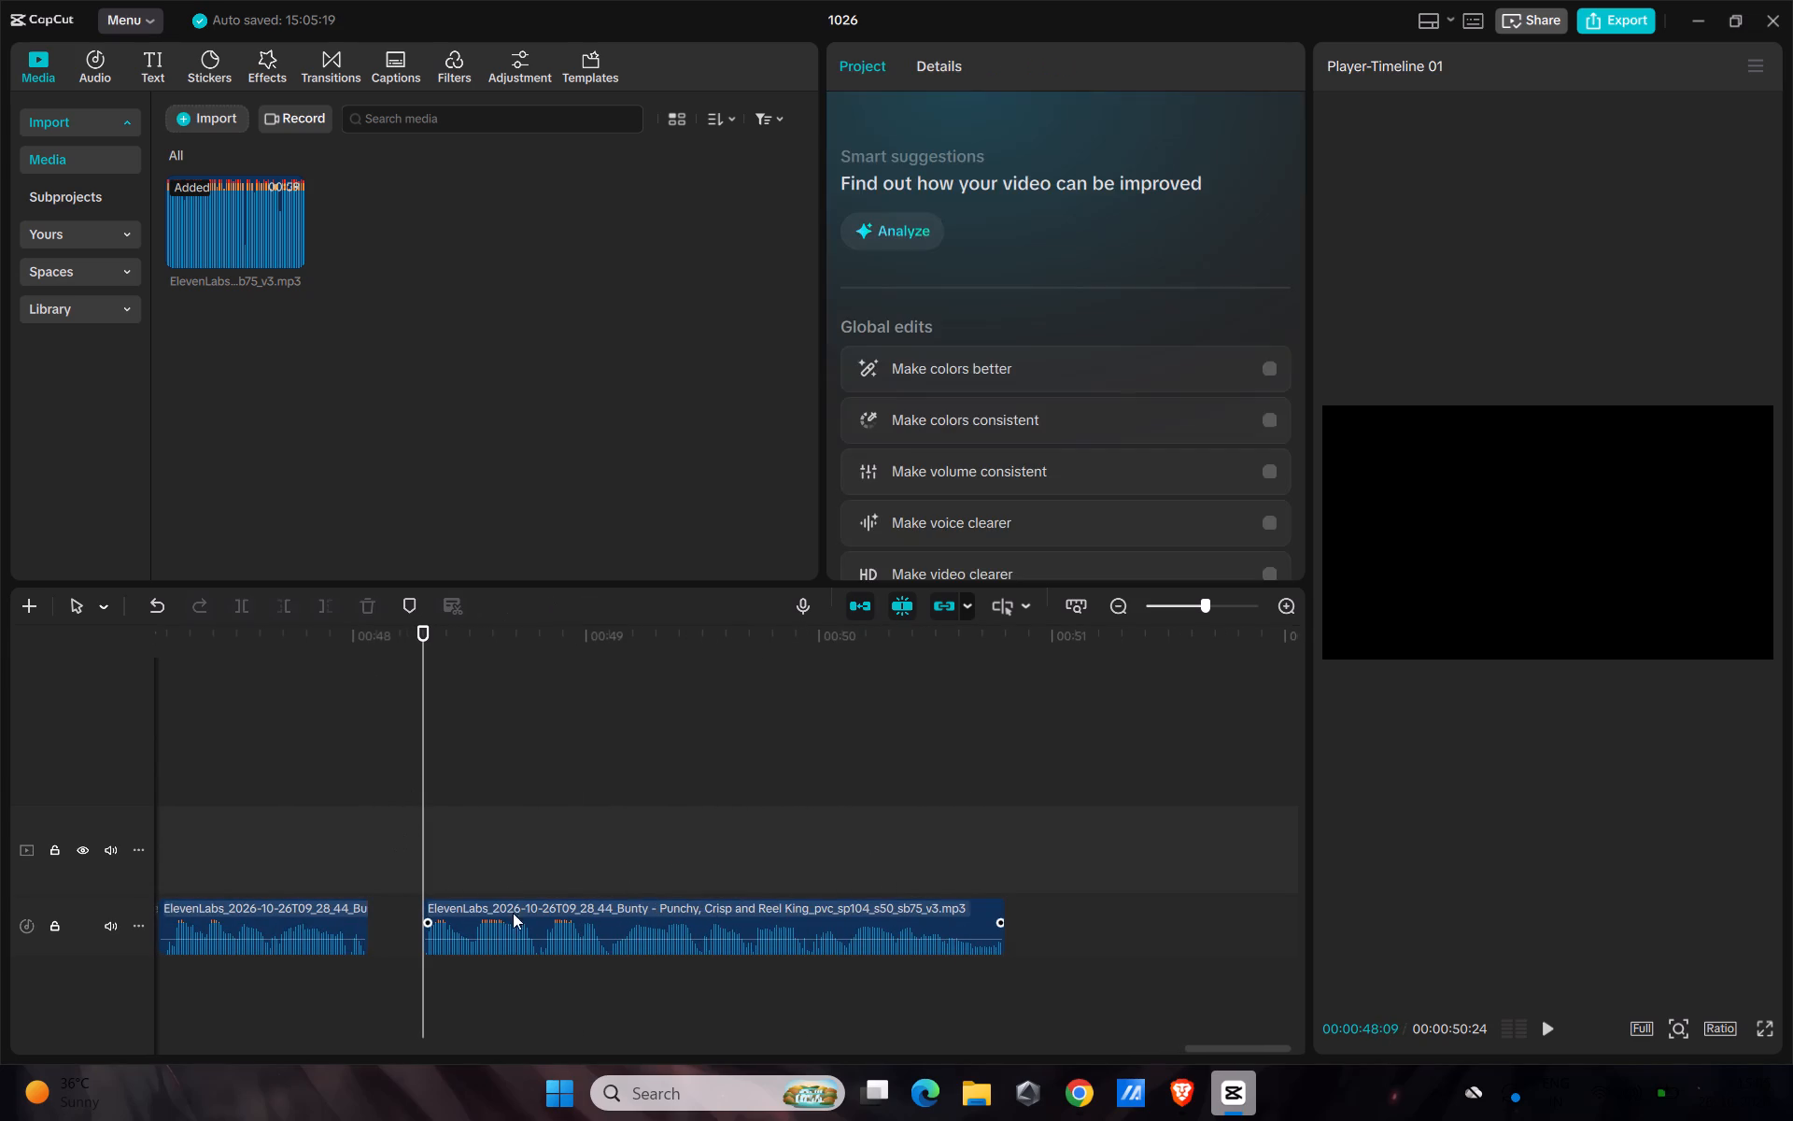
{"action": "left_click_drag", "start_coordinate": [619, 903], "coordinate": [570, 903]}
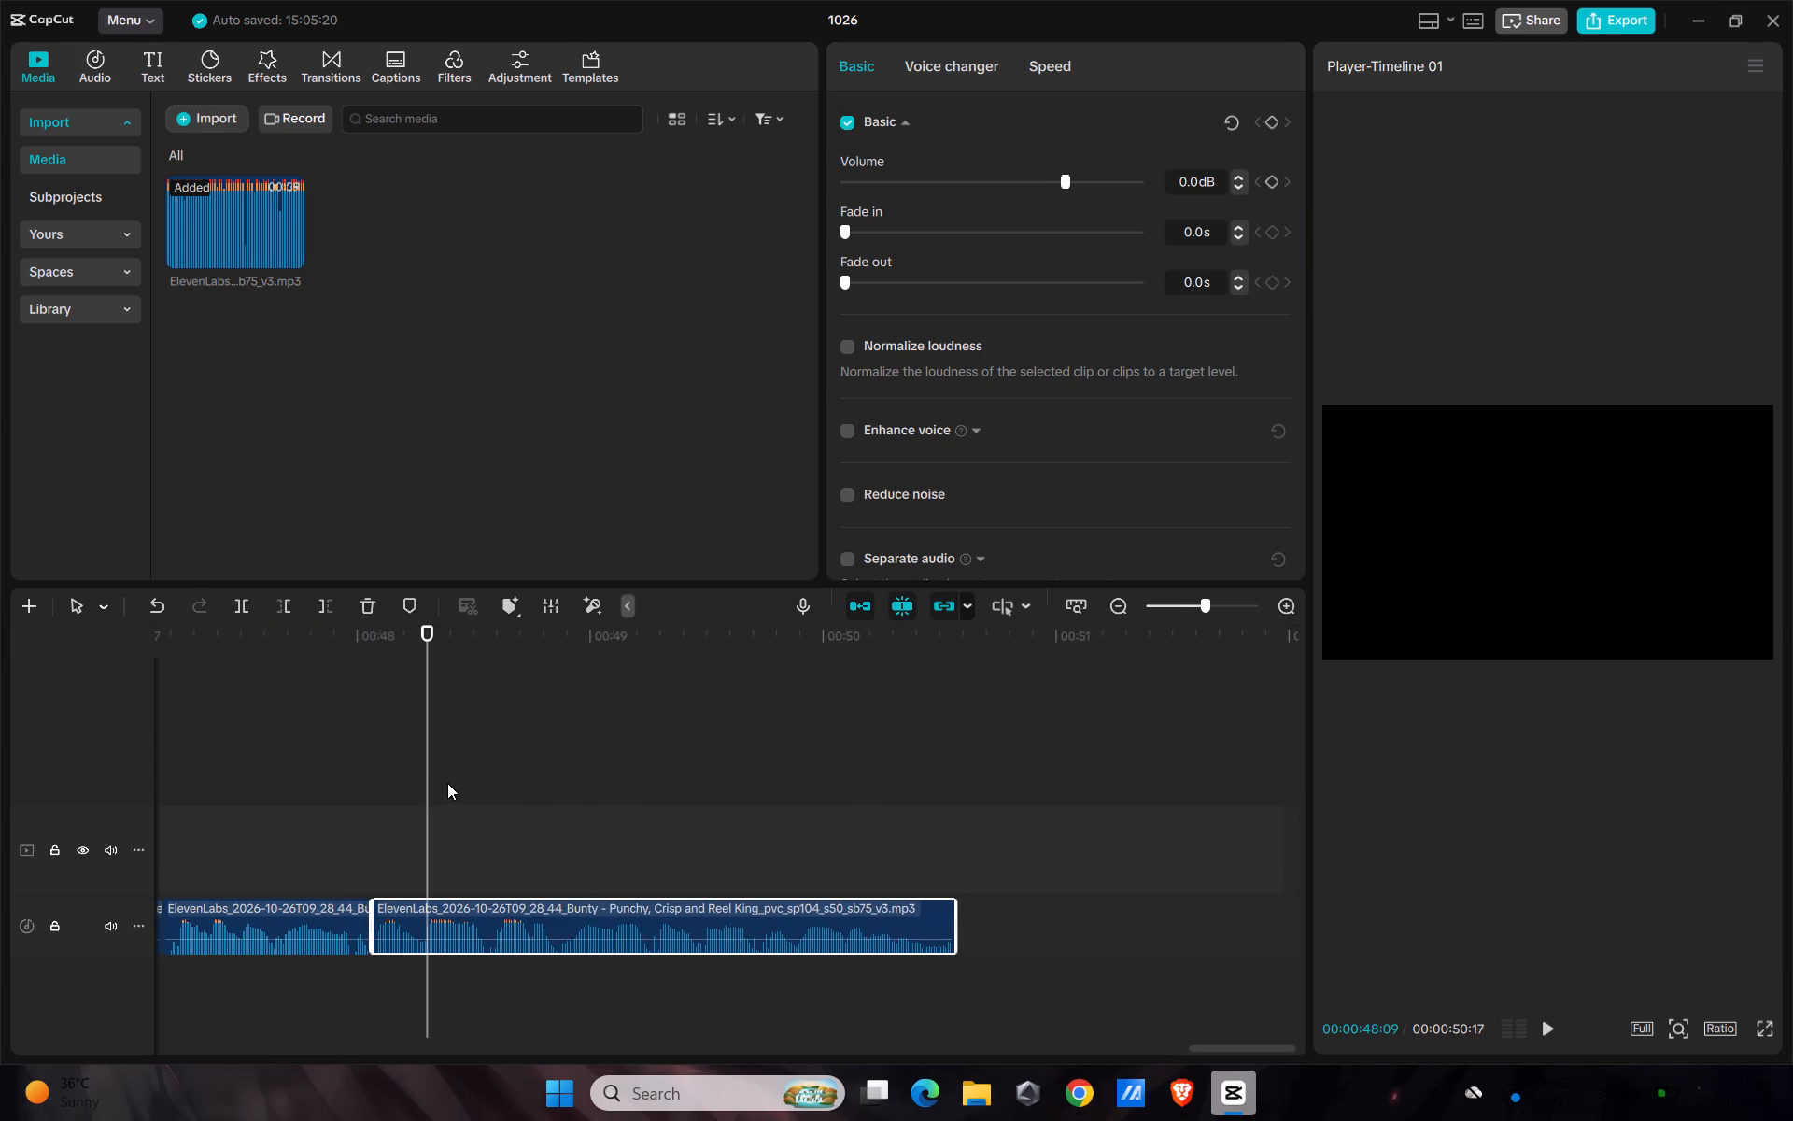
Trim about 3 frames of silence off the start of the first voiceover piece.
{"action": "scroll", "coordinate": [450, 786], "scroll_direction": "down", "scroll_amount": 20, "text": "ctrl"}
{"action": "scroll", "coordinate": [450, 786], "scroll_direction": "down", "scroll_amount": 5, "text": "ctrl"}
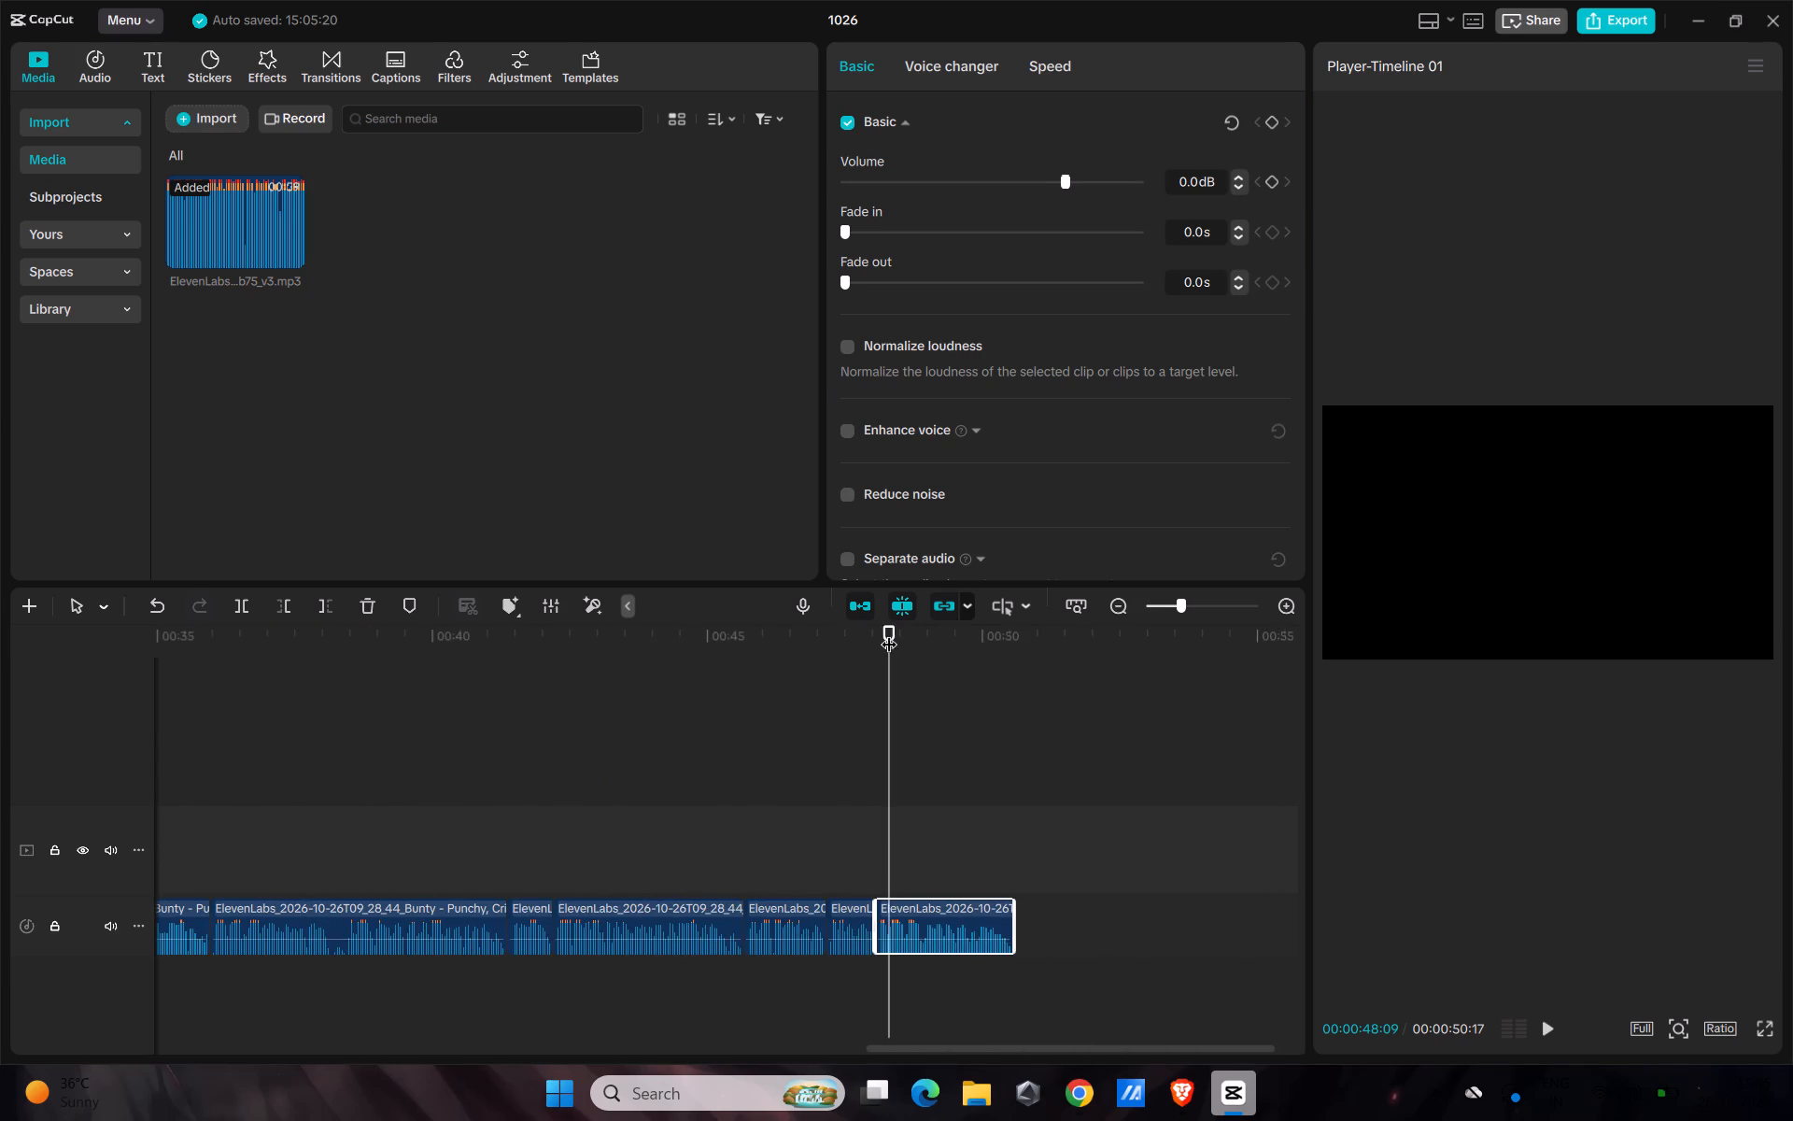
{"action": "left_click_drag", "start_coordinate": [889, 632], "coordinate": [0, 827]}
{"action": "scroll", "coordinate": [484, 808], "scroll_direction": "up", "scroll_amount": 4, "text": "ctrl"}
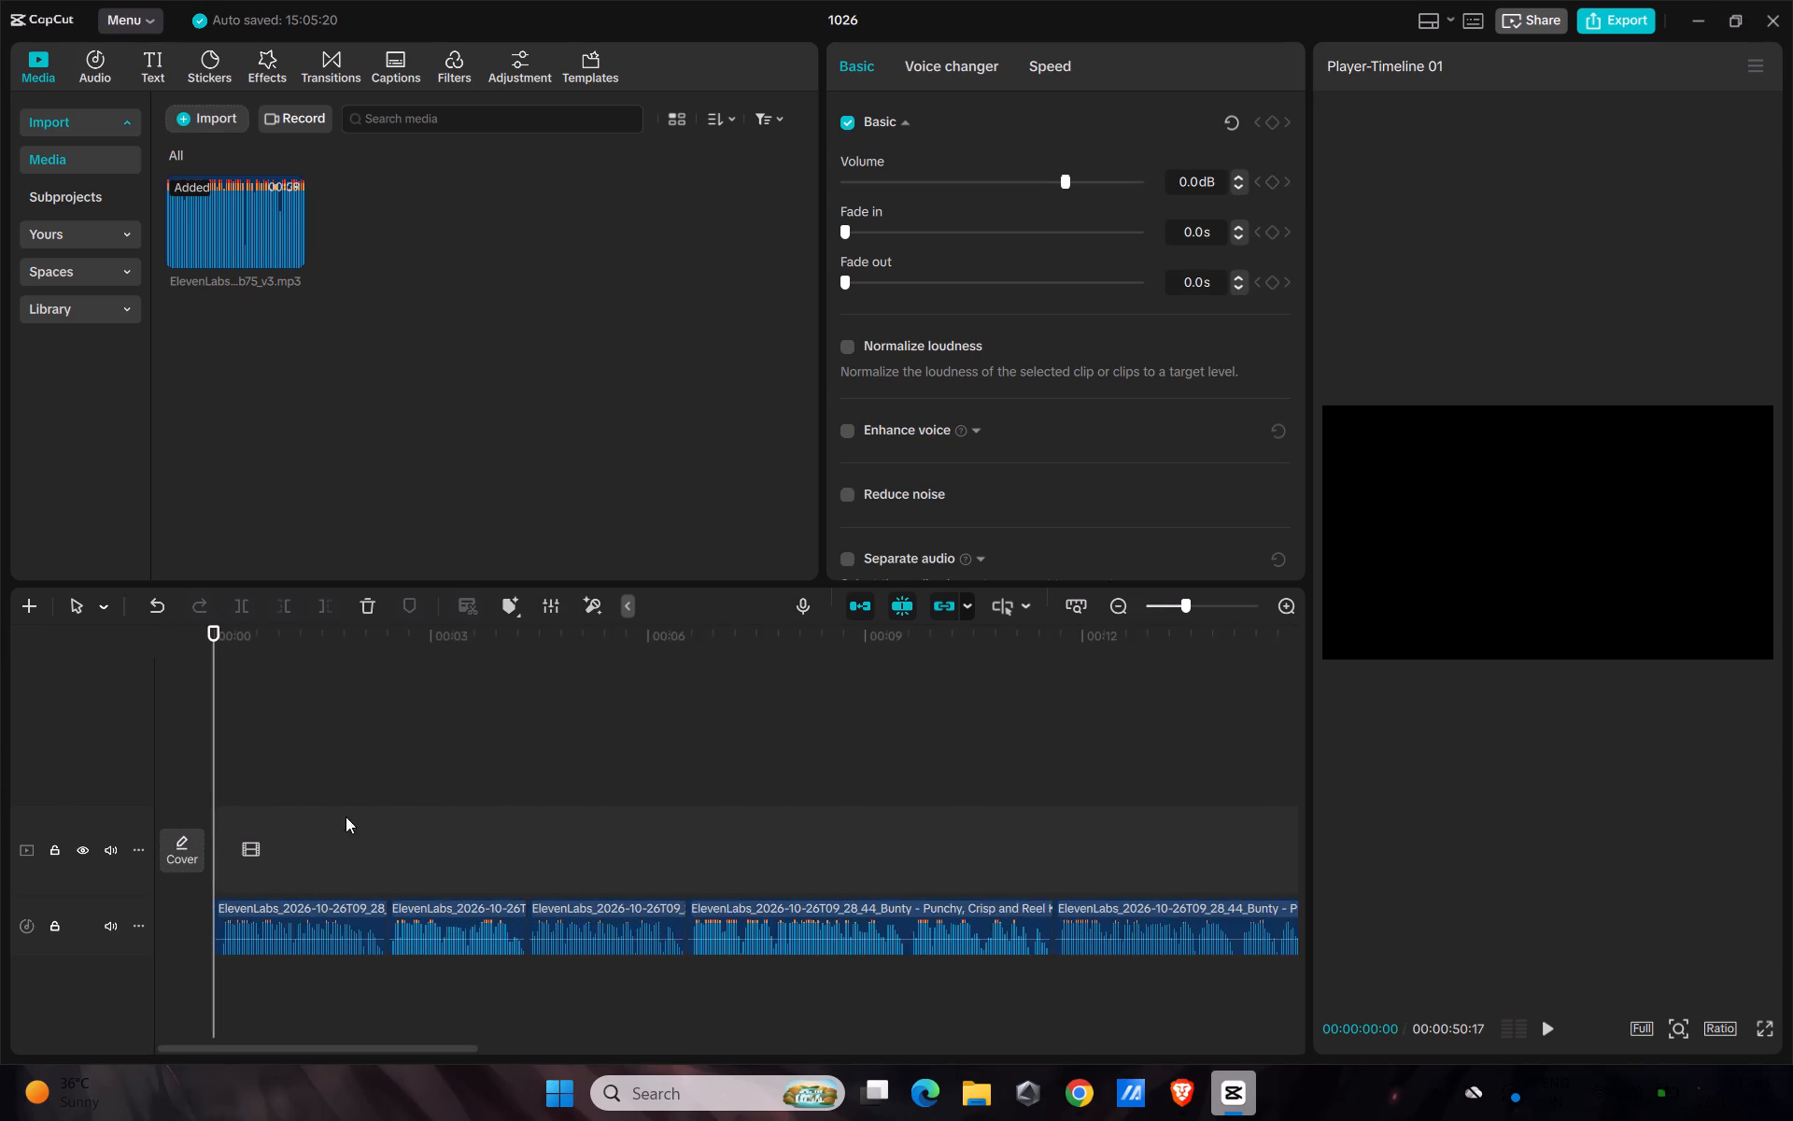
{"action": "scroll", "coordinate": [346, 816], "scroll_direction": "up", "scroll_amount": 20, "text": "ctrl"}
{"action": "scroll", "coordinate": [346, 816], "scroll_direction": "up", "scroll_amount": 16, "text": "ctrl"}
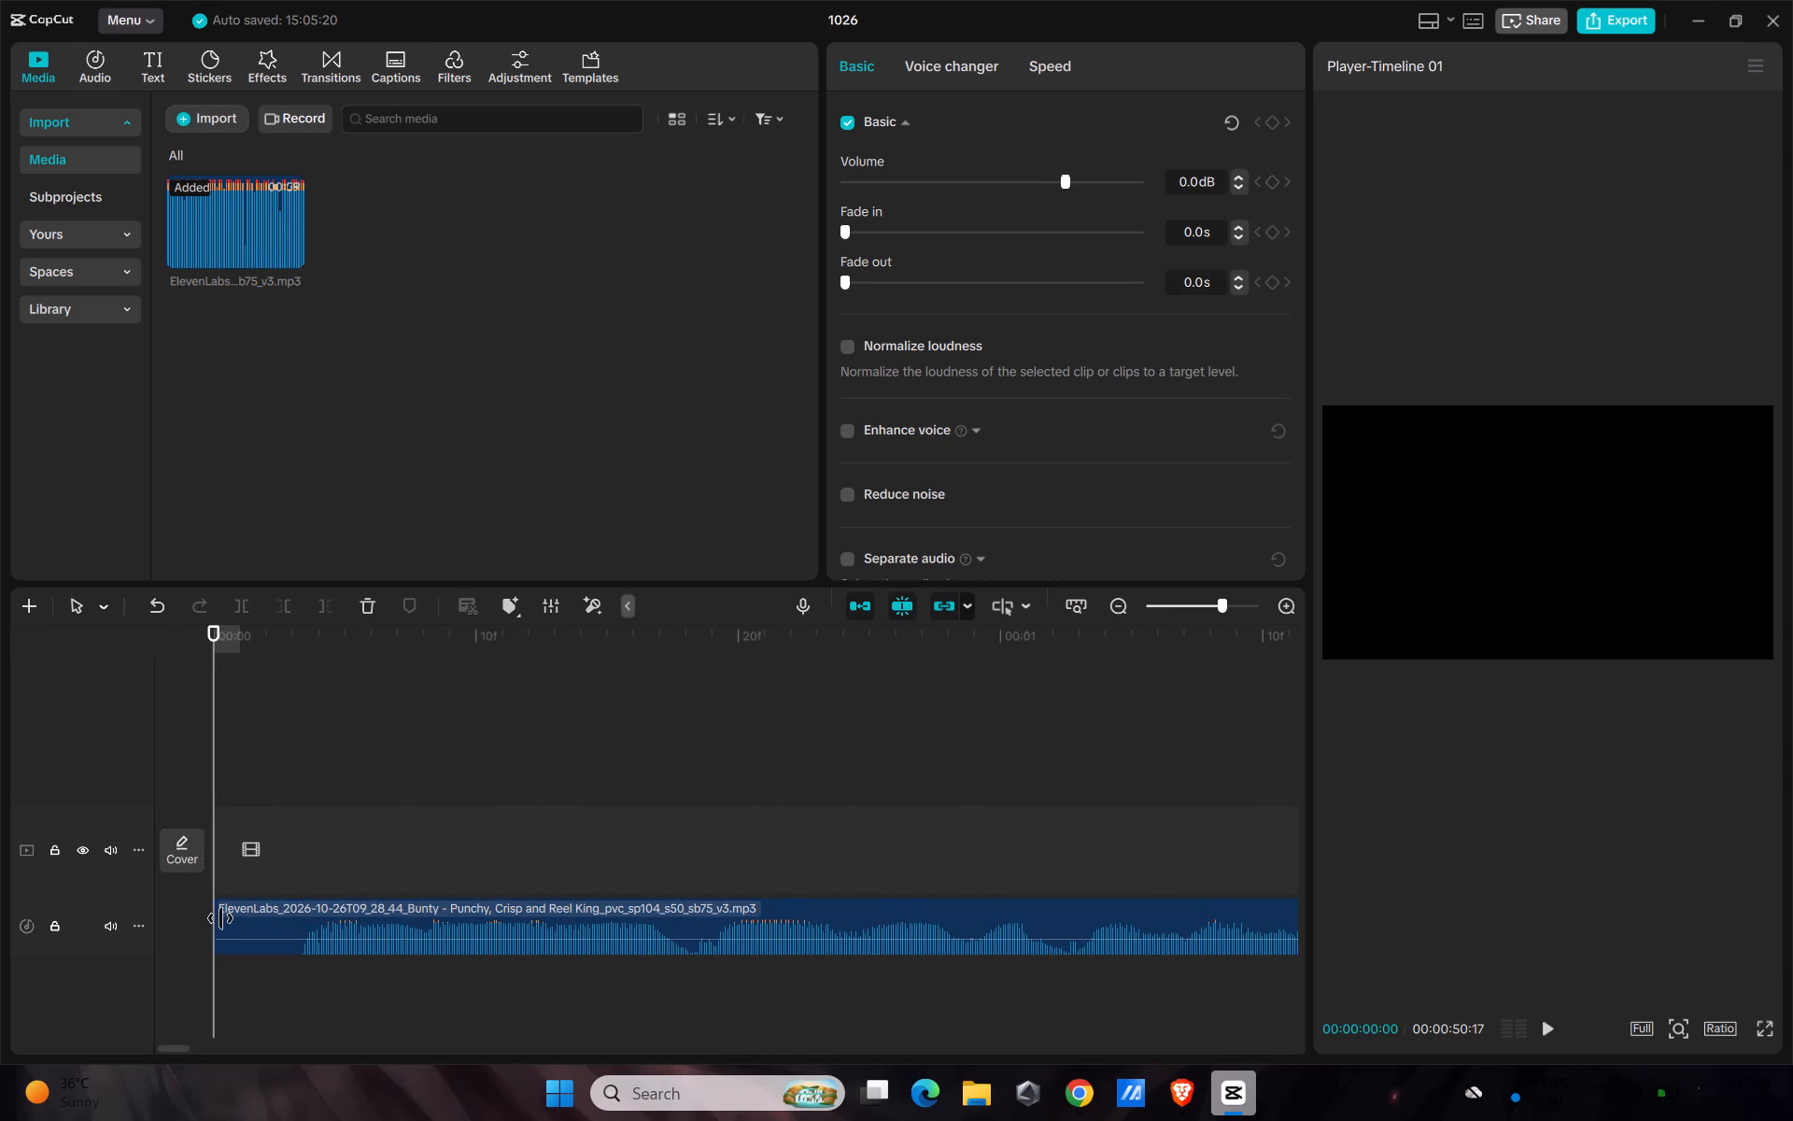
{"action": "left_click", "coordinate": [220, 918]}
{"action": "left_click", "coordinate": [349, 815]}
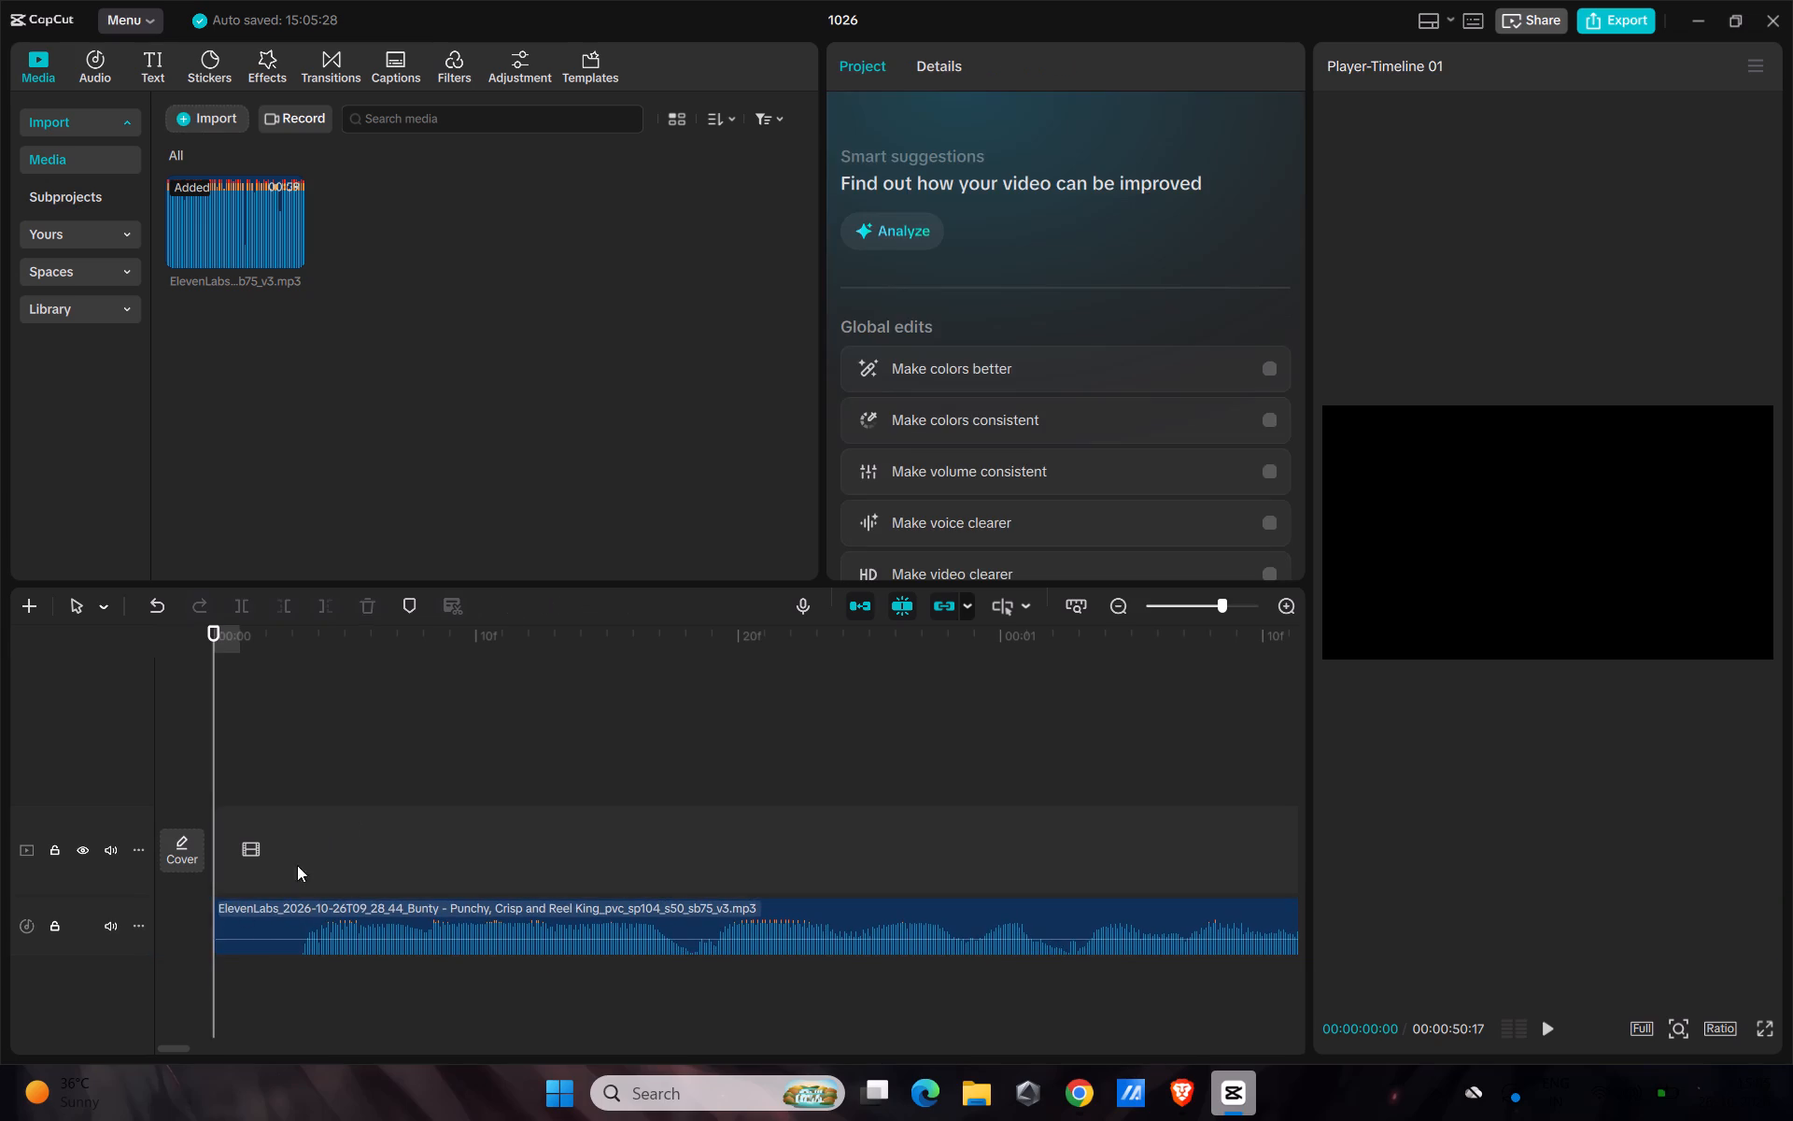
{"action": "left_click", "coordinate": [220, 905]}
{"action": "left_click_drag", "start_coordinate": [214, 909], "coordinate": [281, 907]}
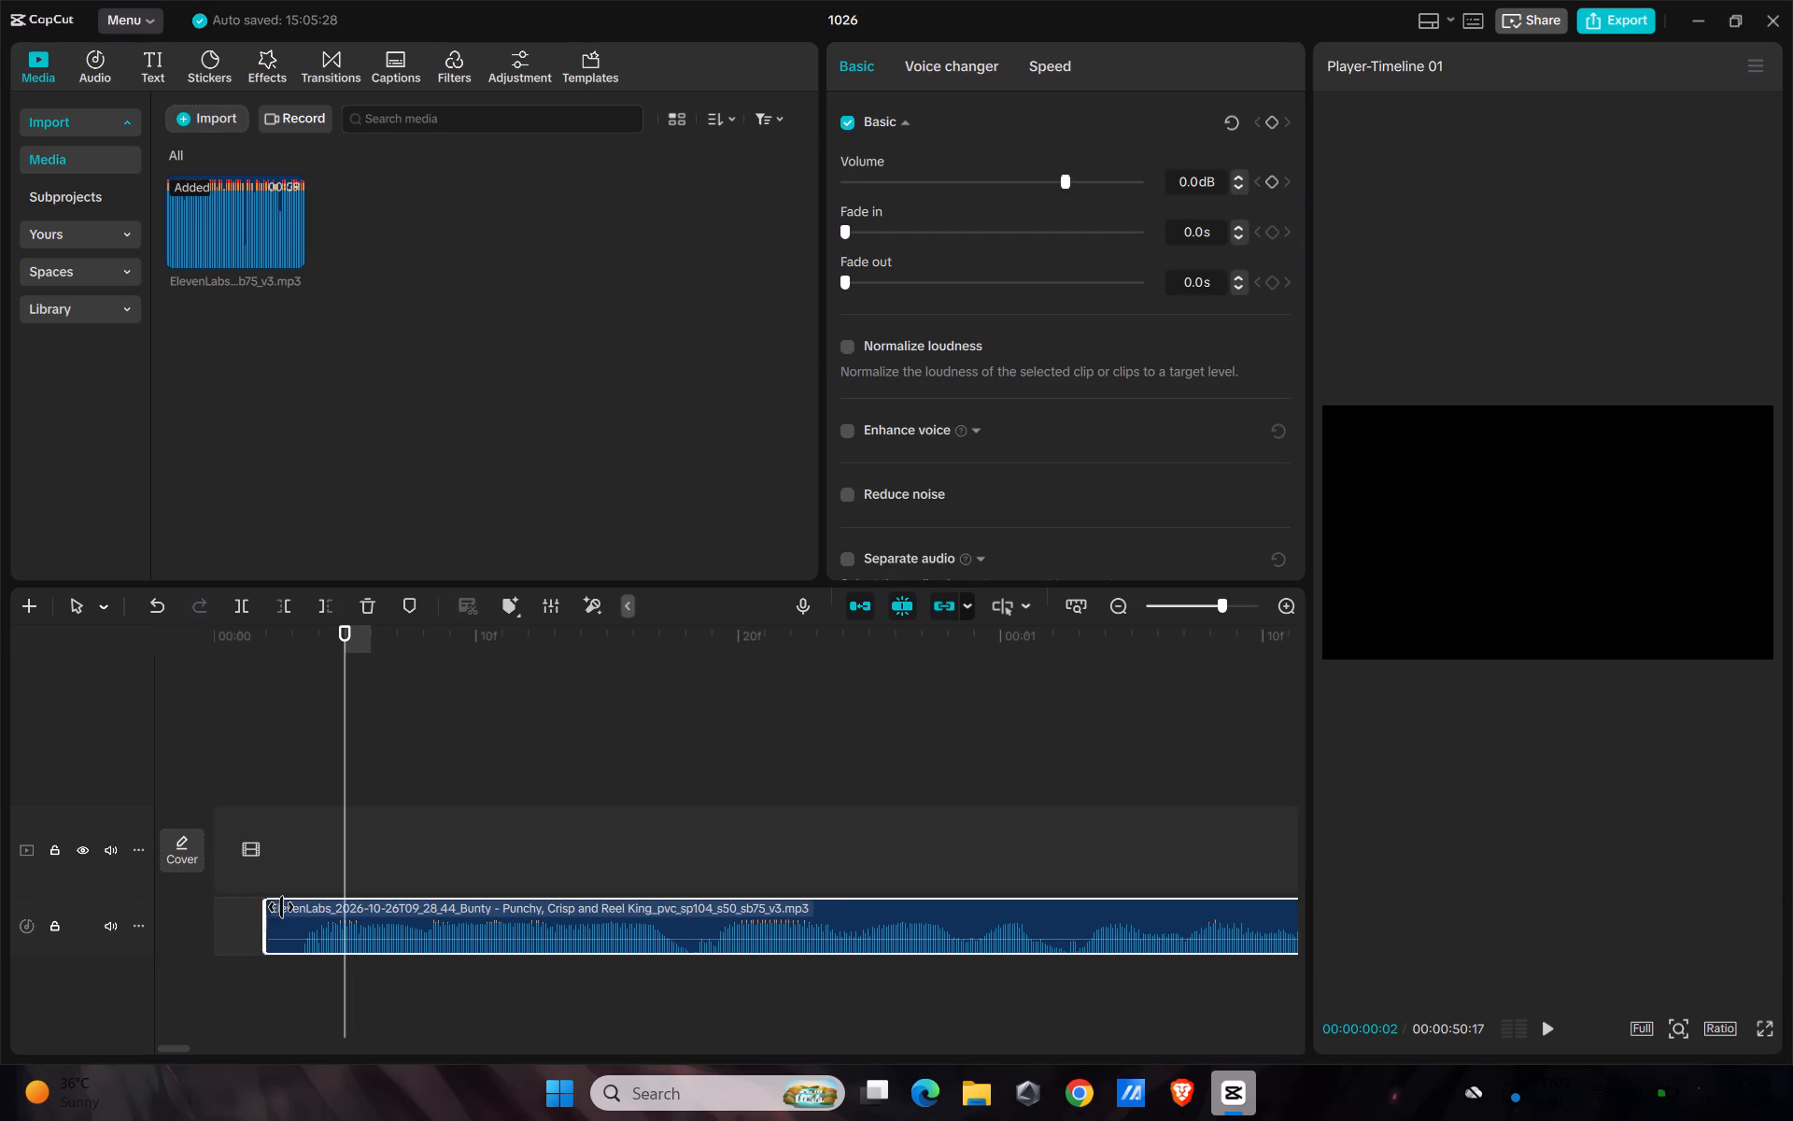
{"action": "left_click_drag", "start_coordinate": [281, 907], "coordinate": [282, 907]}
Select all the voiceover pieces and move them together back to the timeline's start at 00:00:00:00.
{"action": "scroll", "coordinate": [514, 894], "scroll_direction": "down", "scroll_amount": 20, "text": "ctrl"}
{"action": "scroll", "coordinate": [514, 894], "scroll_direction": "down", "scroll_amount": 11, "text": "ctrl"}
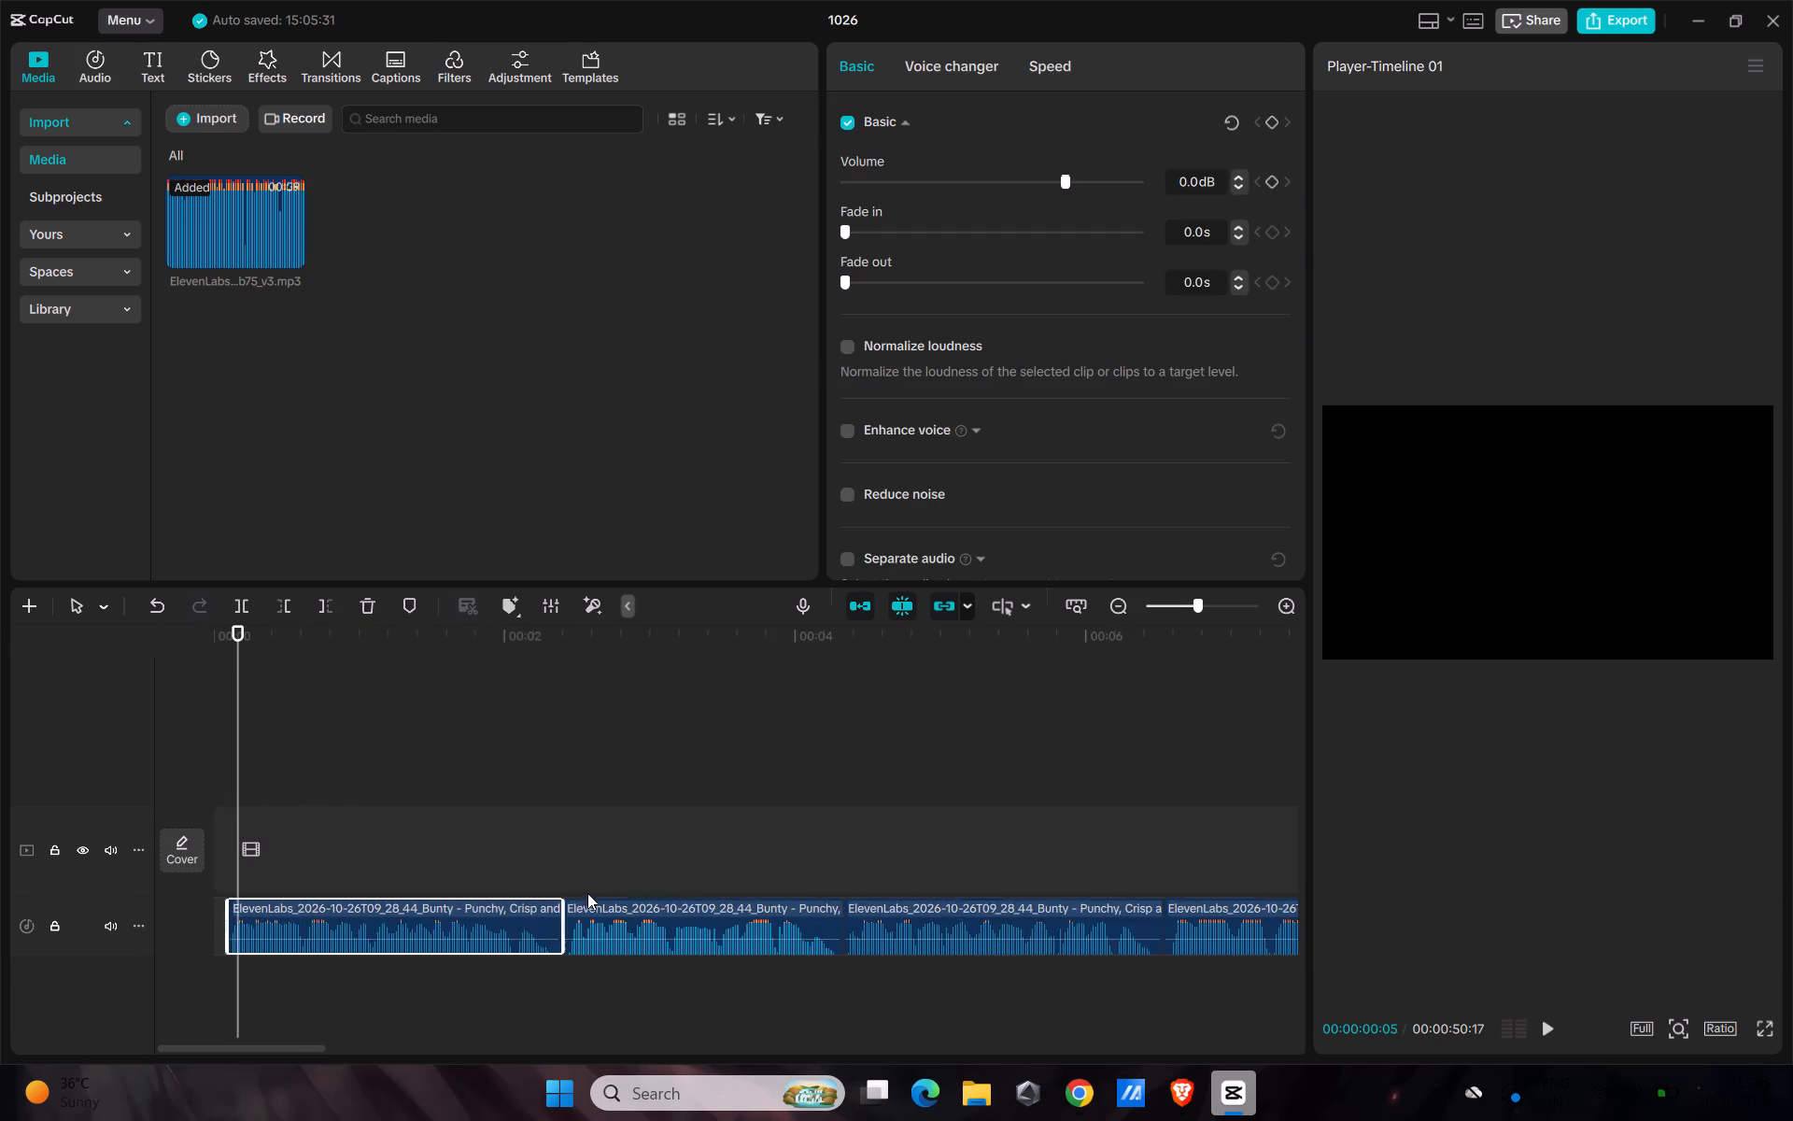
{"action": "scroll", "coordinate": [591, 889], "scroll_direction": "down", "scroll_amount": 20, "text": "ctrl"}
{"action": "scroll", "coordinate": [591, 889], "scroll_direction": "down", "scroll_amount": 17, "text": "ctrl"}
{"action": "left_click_drag", "start_coordinate": [784, 981], "coordinate": [763, 982]}
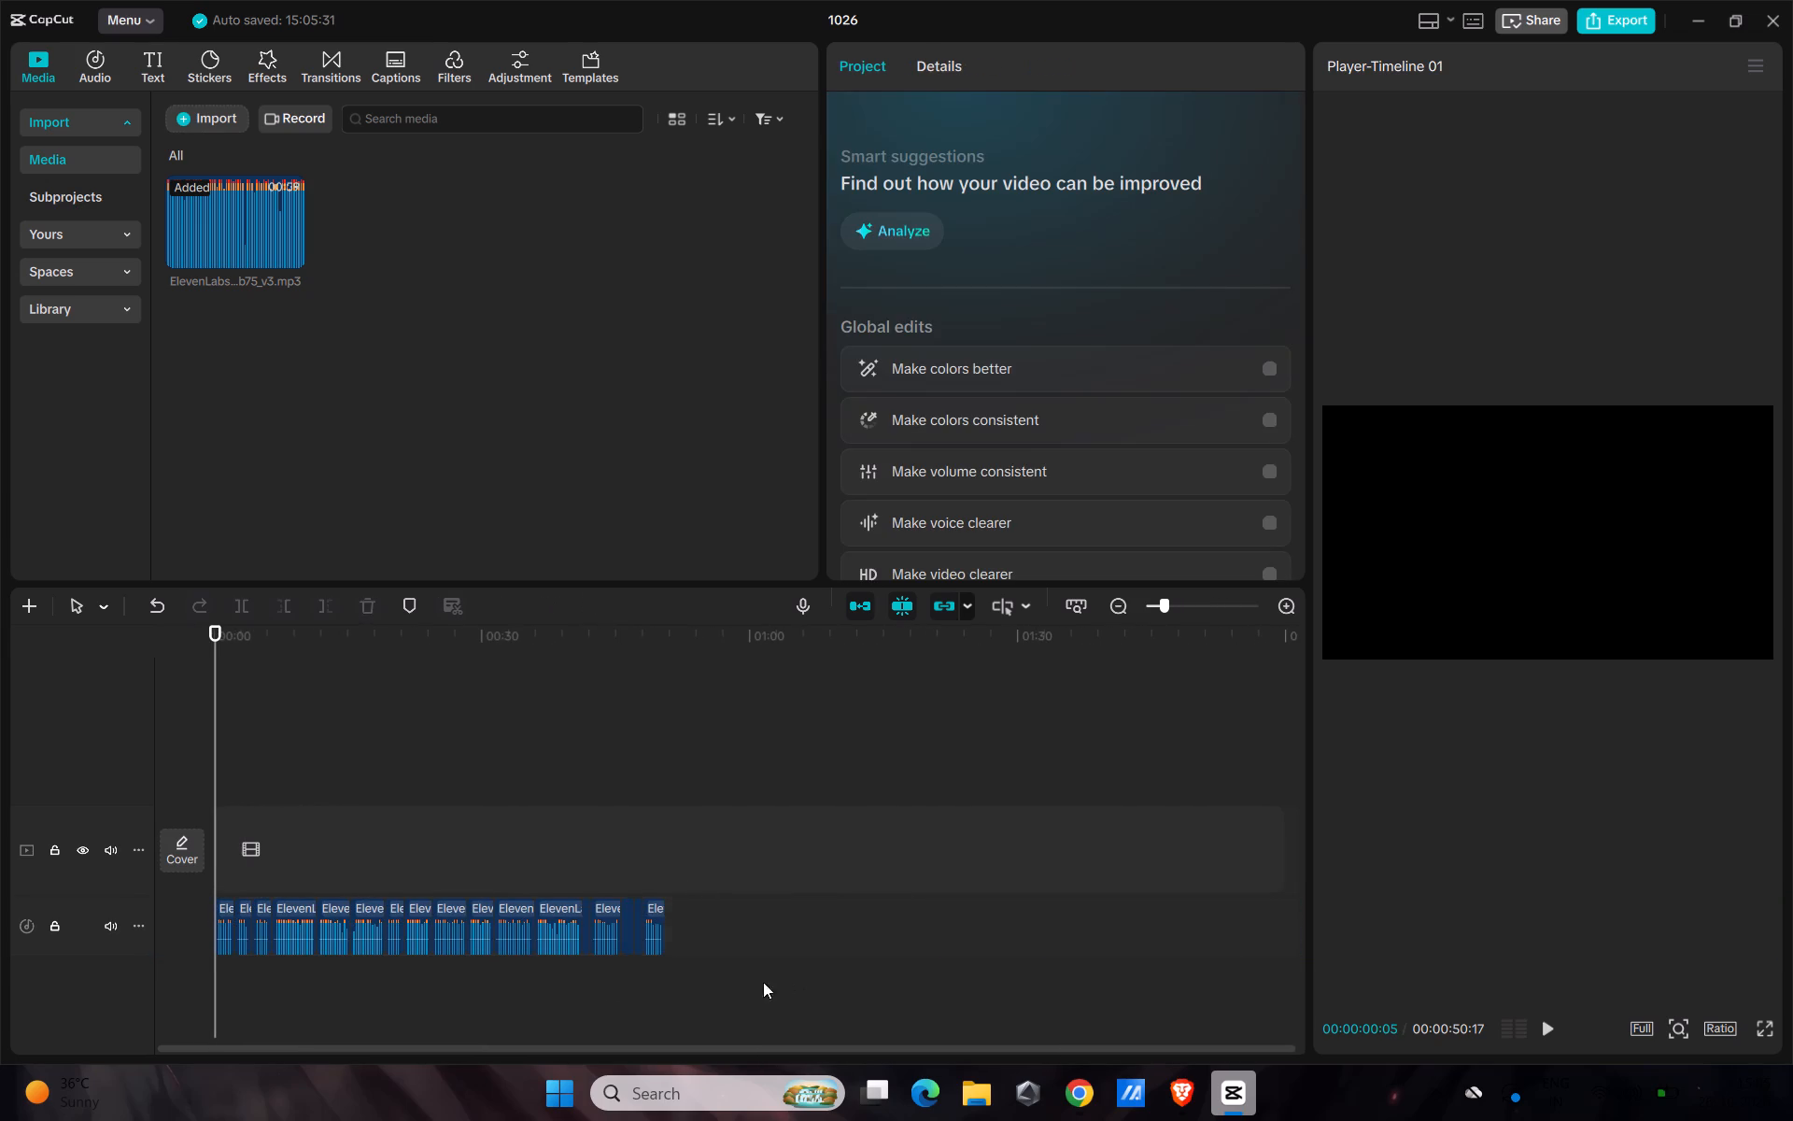
{"action": "left_click_drag", "start_coordinate": [763, 982], "coordinate": [230, 921]}
{"action": "scroll", "coordinate": [385, 982], "scroll_direction": "up", "scroll_amount": 16, "text": "ctrl"}
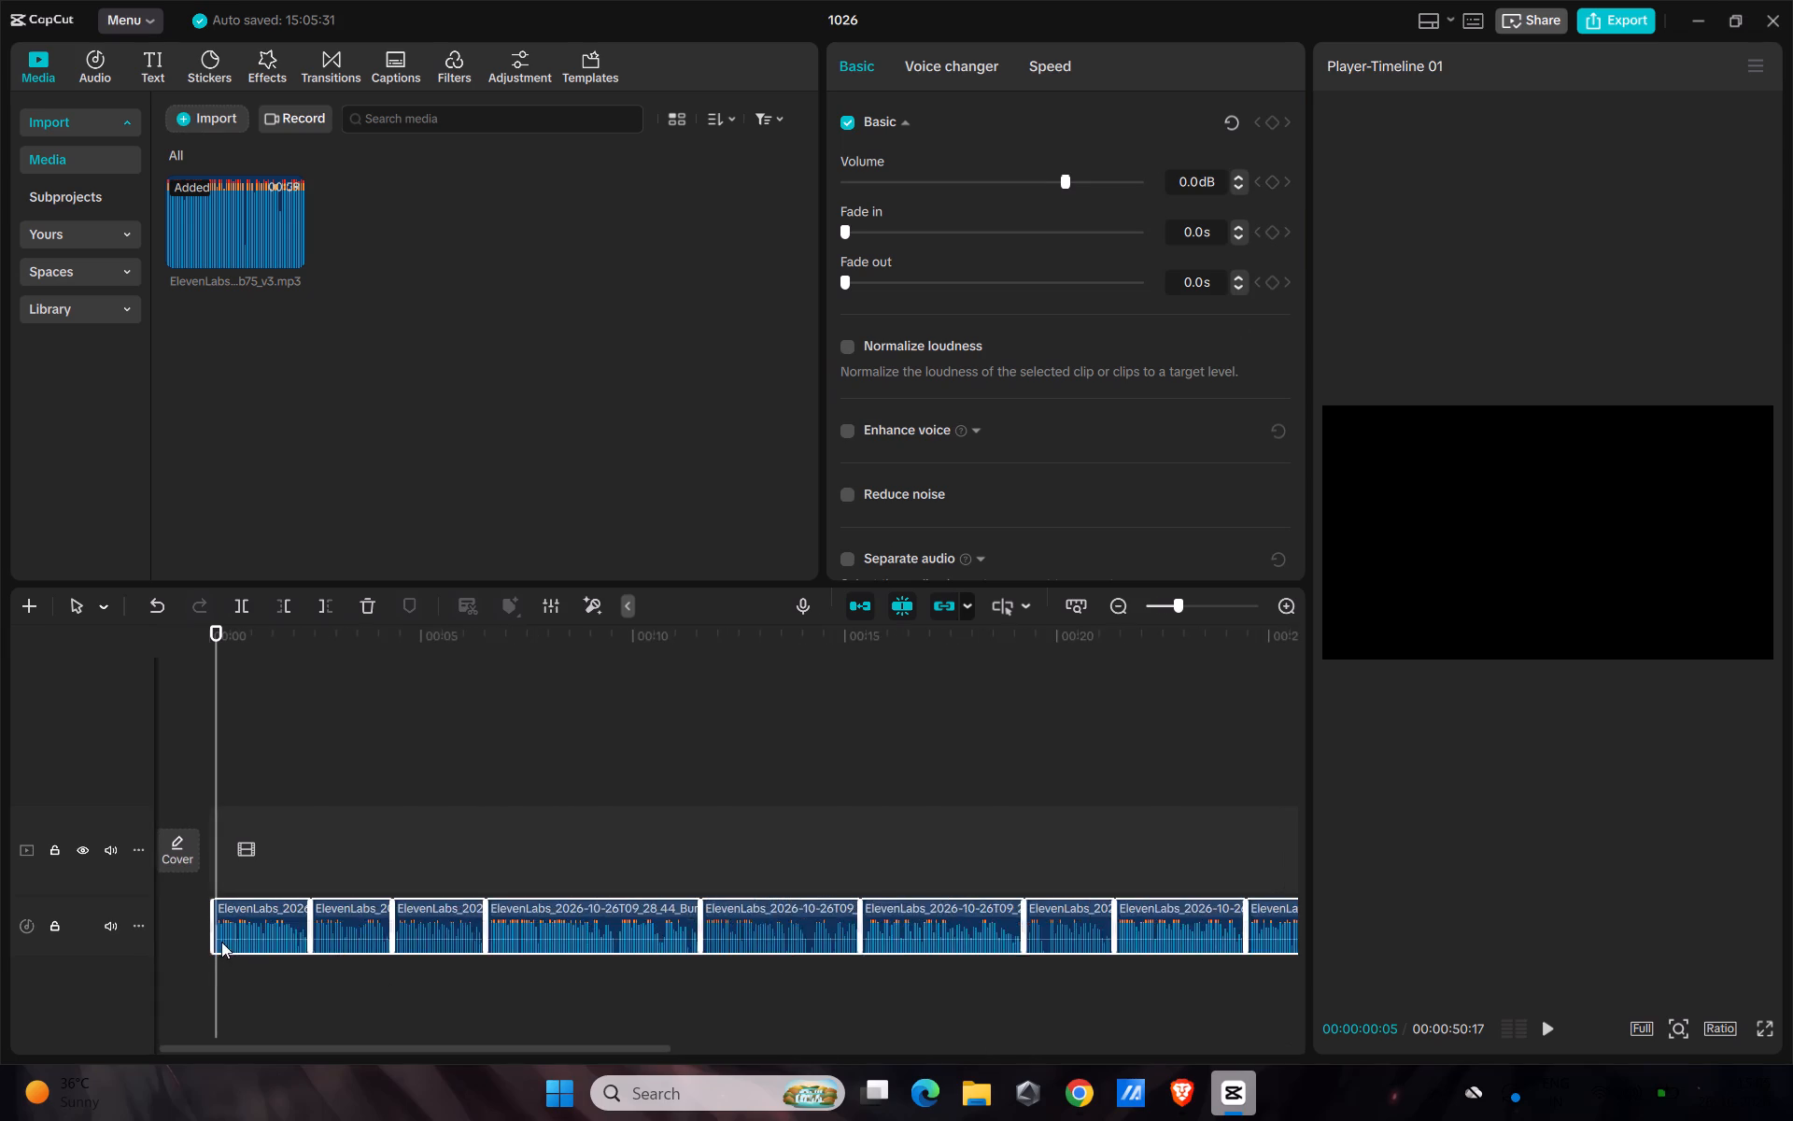
{"action": "scroll", "coordinate": [221, 942], "scroll_direction": "up", "scroll_amount": 20, "text": "ctrl"}
{"action": "scroll", "coordinate": [221, 942], "scroll_direction": "up", "scroll_amount": 7, "text": "ctrl"}
{"action": "left_click_drag", "start_coordinate": [336, 905], "coordinate": [314, 908]}
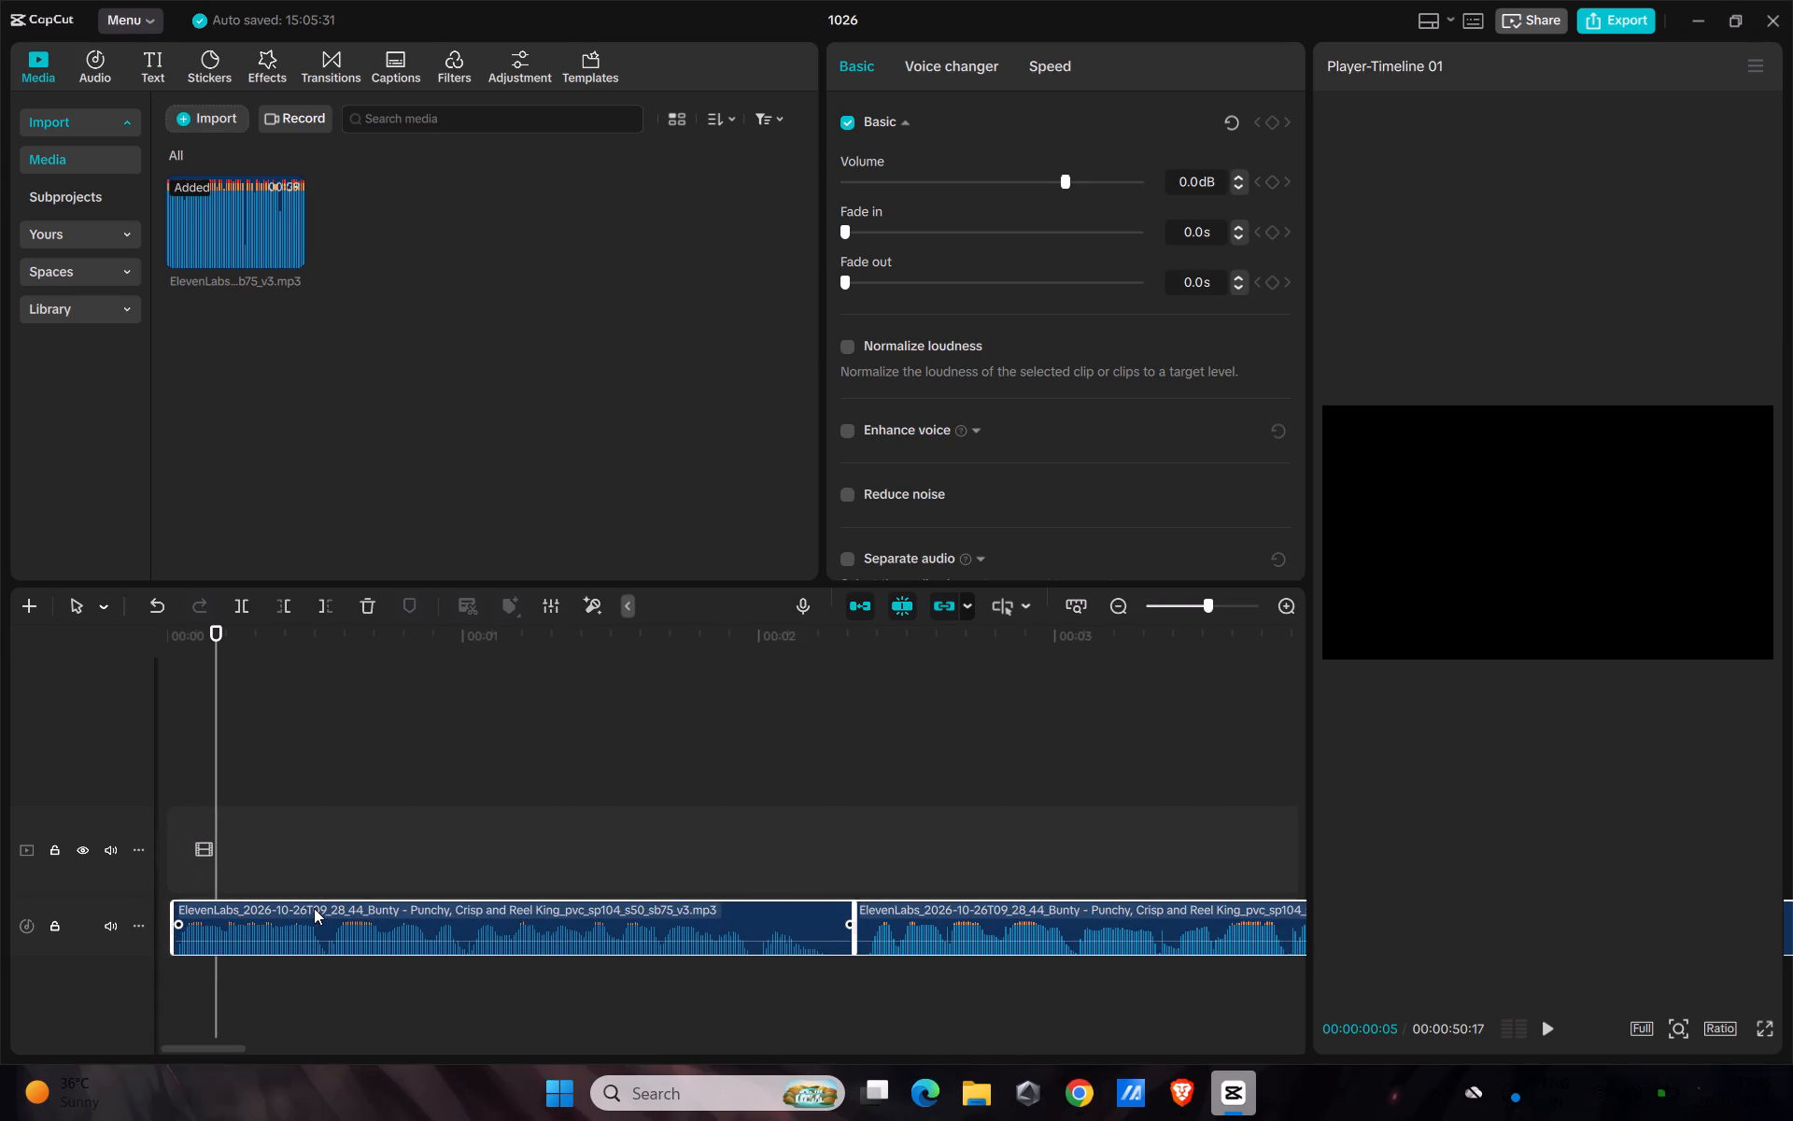
{"action": "left_click_drag", "start_coordinate": [314, 908], "coordinate": [312, 906]}
{"action": "left_click_drag", "start_coordinate": [215, 644], "coordinate": [120, 711]}
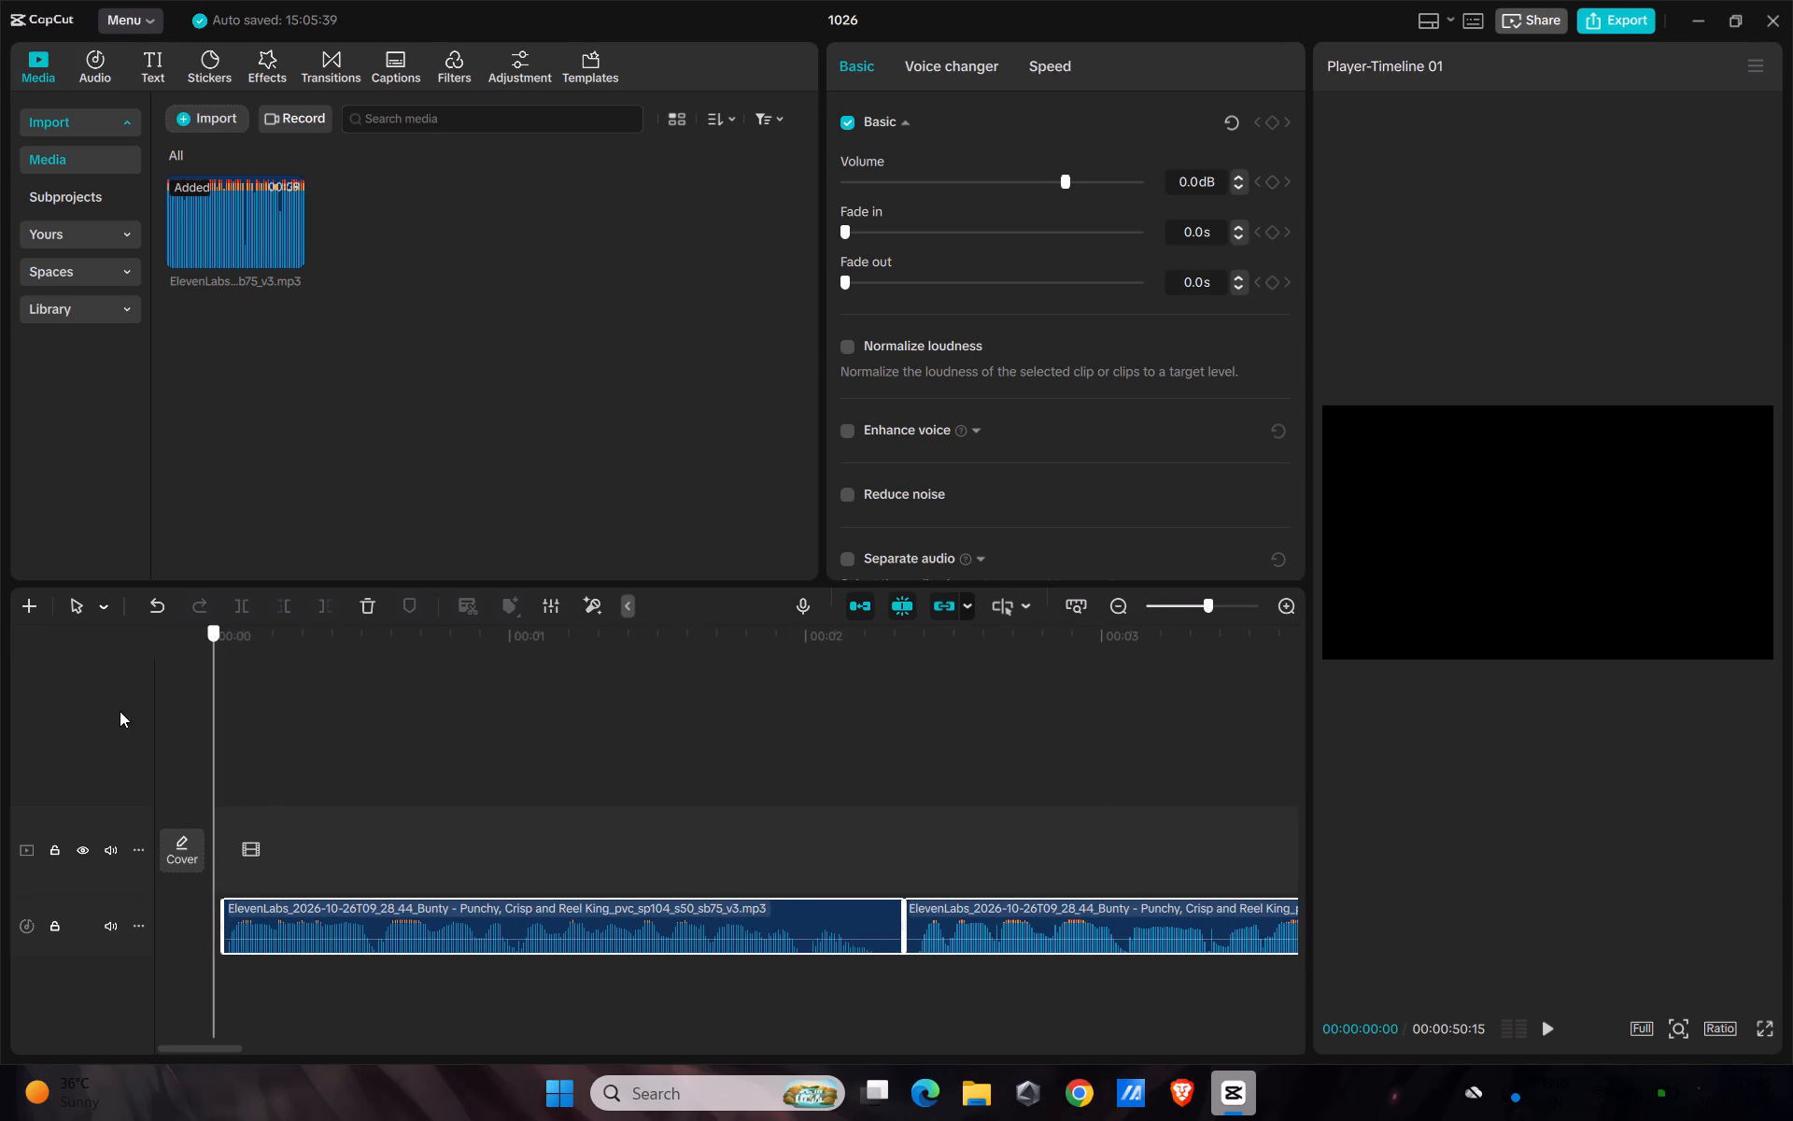
{"action": "left_click_drag", "start_coordinate": [120, 711], "coordinate": [56, 730]}
{"action": "left_click_drag", "start_coordinate": [364, 908], "coordinate": [355, 909]}
{"action": "scroll", "coordinate": [418, 844], "scroll_direction": "down", "scroll_amount": 10, "text": "ctrl"}
{"action": "left_click", "coordinate": [410, 909]}
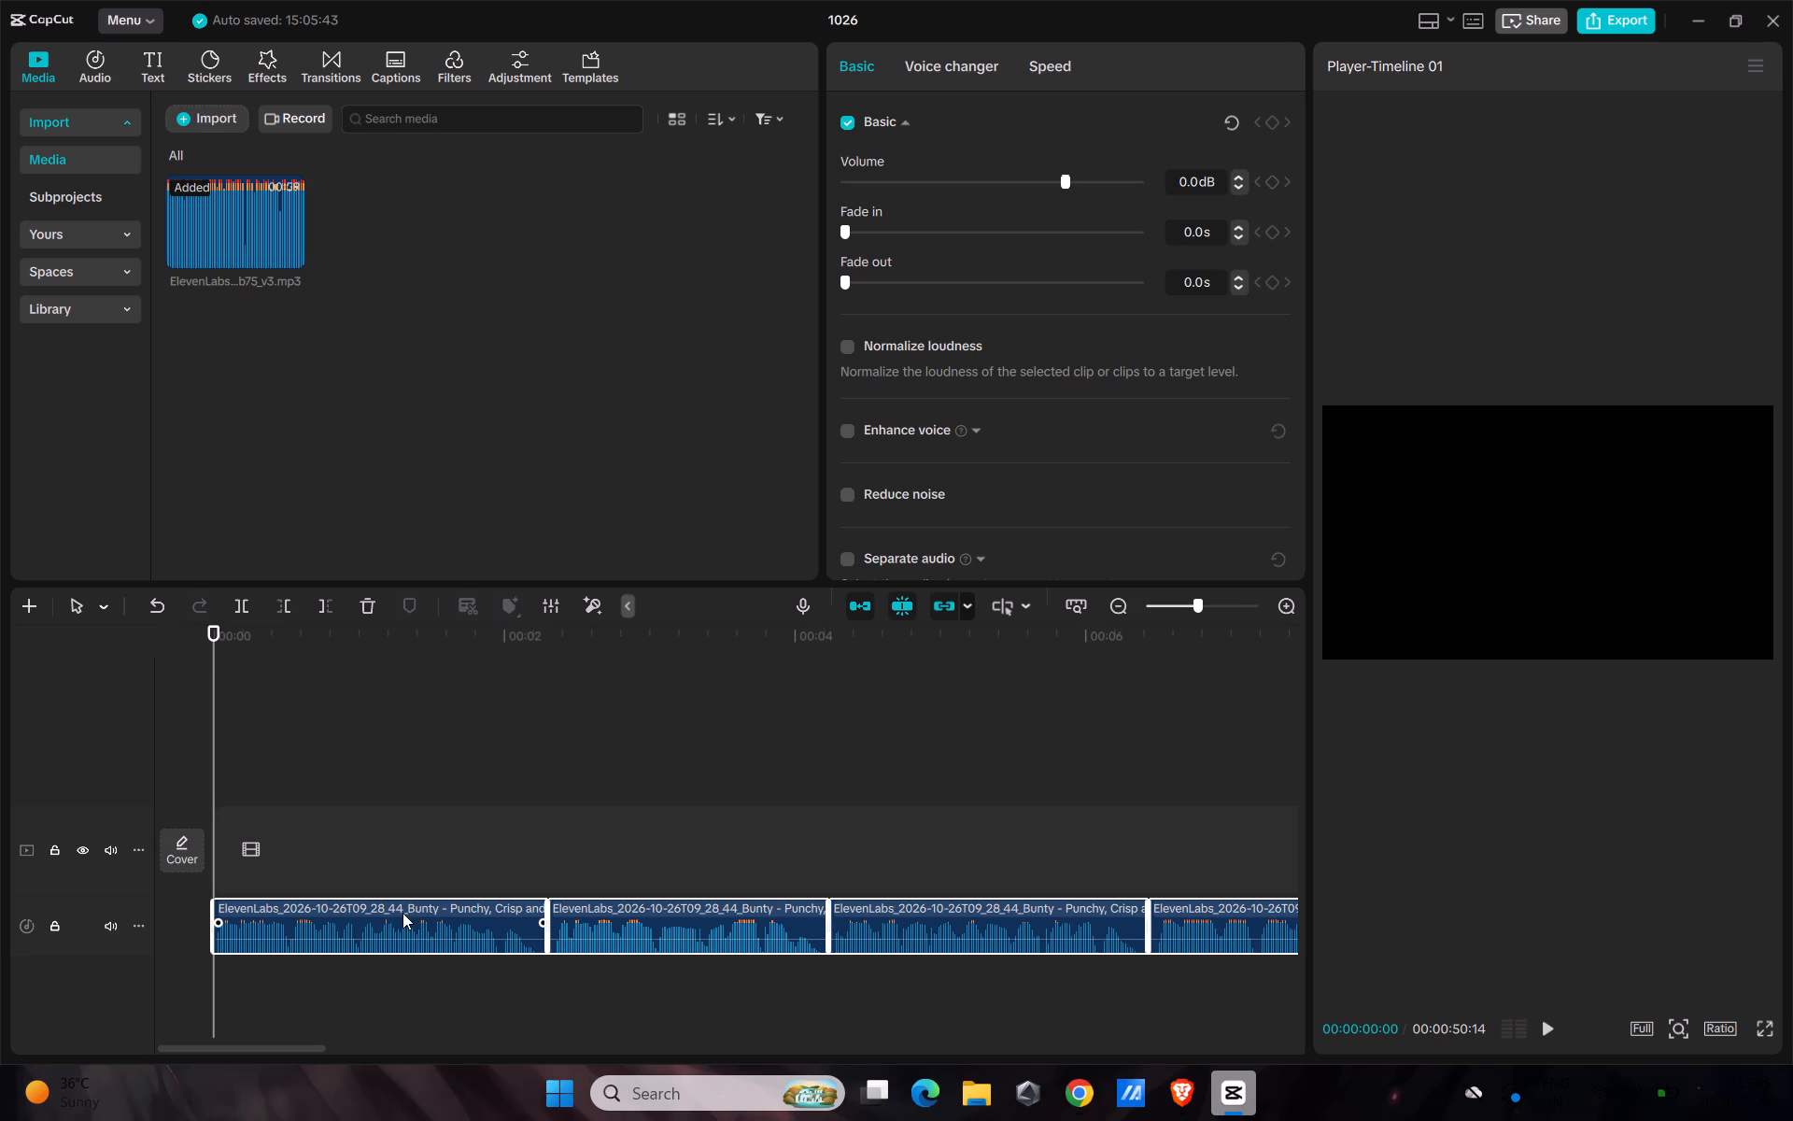
Move the playhead to the voiceover's end at 00:00:50:14 and turn off the main track magnet.
{"action": "scroll", "coordinate": [487, 830], "scroll_direction": "down", "scroll_amount": 12, "text": "ctrl"}
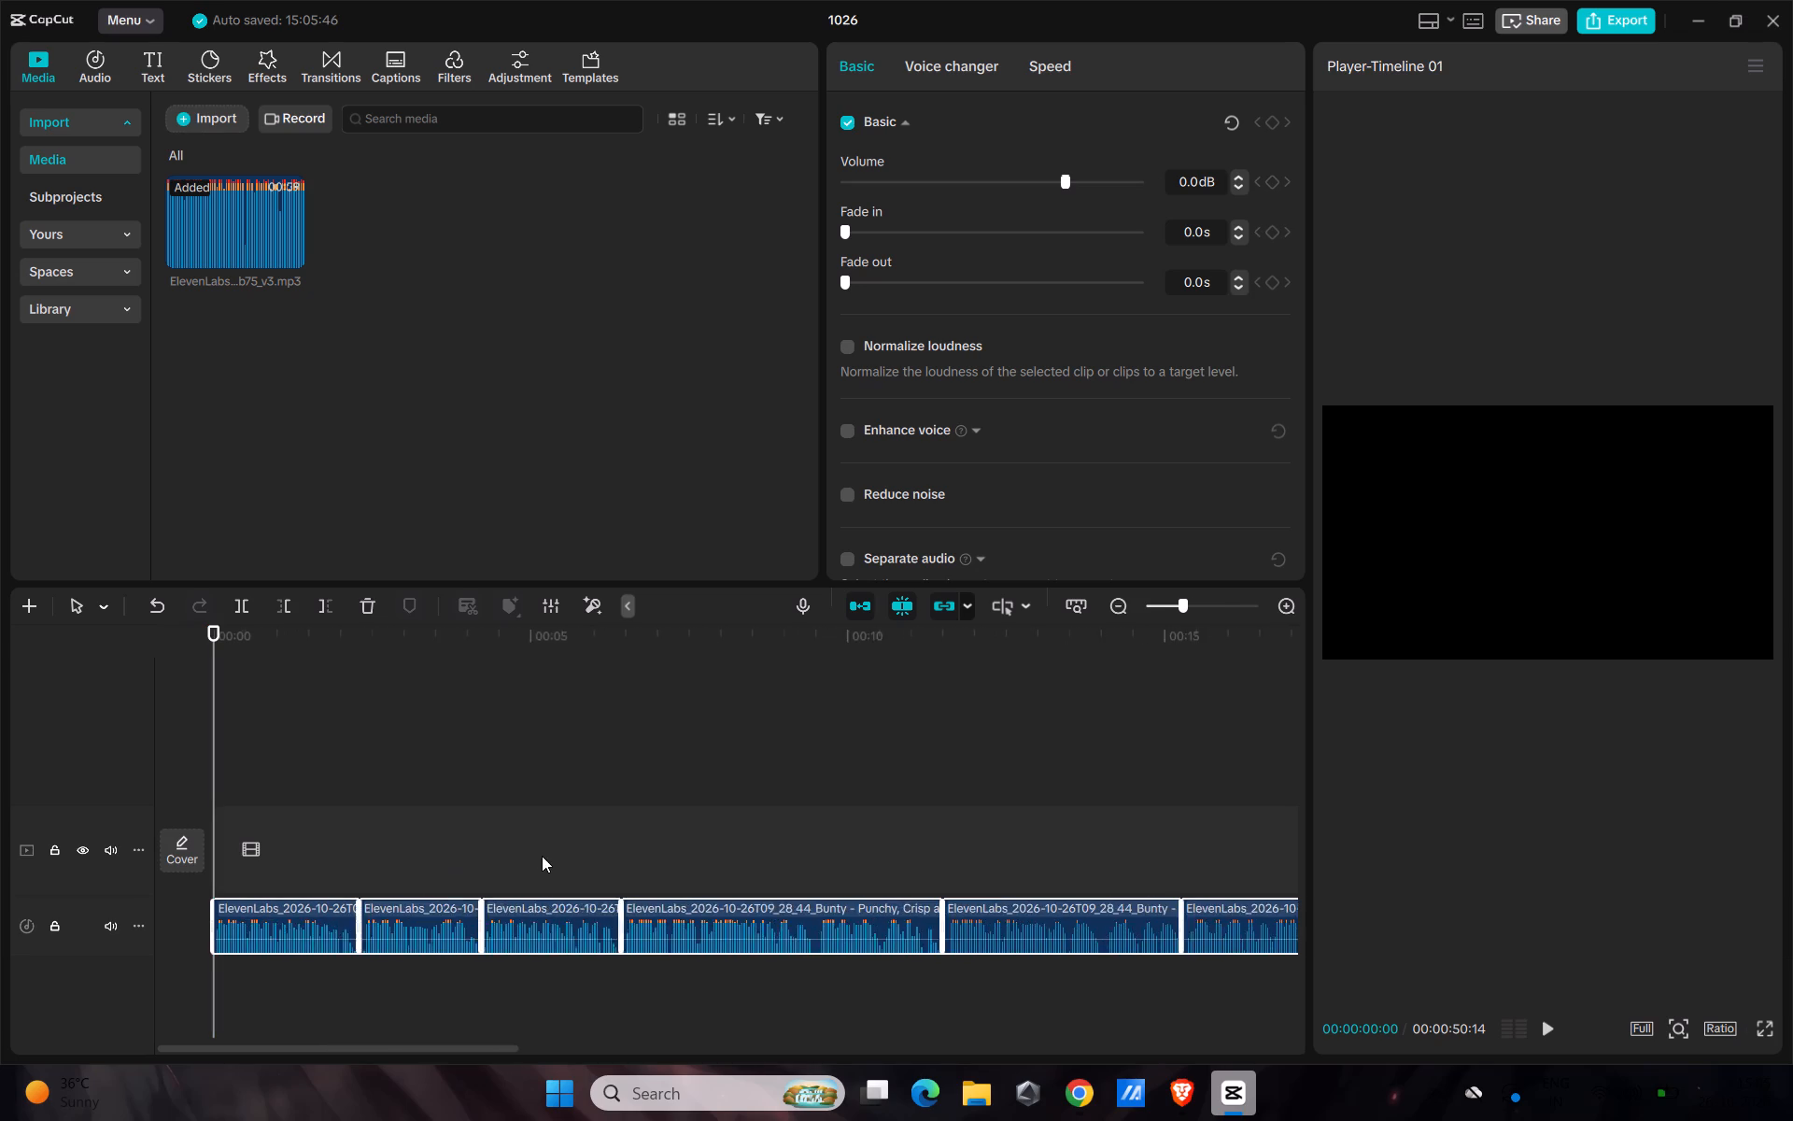
{"action": "scroll", "coordinate": [542, 856], "scroll_direction": "down", "scroll_amount": 20, "text": "ctrl"}
{"action": "scroll", "coordinate": [542, 856], "scroll_direction": "down", "scroll_amount": 4, "text": "ctrl"}
{"action": "scroll", "coordinate": [517, 851], "scroll_direction": "up", "scroll_amount": 9, "text": "ctrl"}
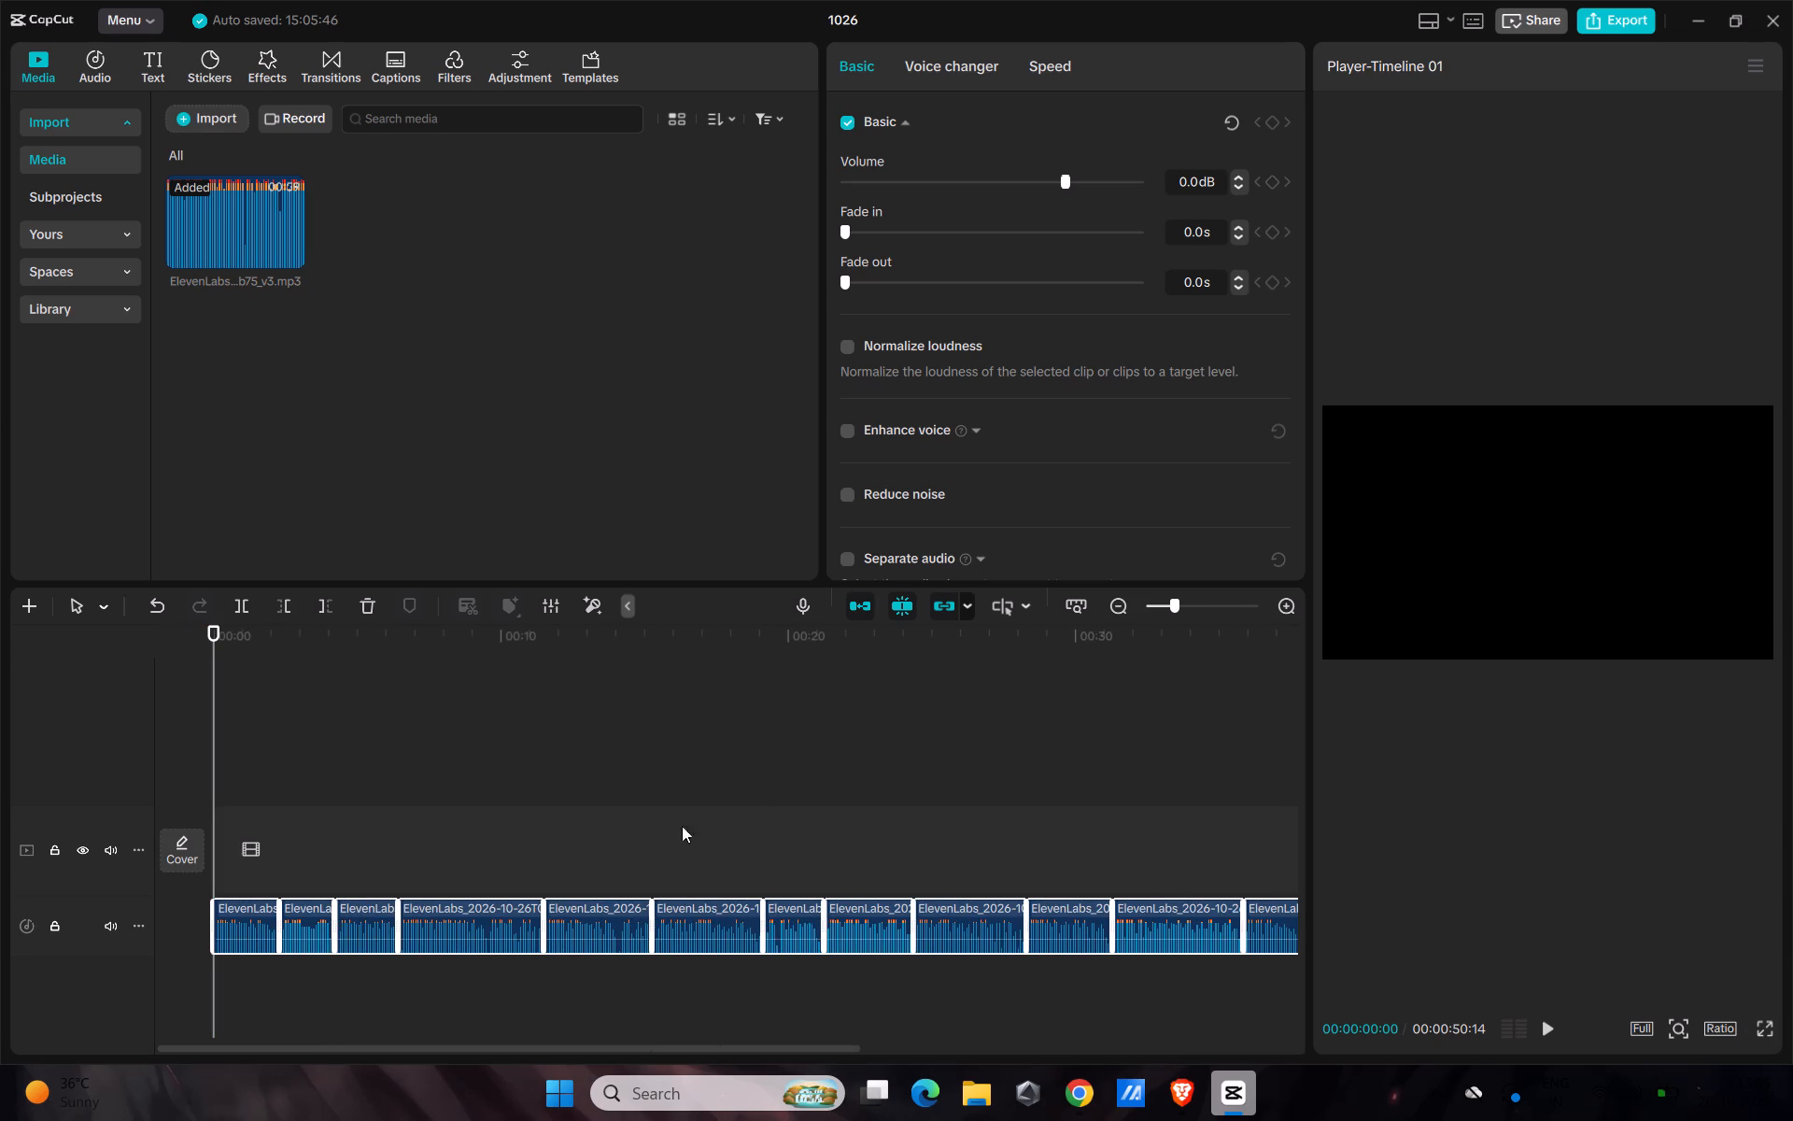
{"action": "left_click_drag", "start_coordinate": [923, 625], "coordinate": [1348, 660]}
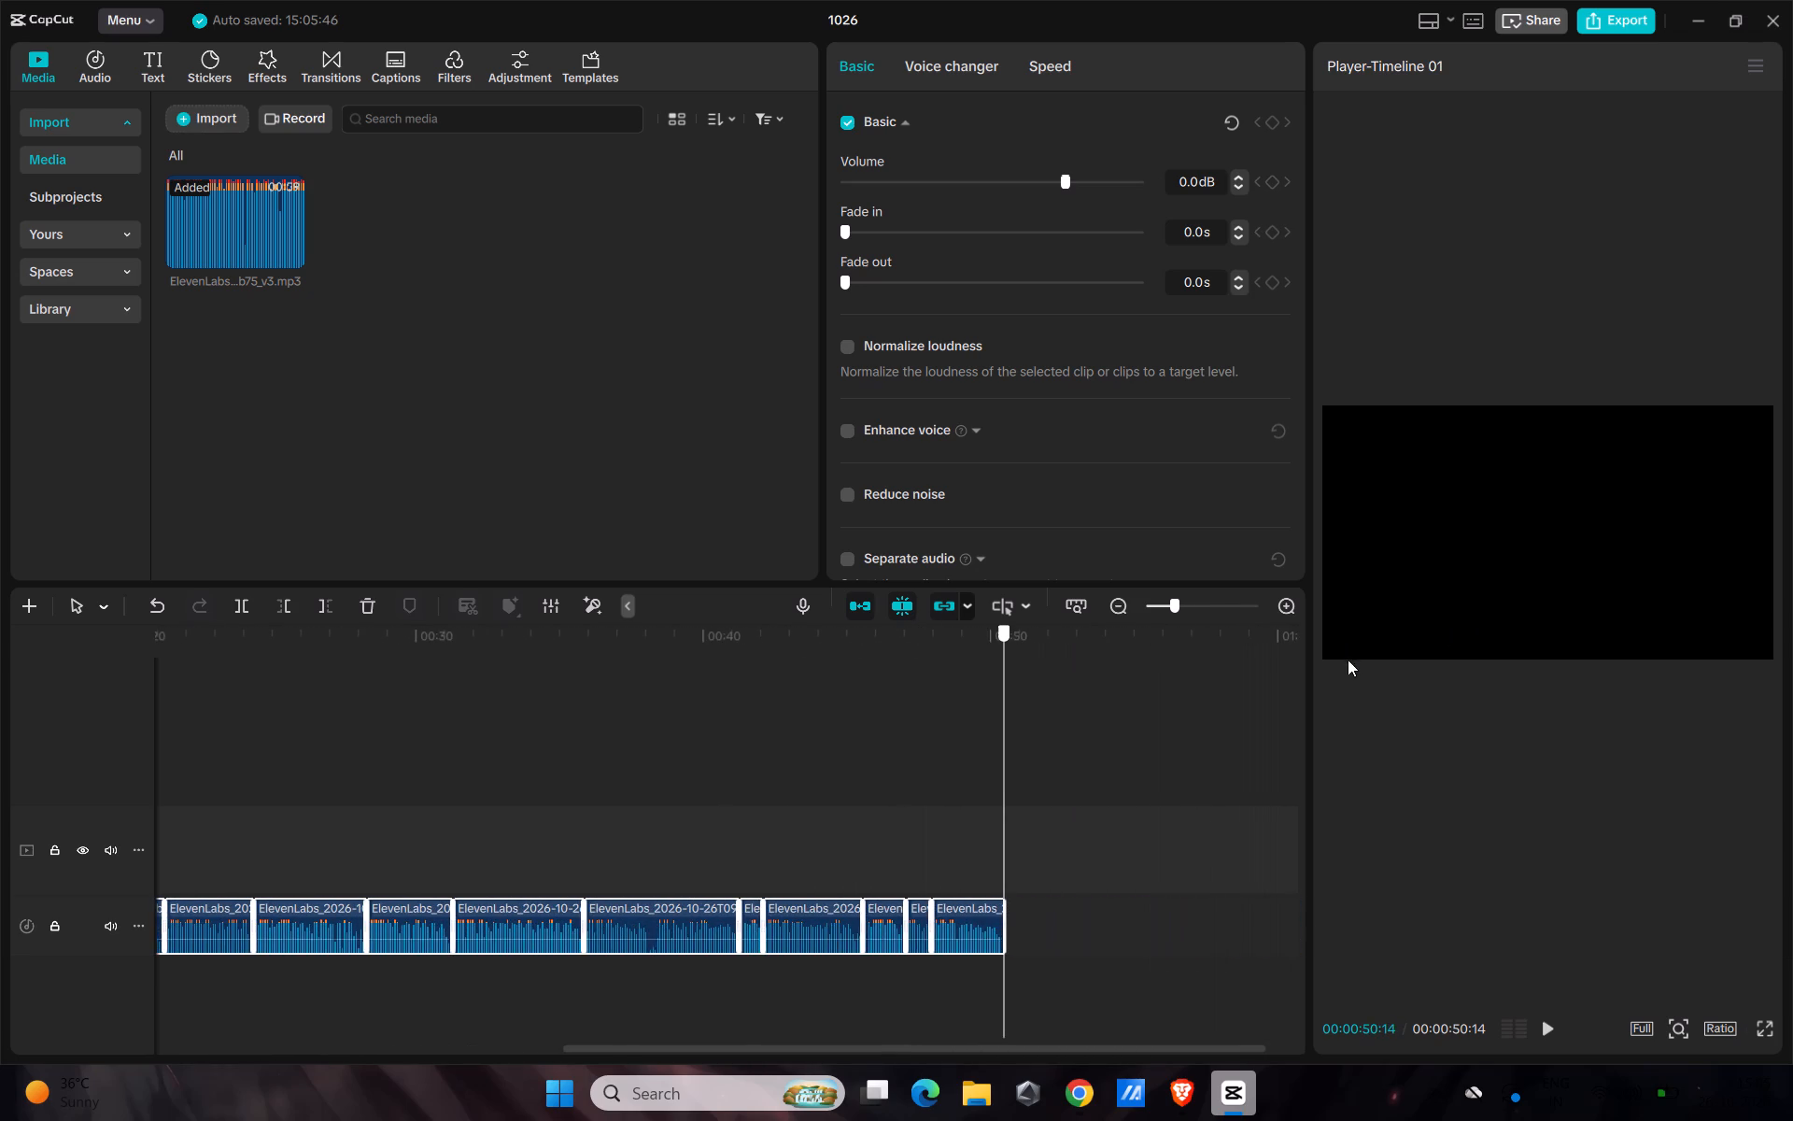
{"action": "left_click_drag", "start_coordinate": [1348, 660], "coordinate": [1360, 657]}
{"action": "left_click", "coordinate": [869, 606]}
Add My presets12 from the saved presets to the main video track, just after the end of the voiceover.
{"action": "left_click", "coordinate": [82, 233]}
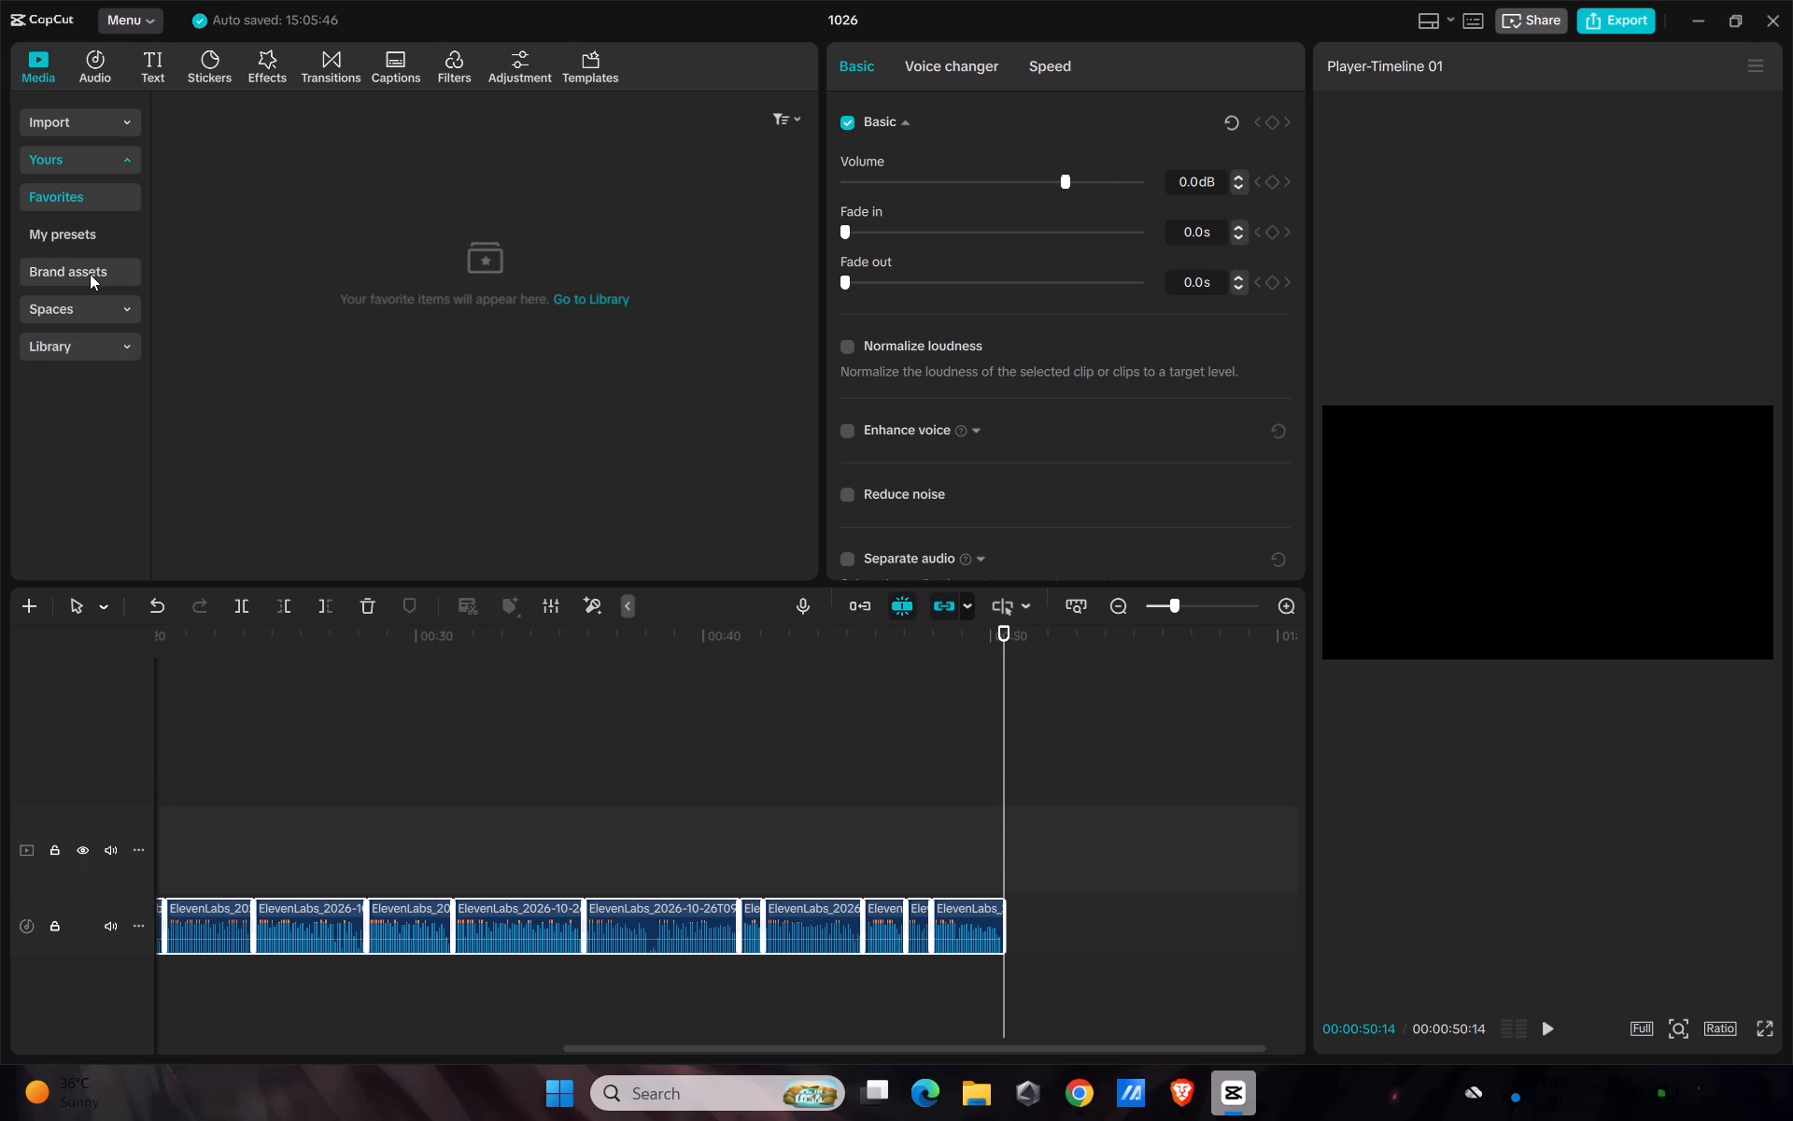
{"action": "left_click", "coordinate": [76, 239]}
{"action": "left_click_drag", "start_coordinate": [708, 518], "coordinate": [1023, 866]}
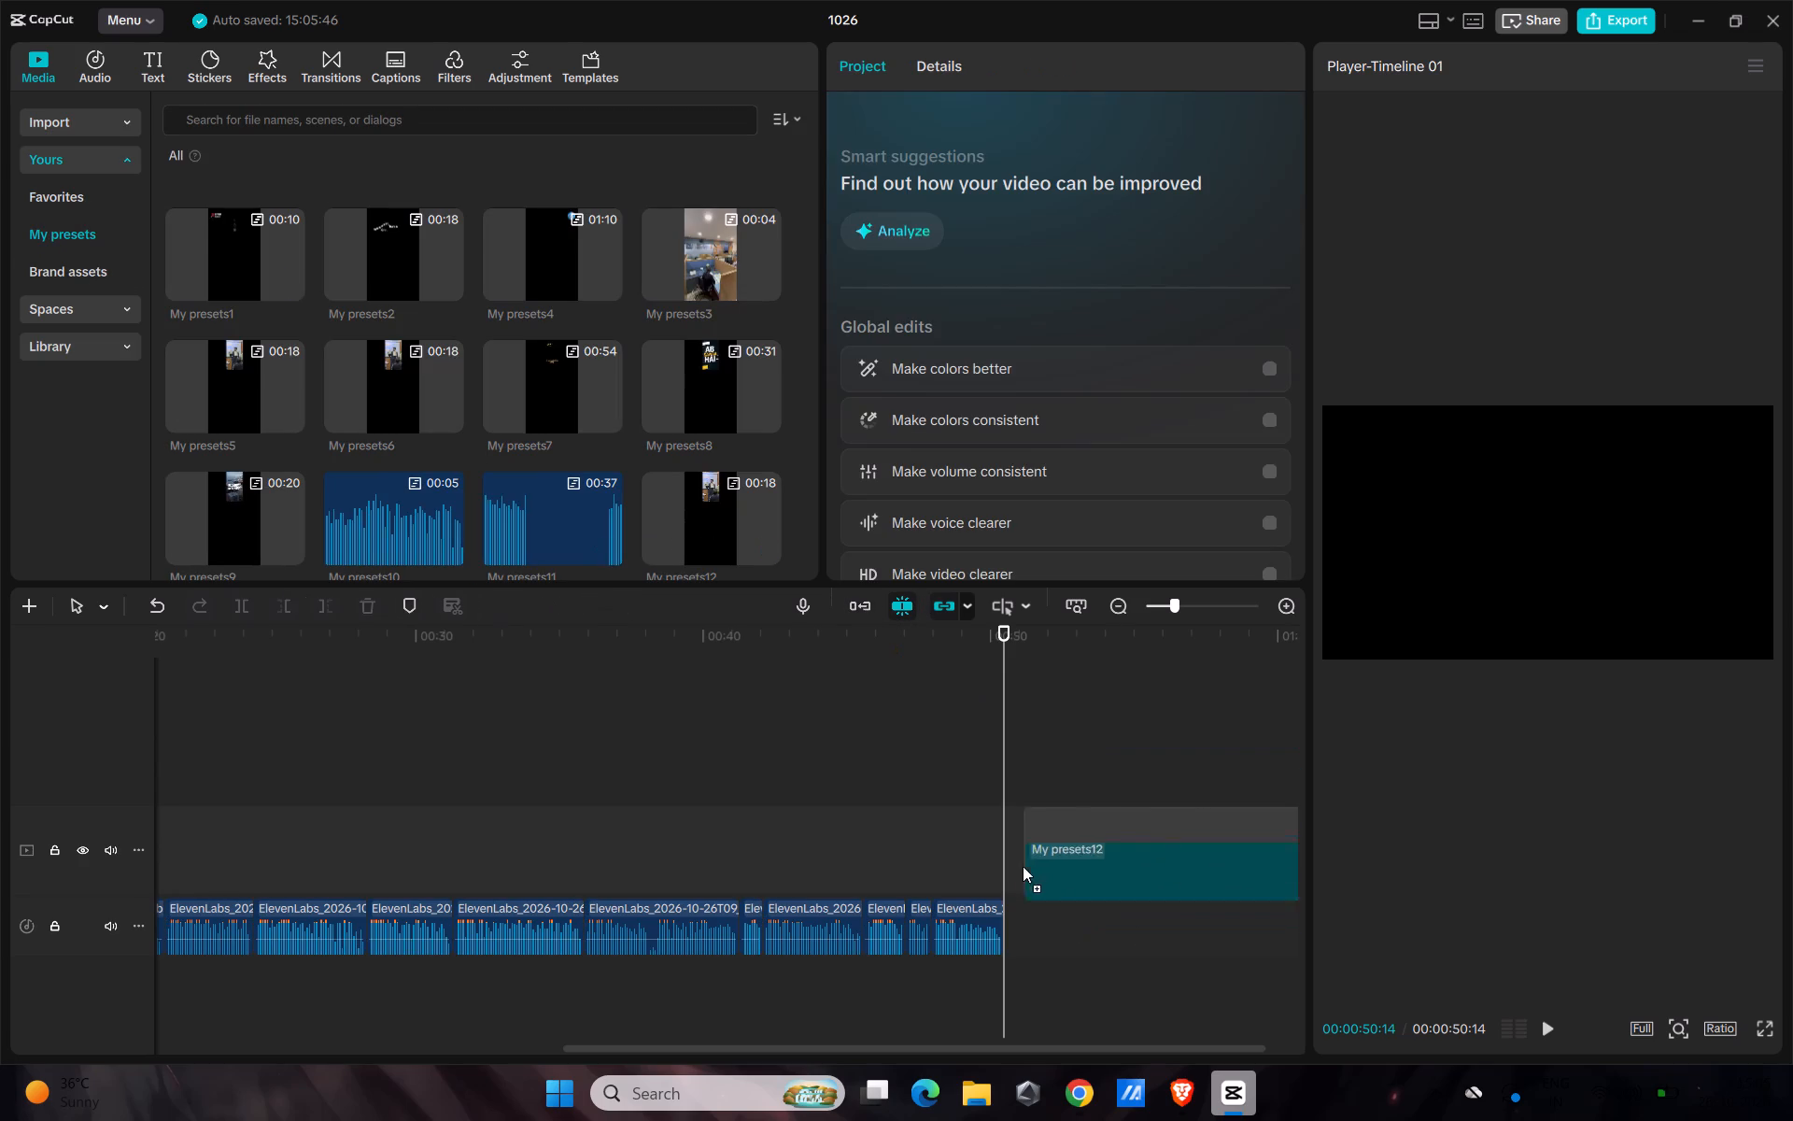
Place My presets12 on the main video track flush with the voiceover's end at 00:00:50:14 and extract its audio.
{"action": "left_click_drag", "start_coordinate": [1023, 866], "coordinate": [1000, 849]}
{"action": "right_click", "coordinate": [1046, 839]}
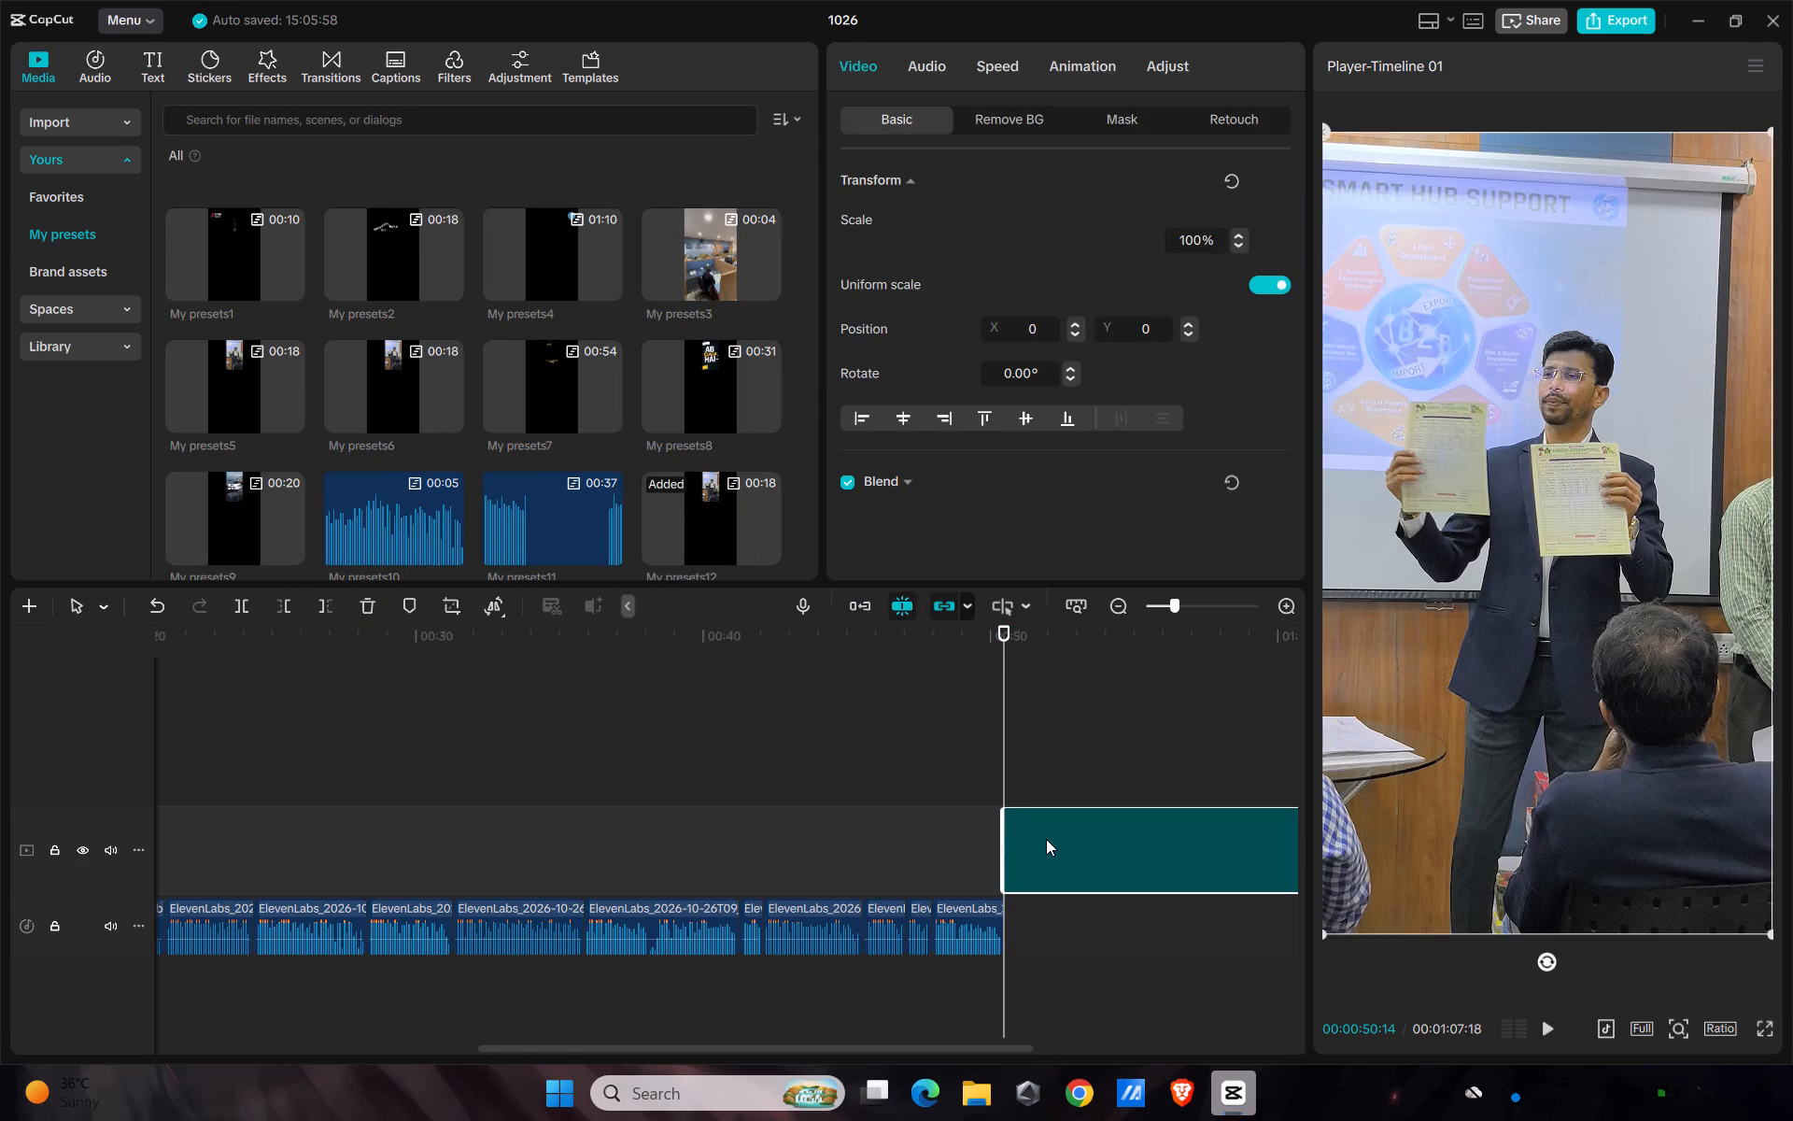
{"action": "right_click", "coordinate": [1046, 839]}
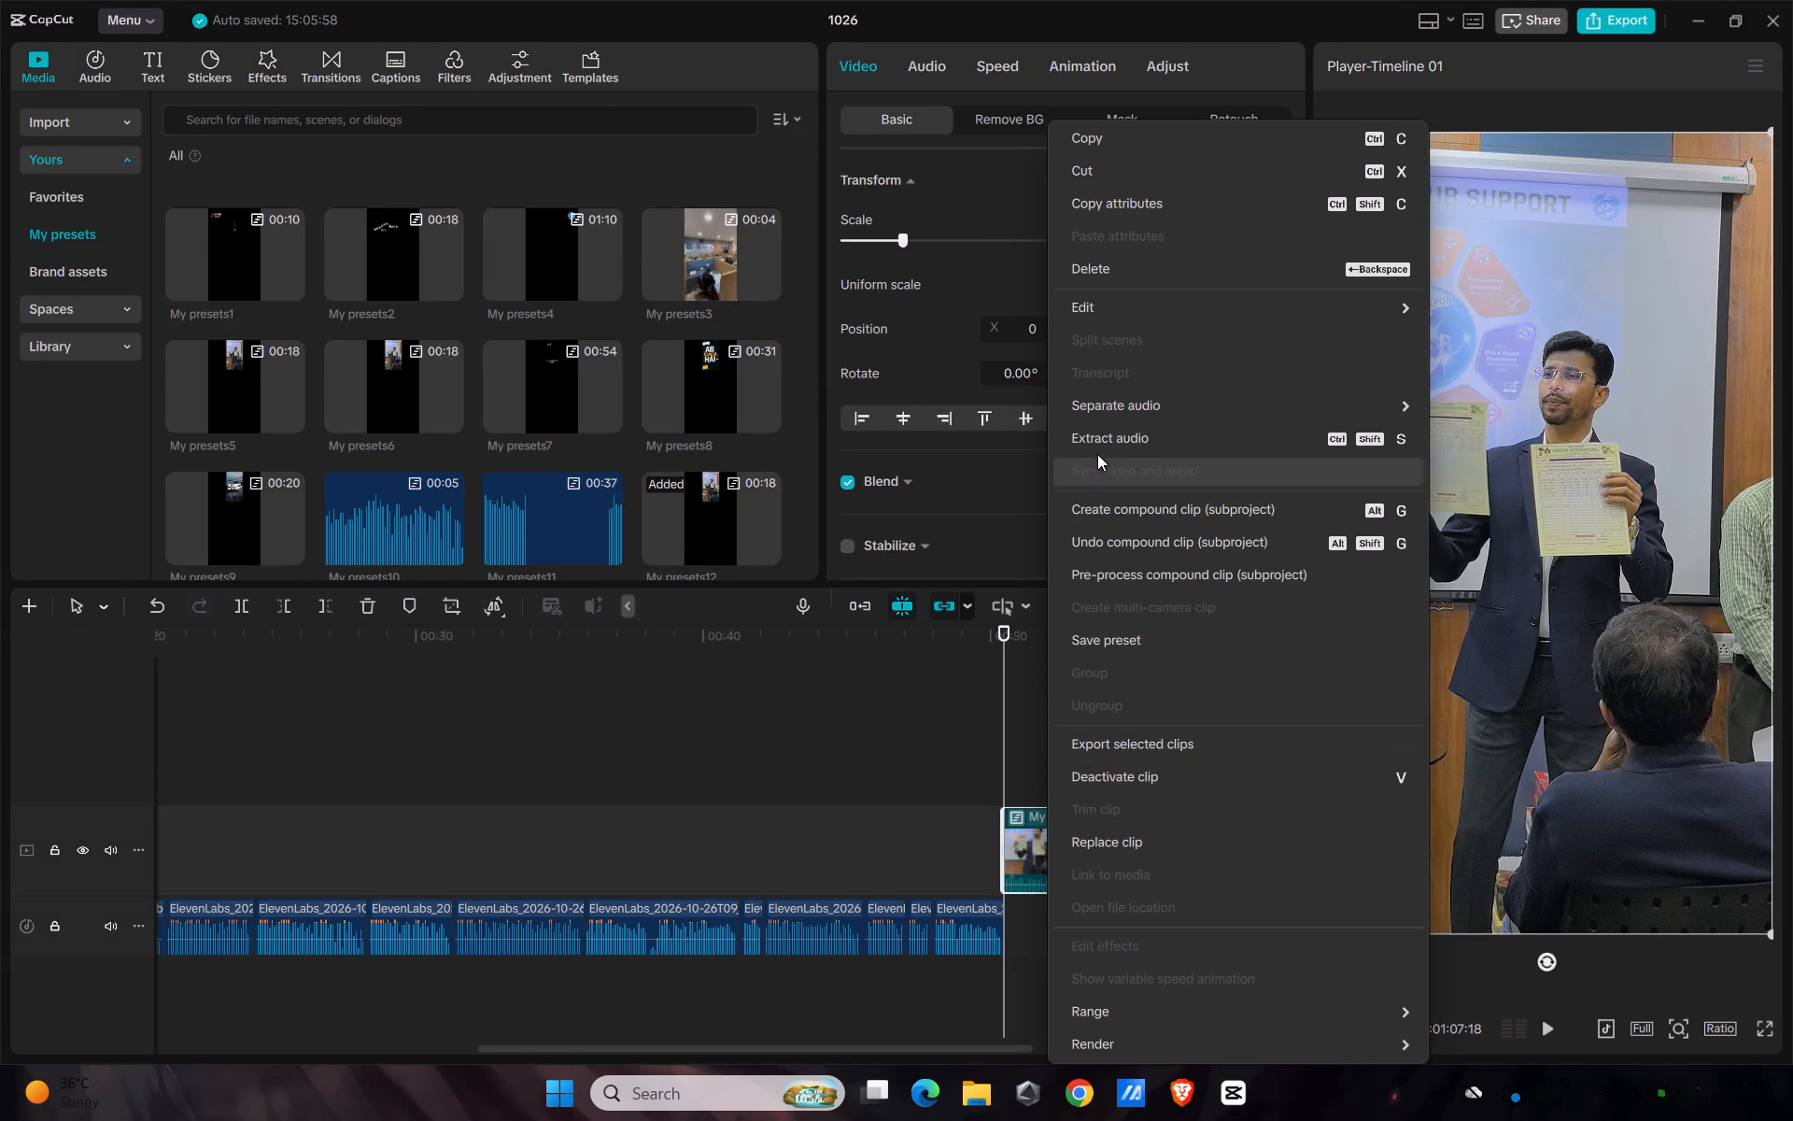
{"action": "left_click", "coordinate": [1099, 452]}
Move the playhead back to the timeline's start at 00:00:00:00.
{"action": "left_click_drag", "start_coordinate": [997, 638], "coordinate": [730, 674]}
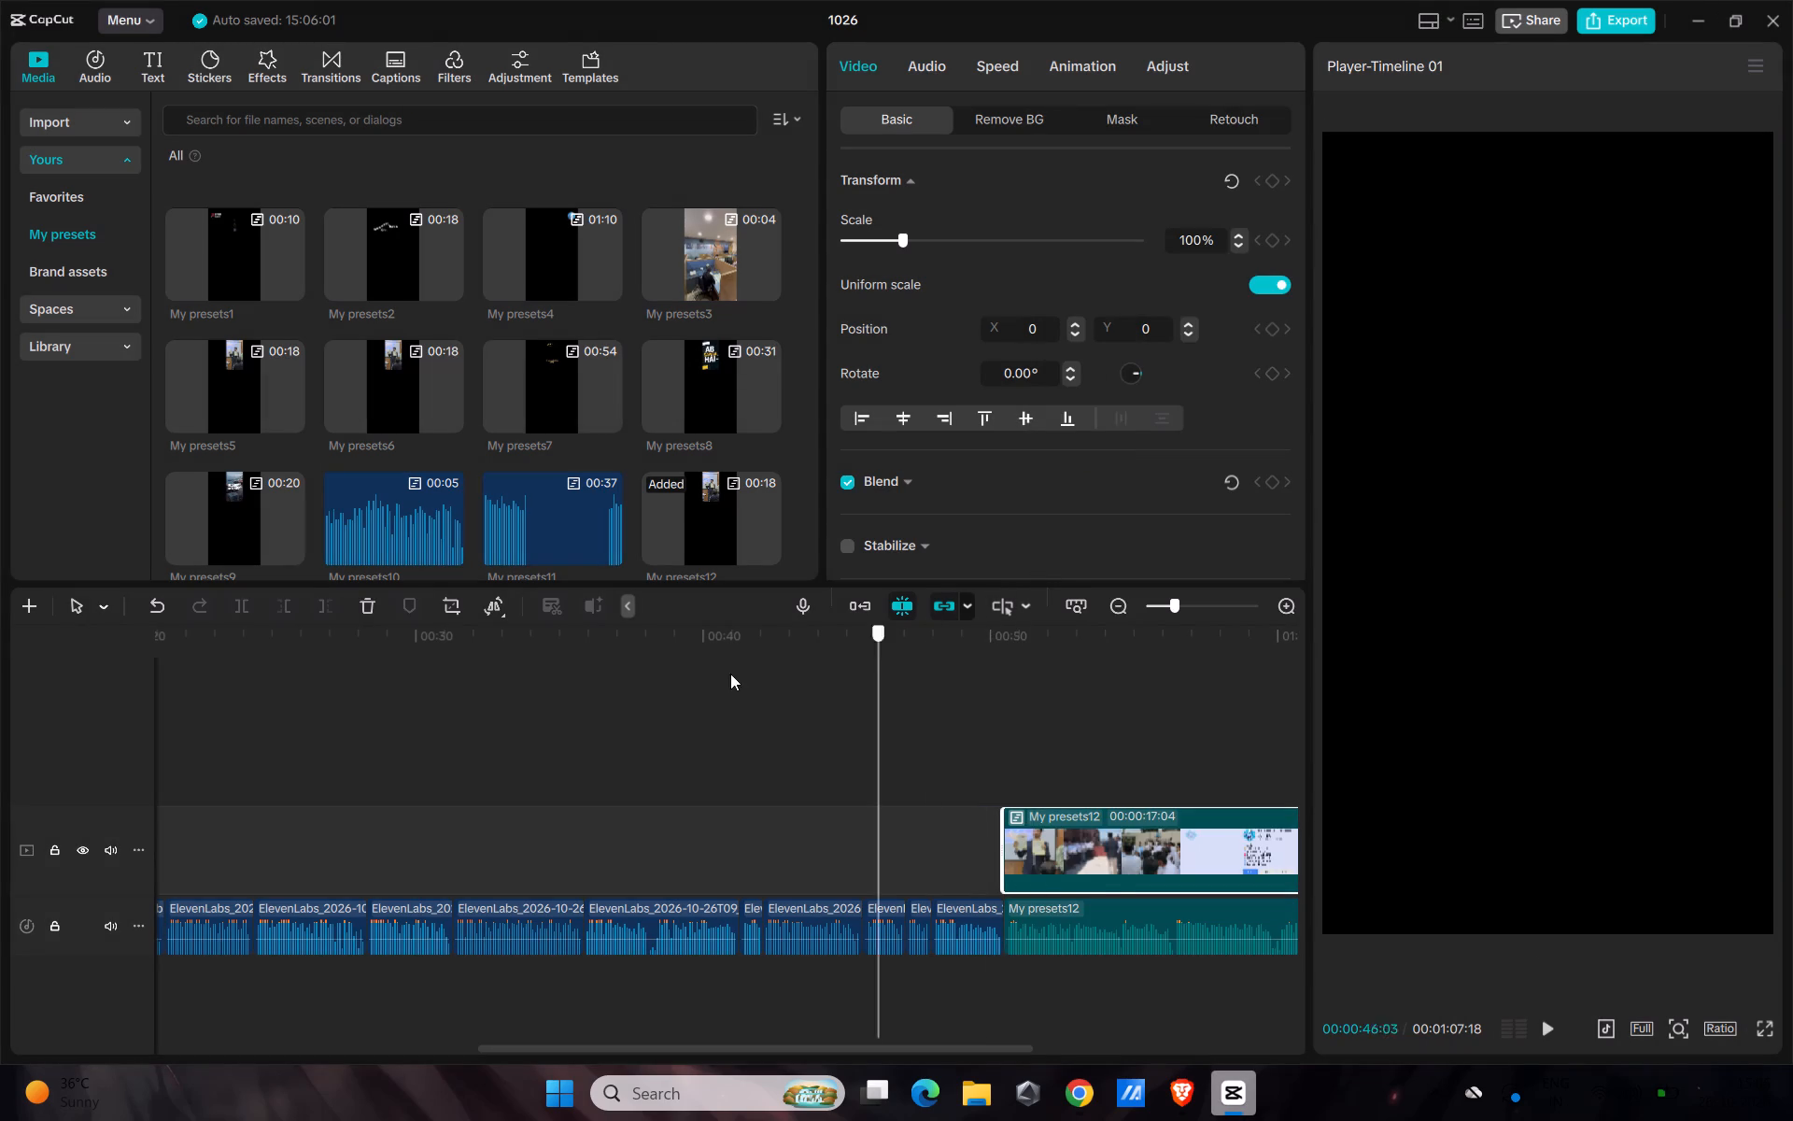
{"action": "left_click_drag", "start_coordinate": [730, 674], "coordinate": [0, 774]}
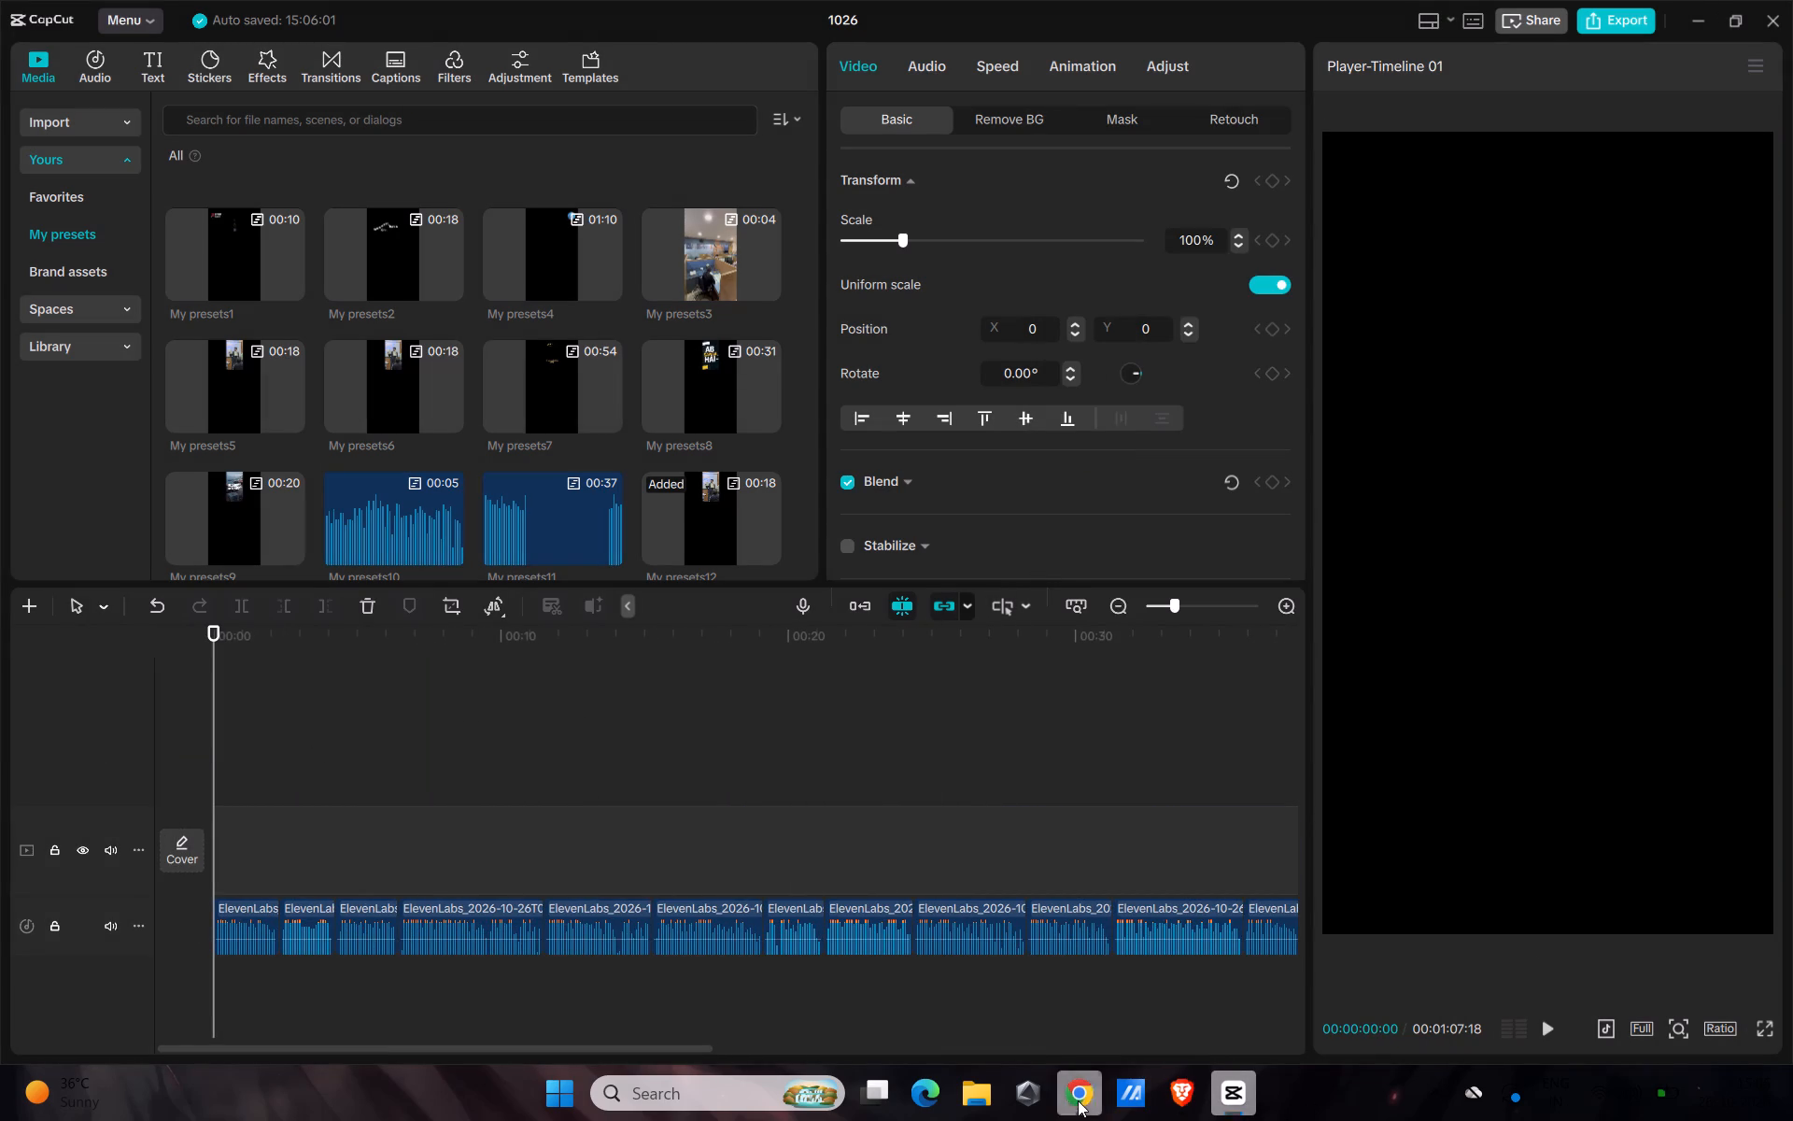
Switch to Chrome and run the earlier Google search for "flow ai" in a new tab.
{"action": "left_click", "coordinate": [1078, 1100]}
{"action": "left_click", "coordinate": [1397, 15]}
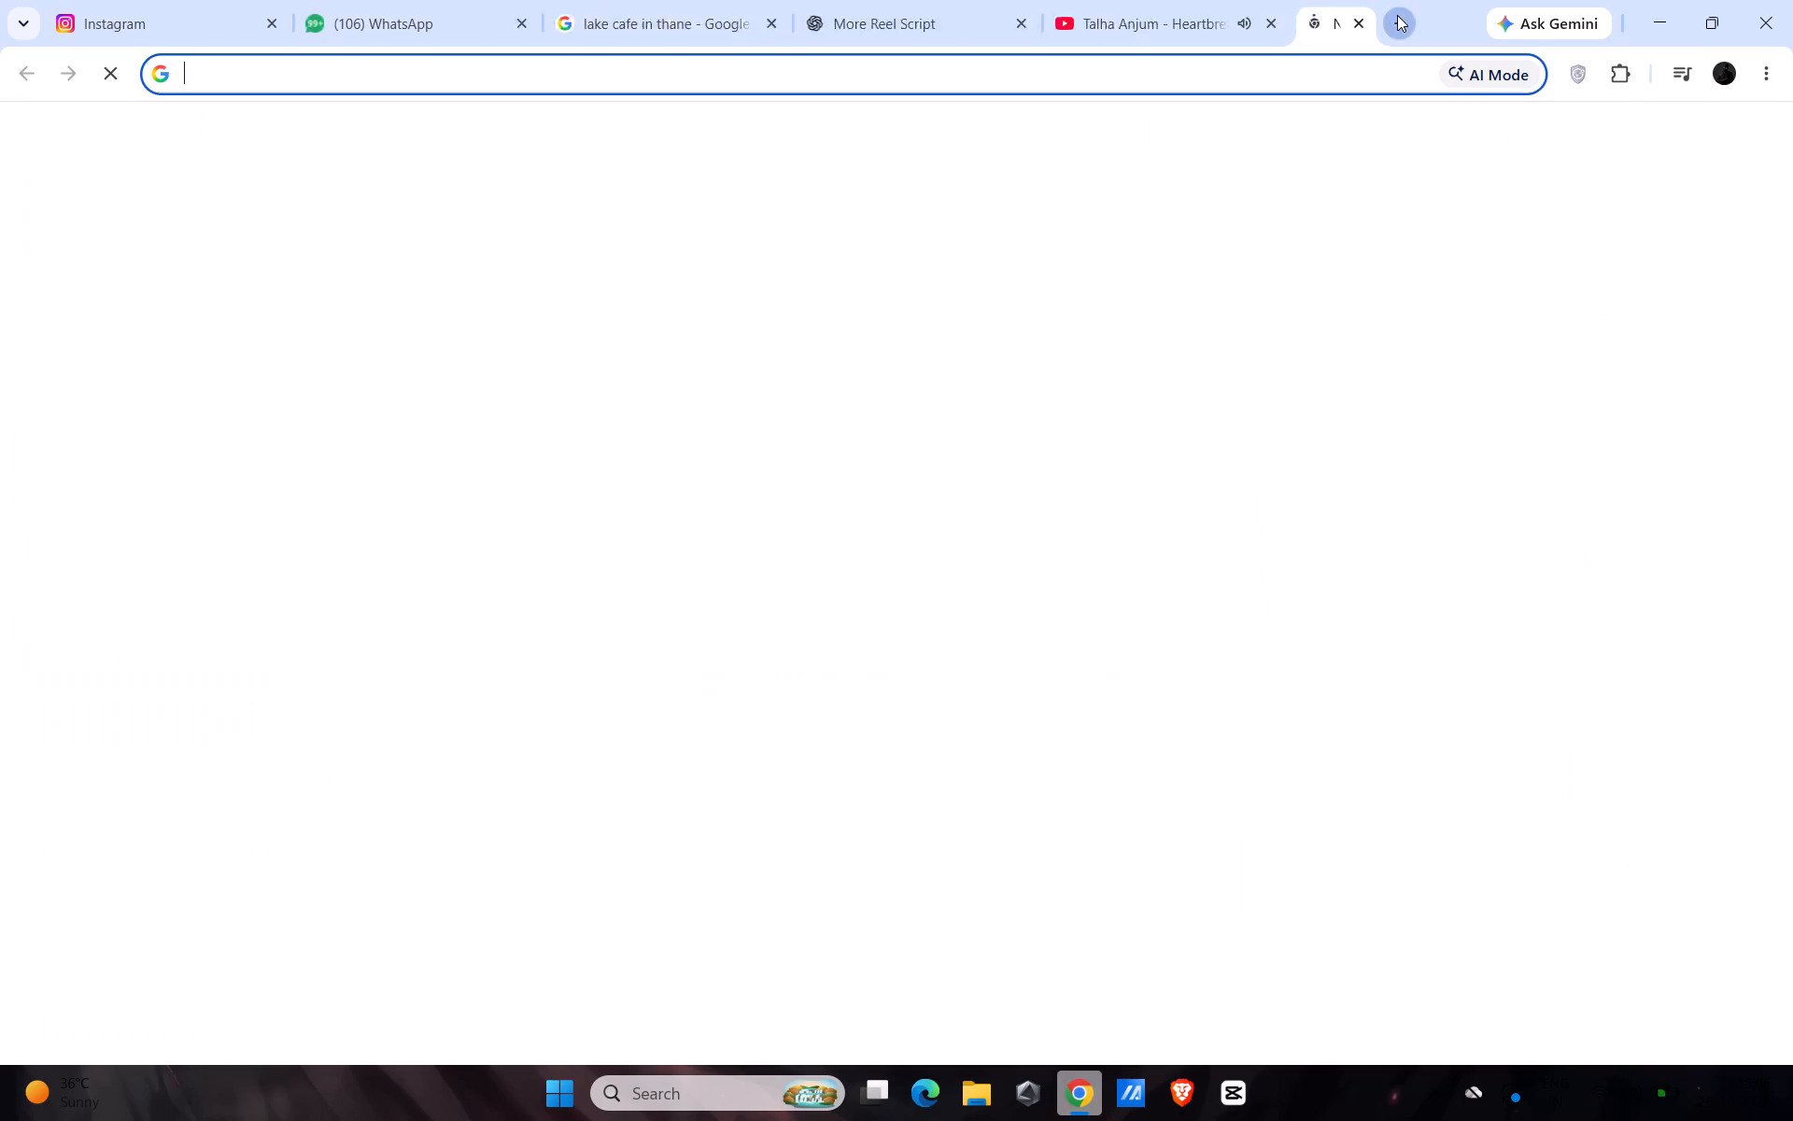
{"action": "left_click", "coordinate": [833, 433]}
{"action": "left_click", "coordinate": [567, 852]}
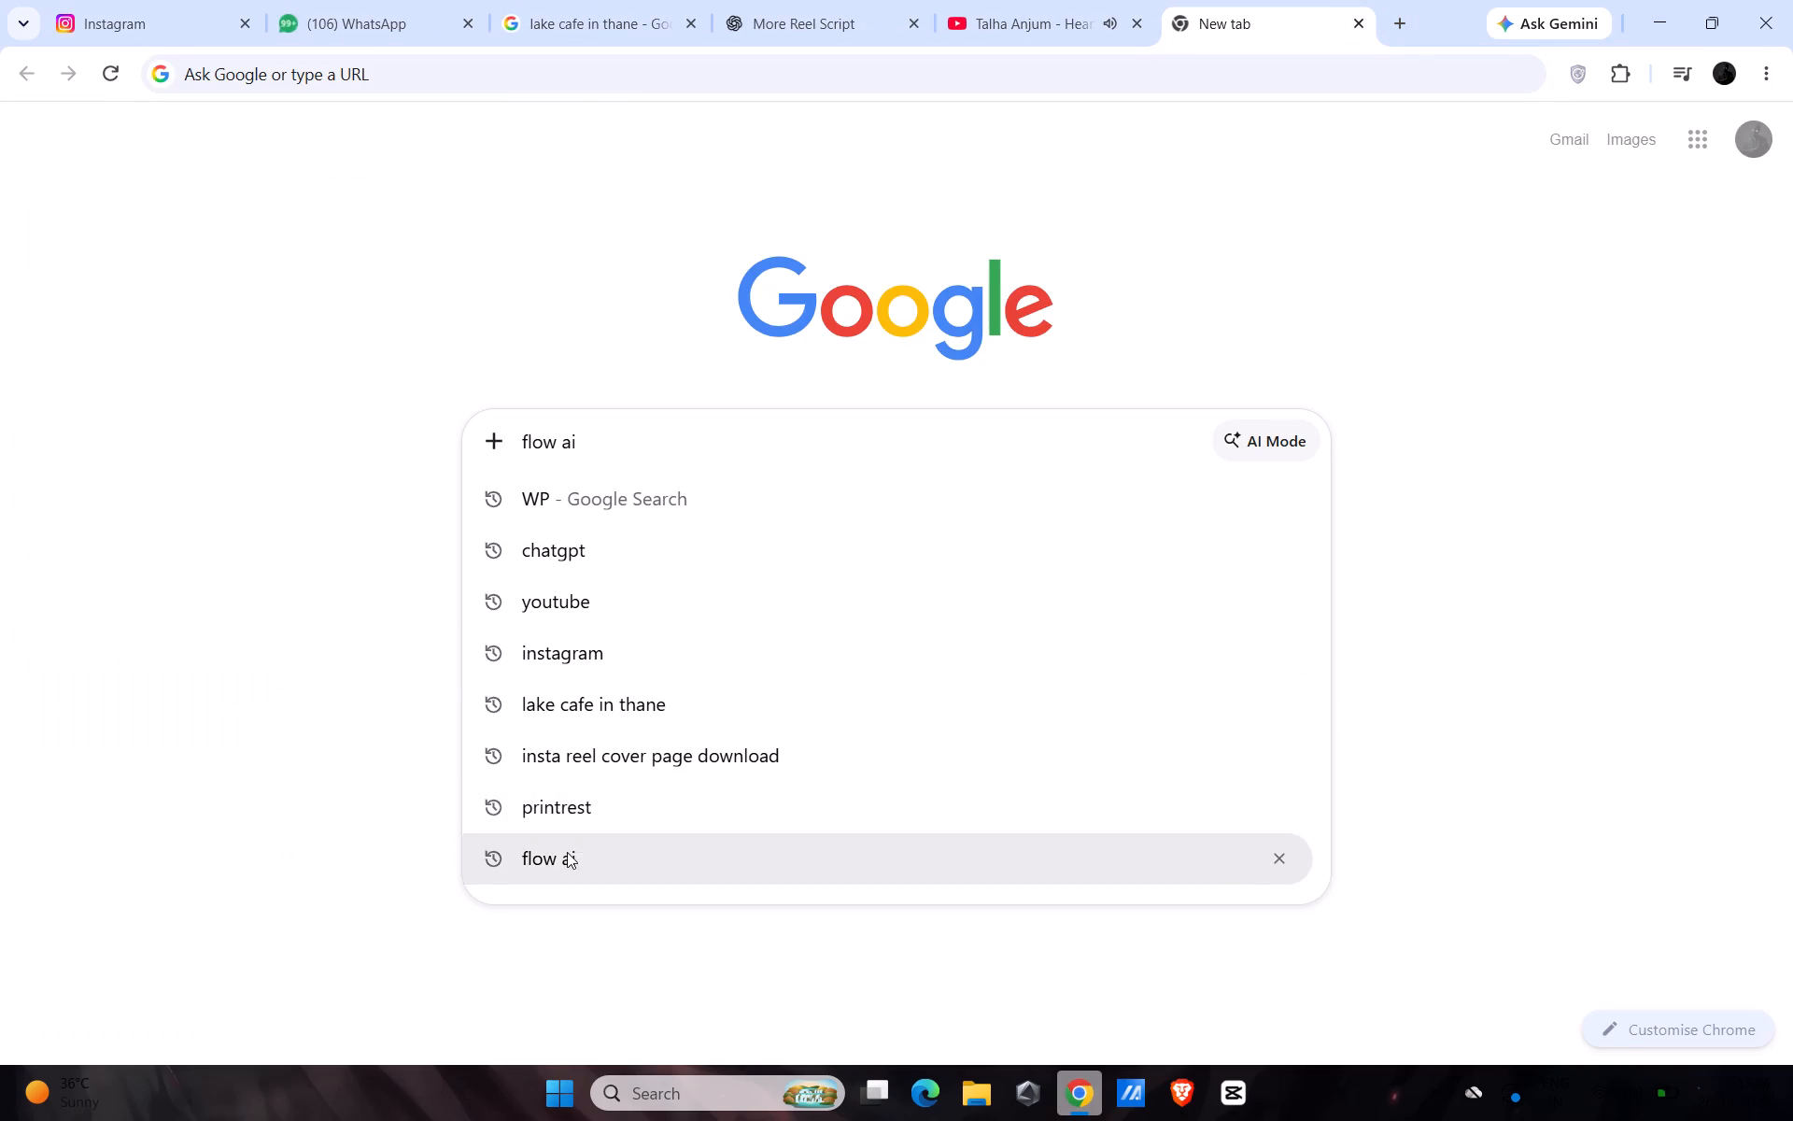
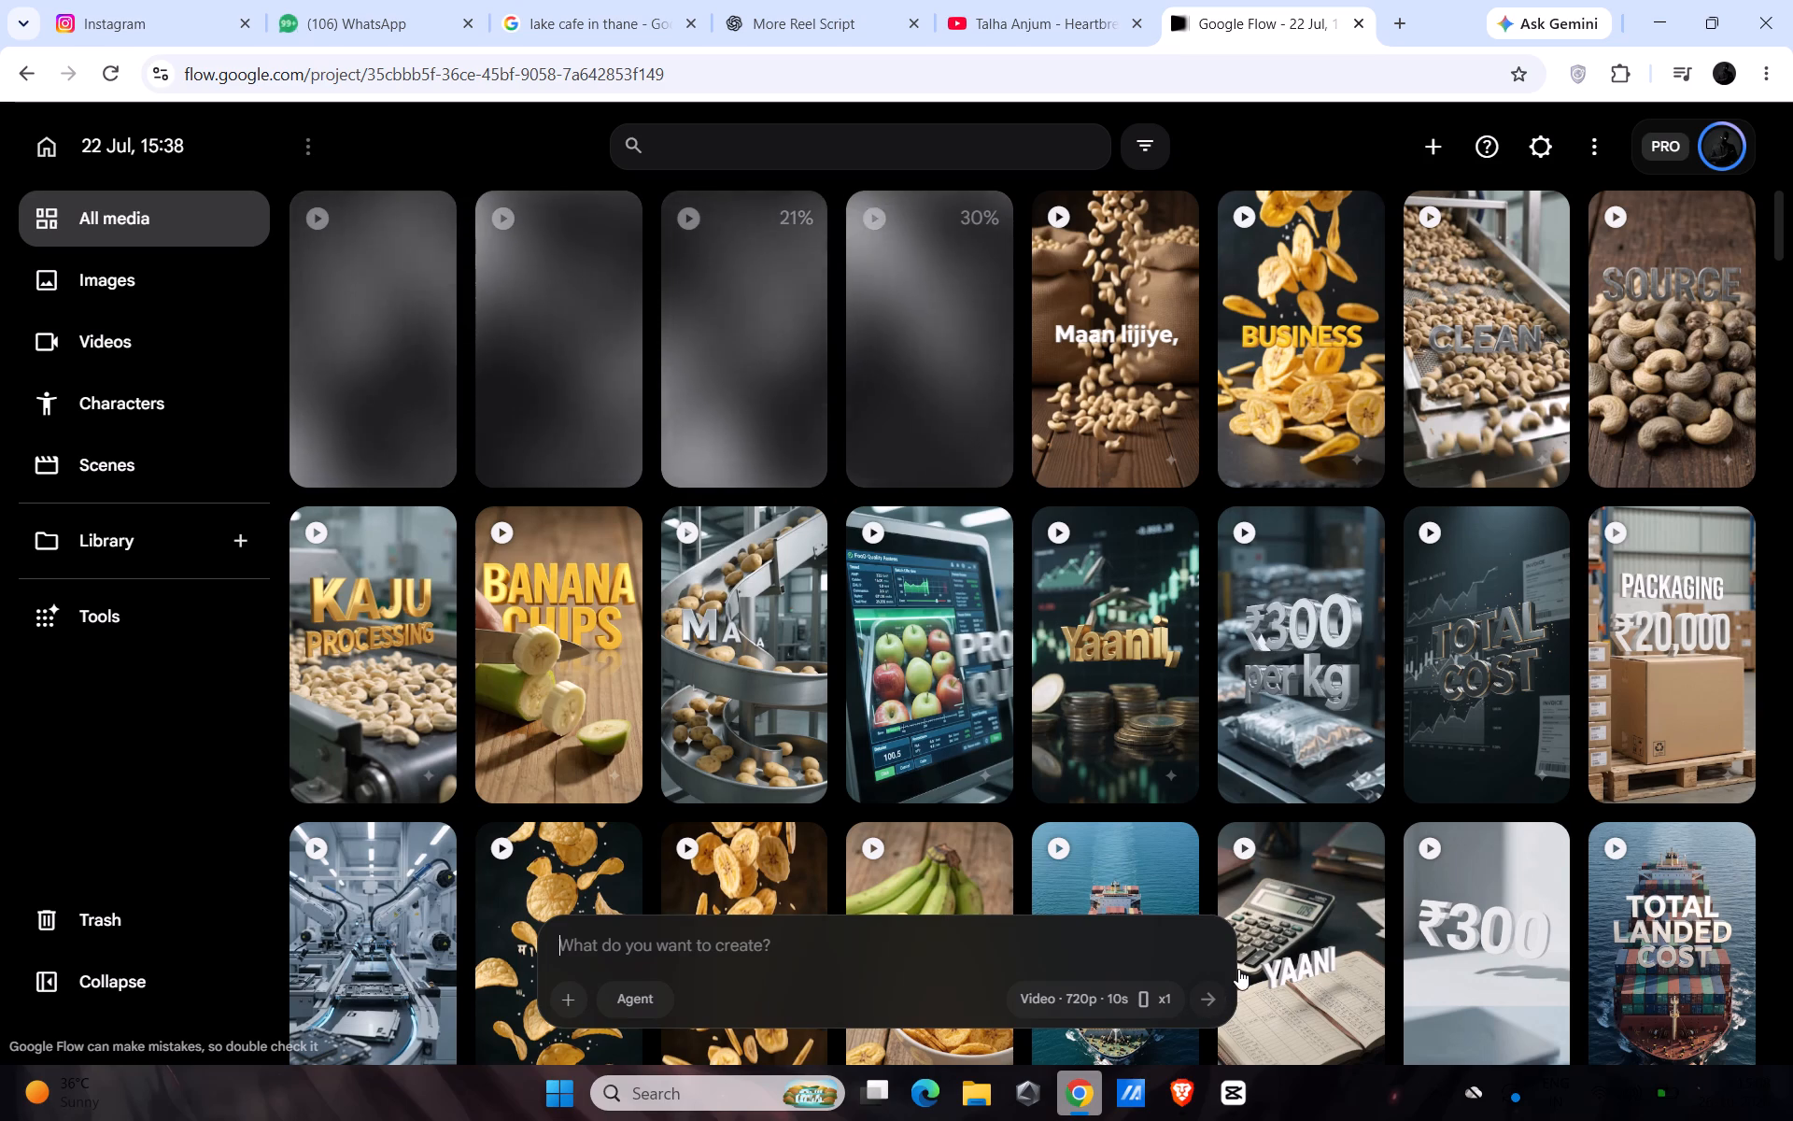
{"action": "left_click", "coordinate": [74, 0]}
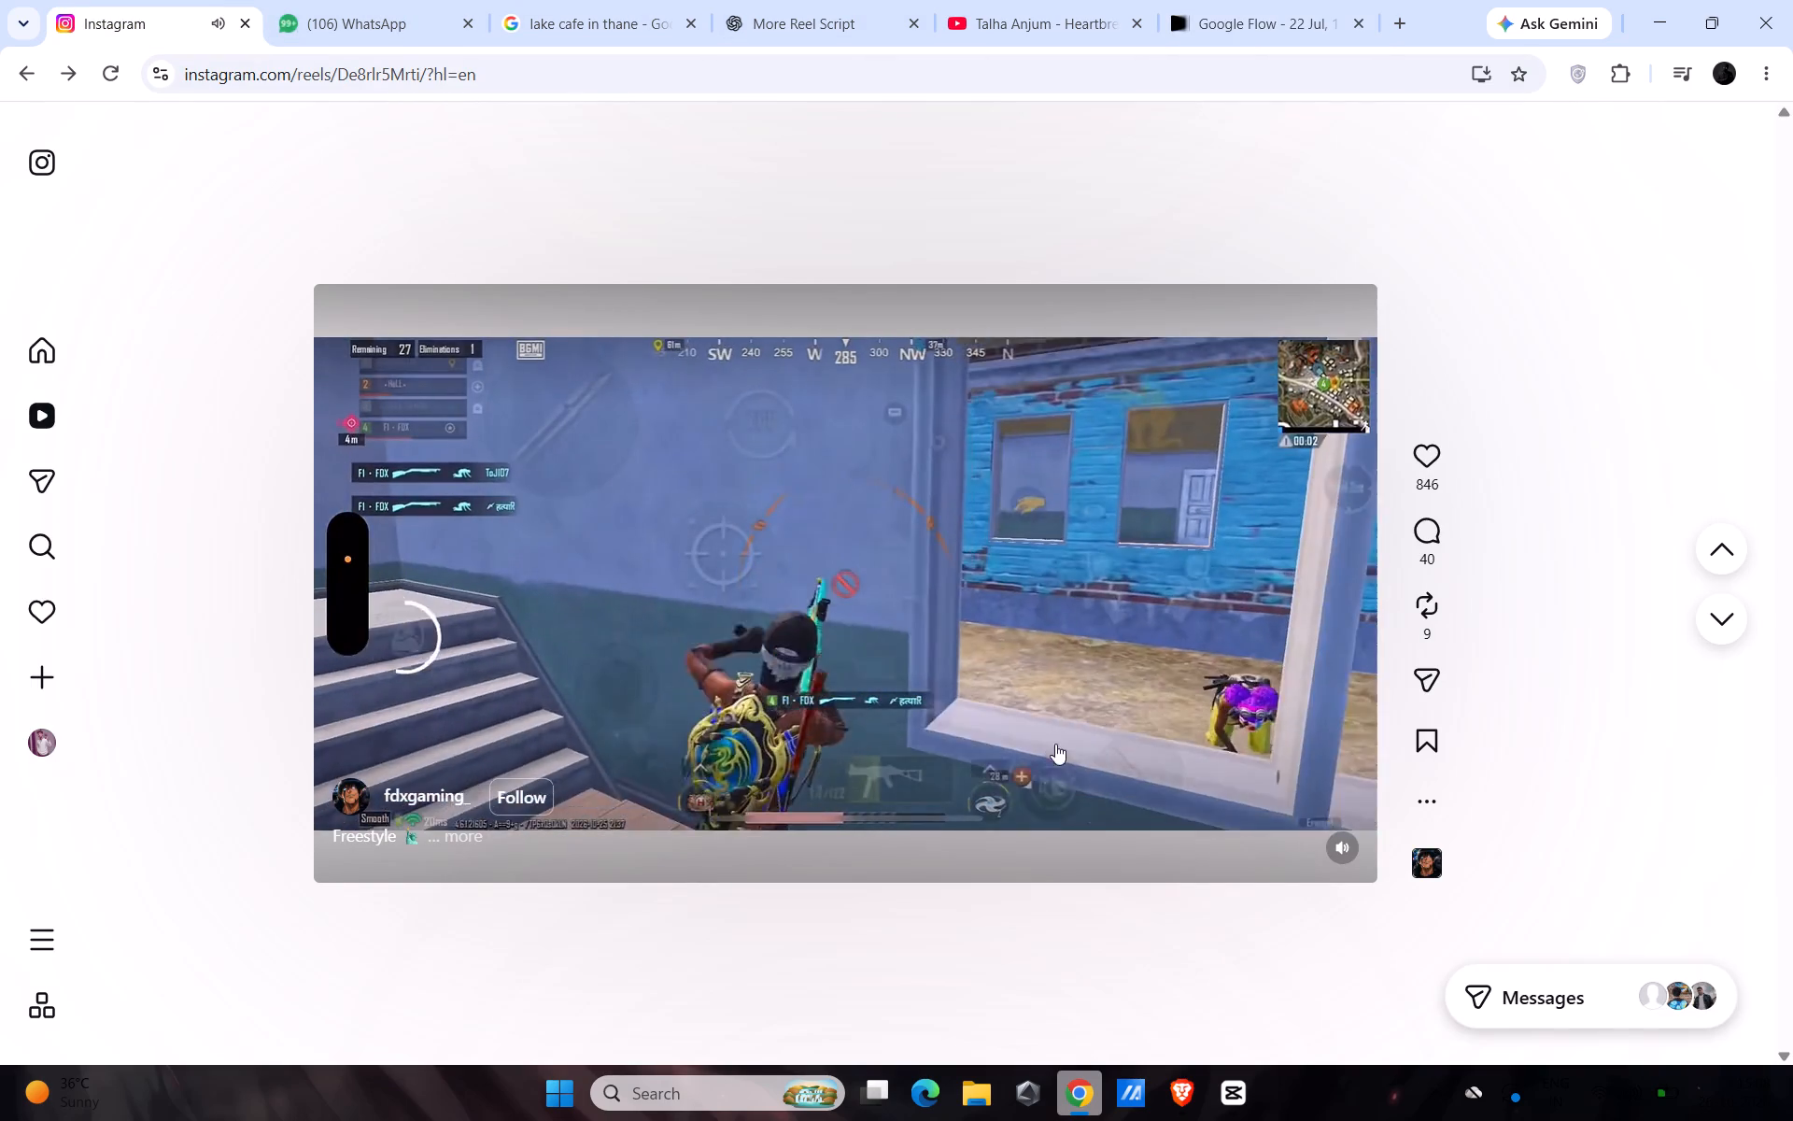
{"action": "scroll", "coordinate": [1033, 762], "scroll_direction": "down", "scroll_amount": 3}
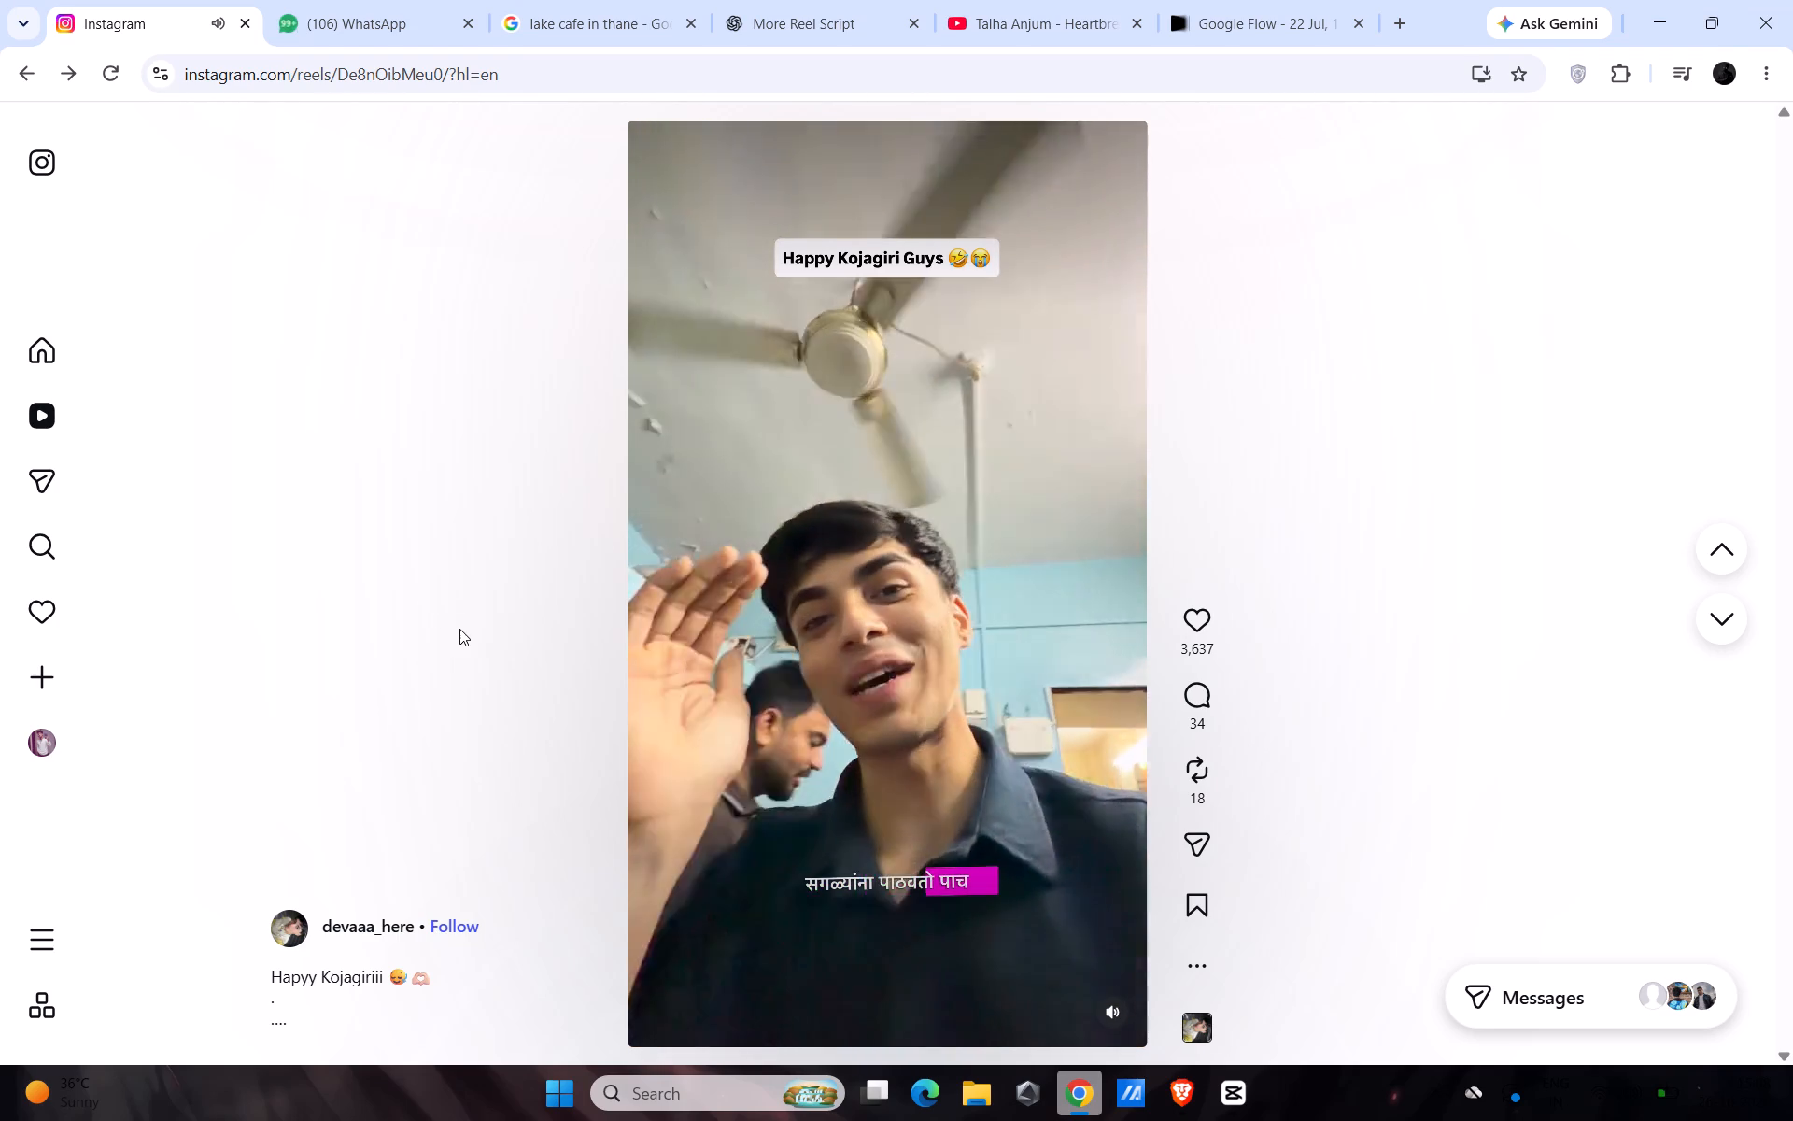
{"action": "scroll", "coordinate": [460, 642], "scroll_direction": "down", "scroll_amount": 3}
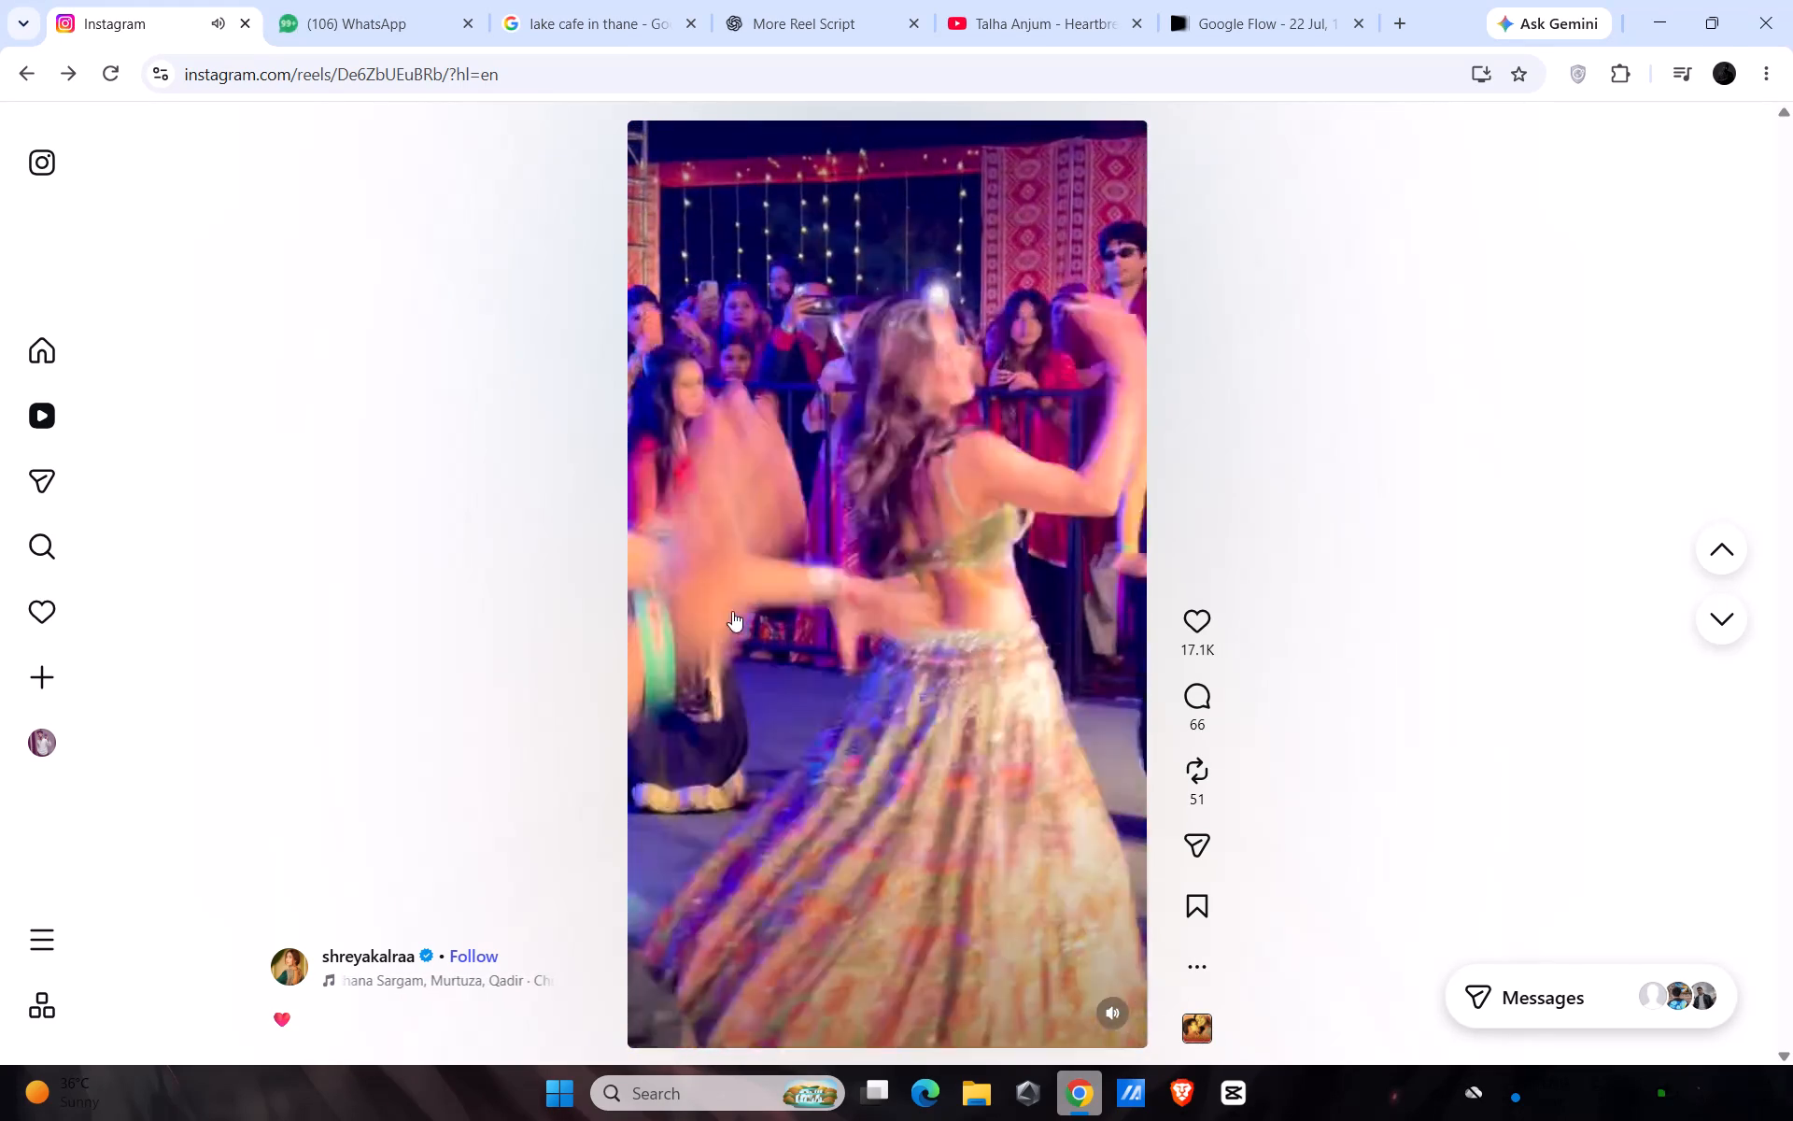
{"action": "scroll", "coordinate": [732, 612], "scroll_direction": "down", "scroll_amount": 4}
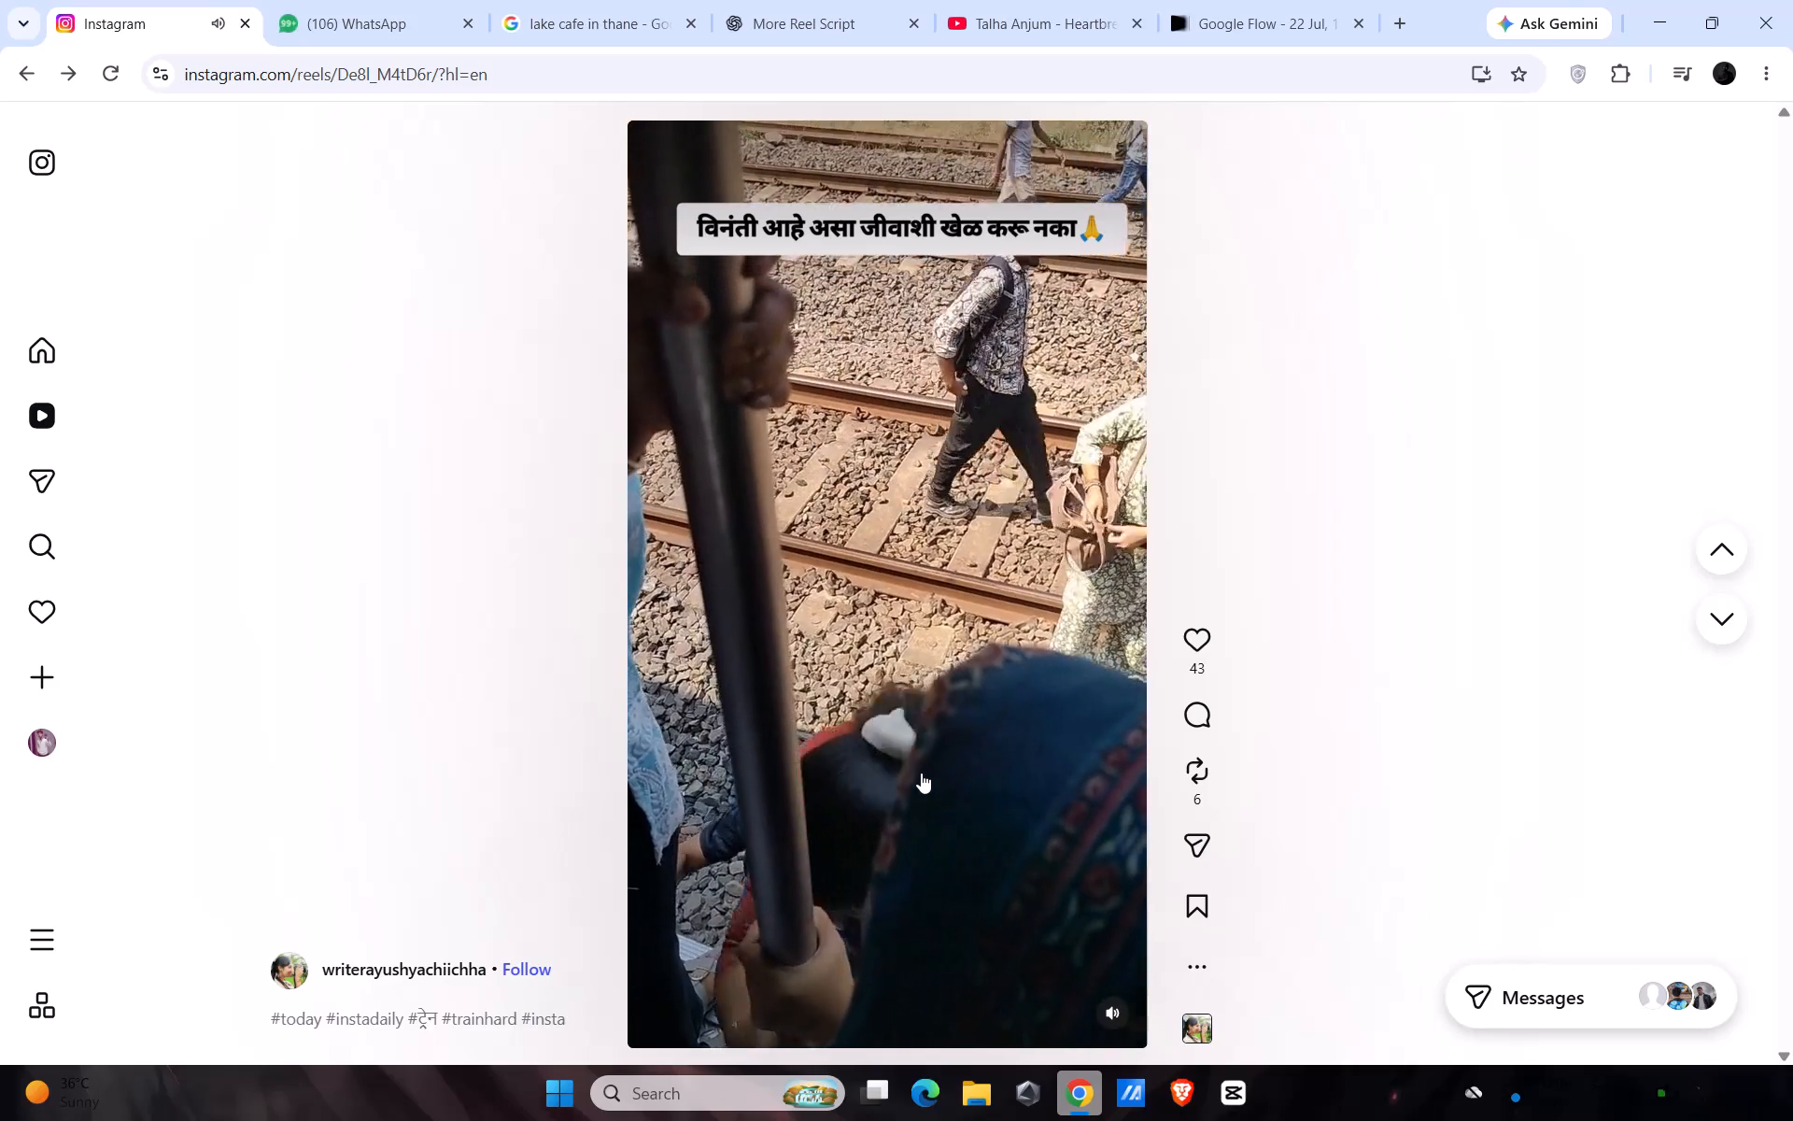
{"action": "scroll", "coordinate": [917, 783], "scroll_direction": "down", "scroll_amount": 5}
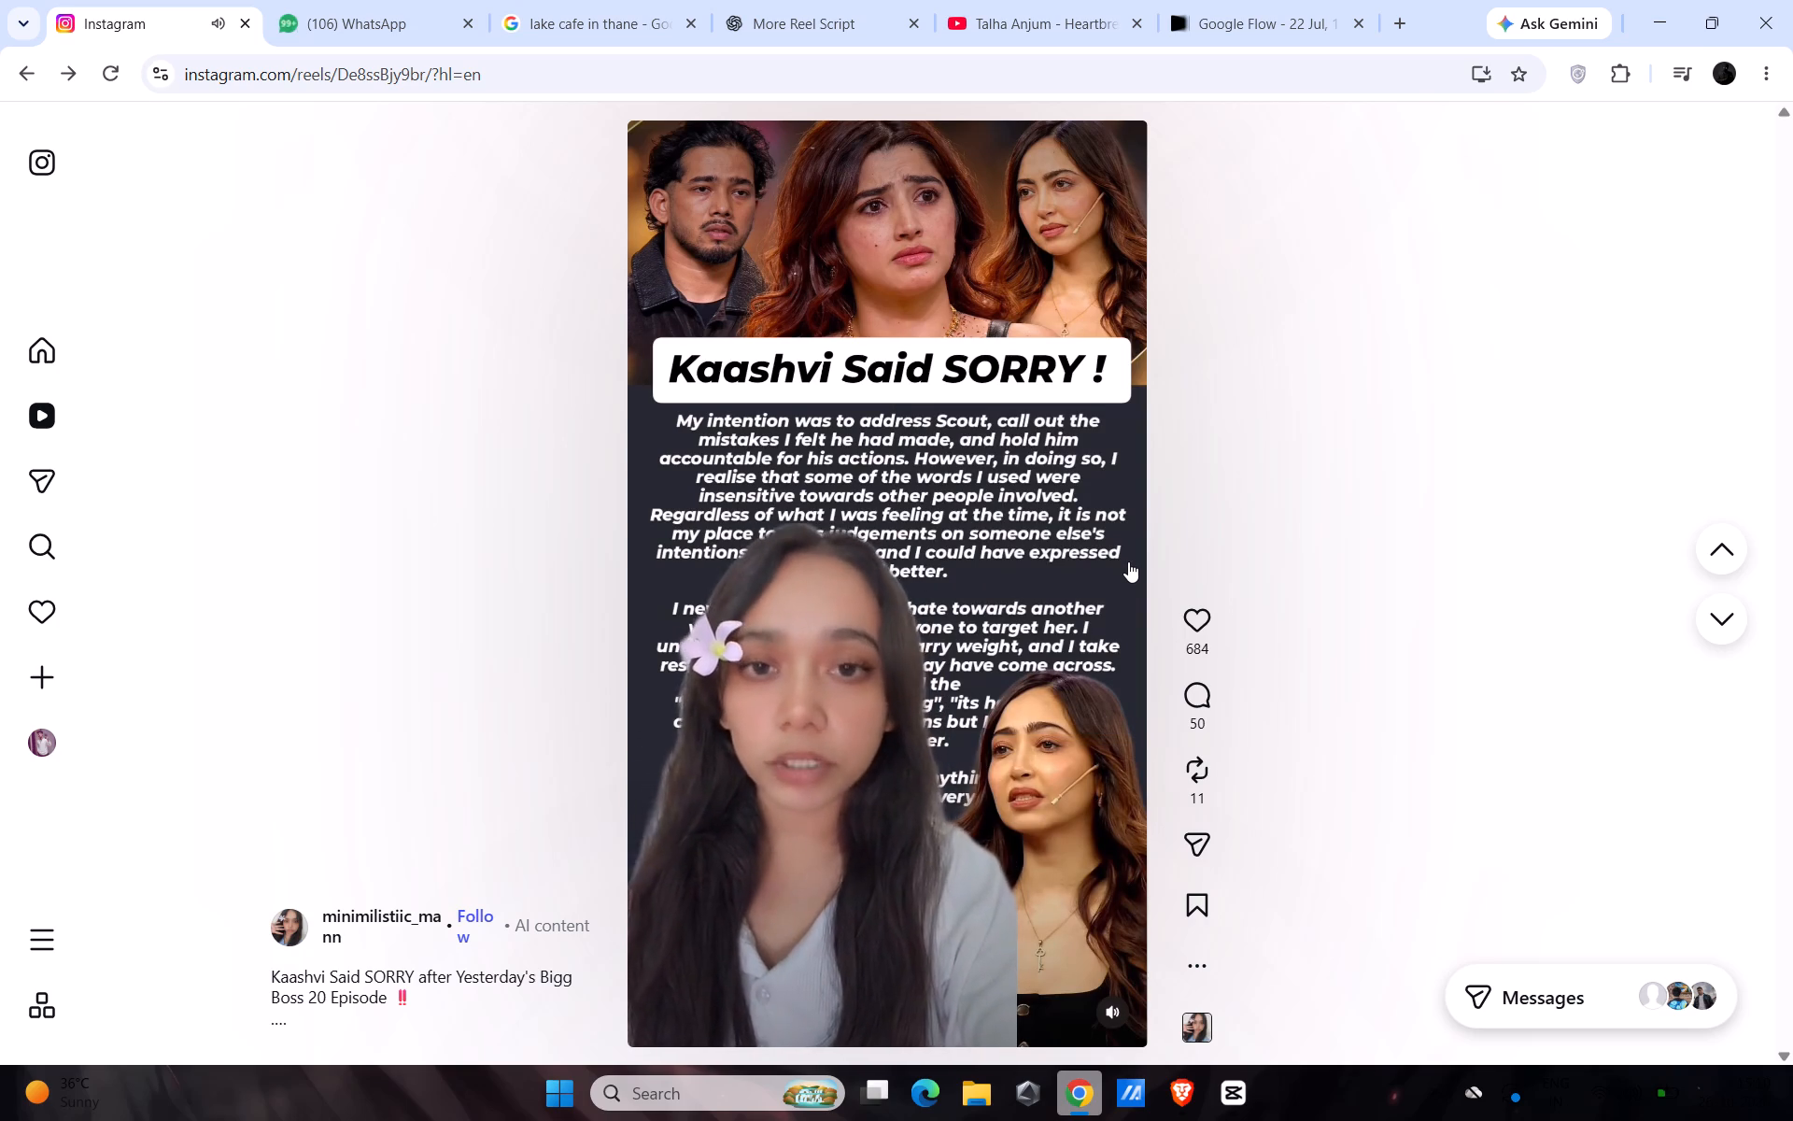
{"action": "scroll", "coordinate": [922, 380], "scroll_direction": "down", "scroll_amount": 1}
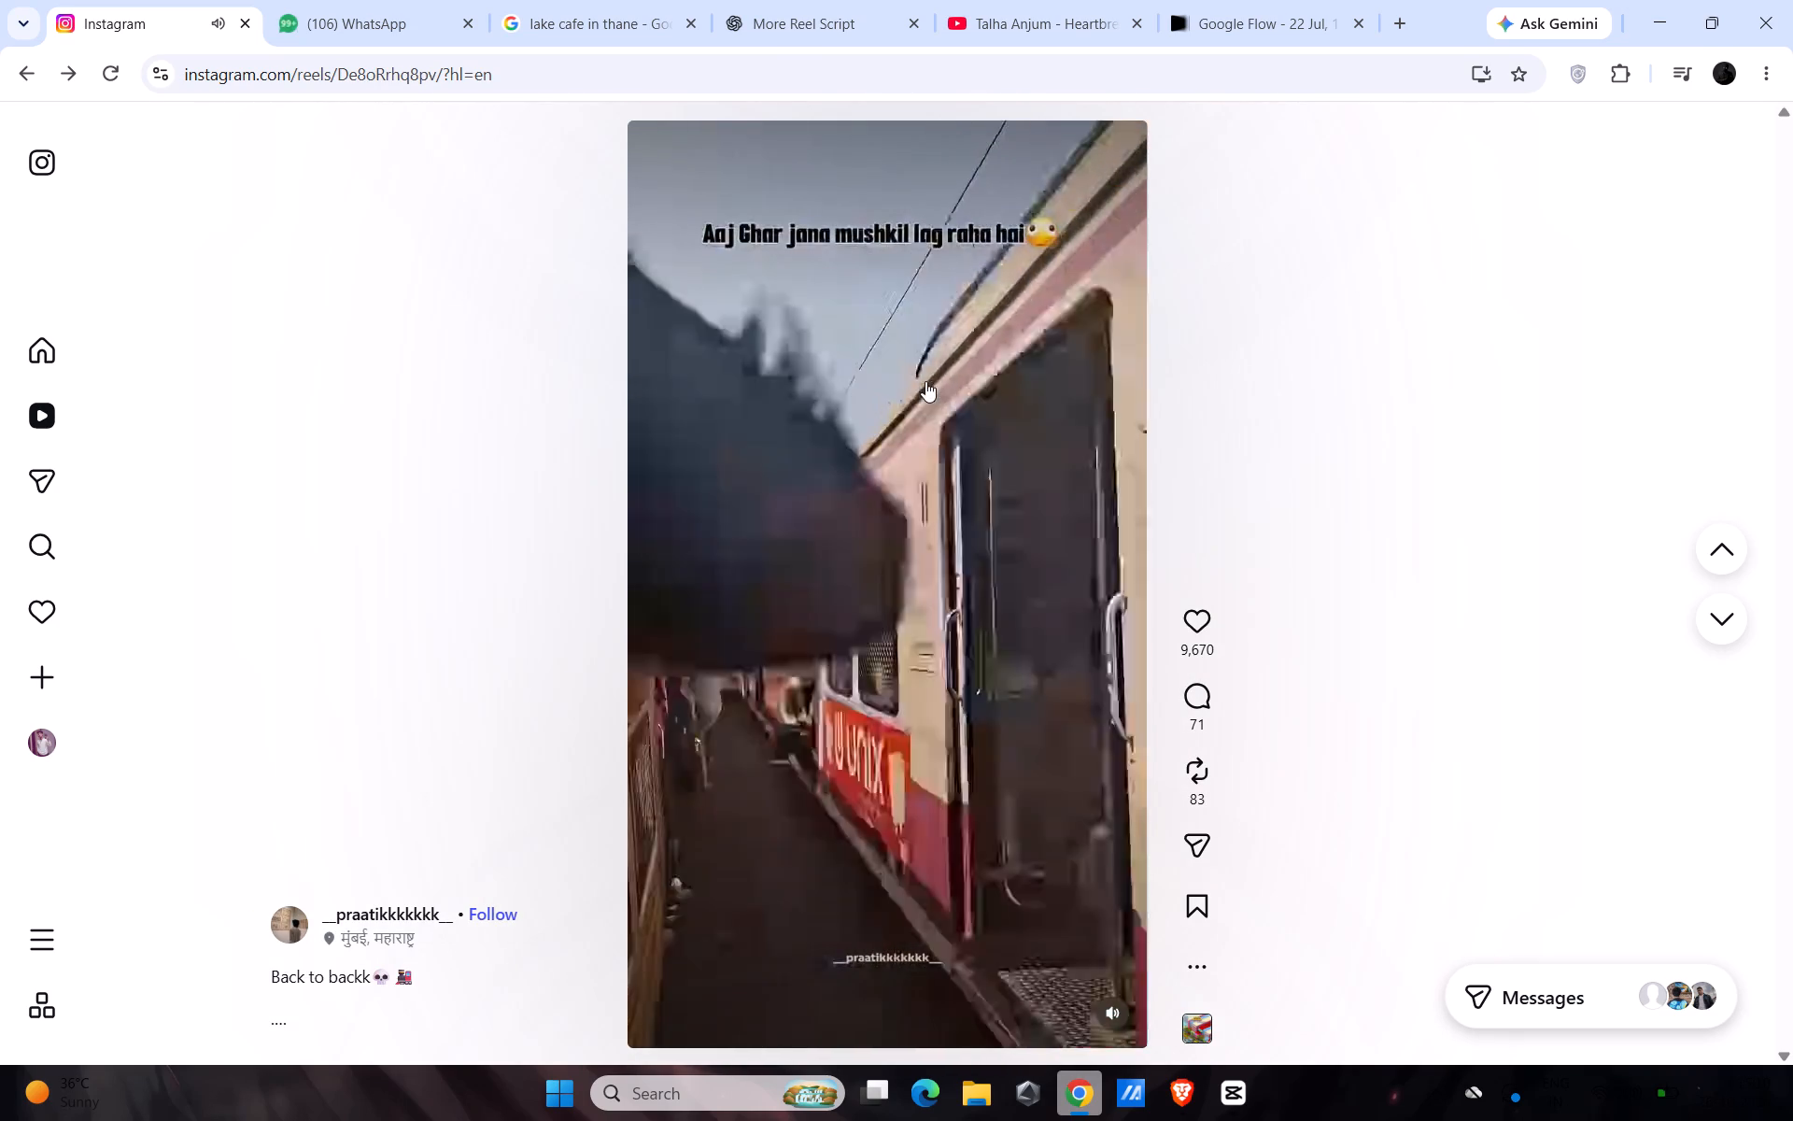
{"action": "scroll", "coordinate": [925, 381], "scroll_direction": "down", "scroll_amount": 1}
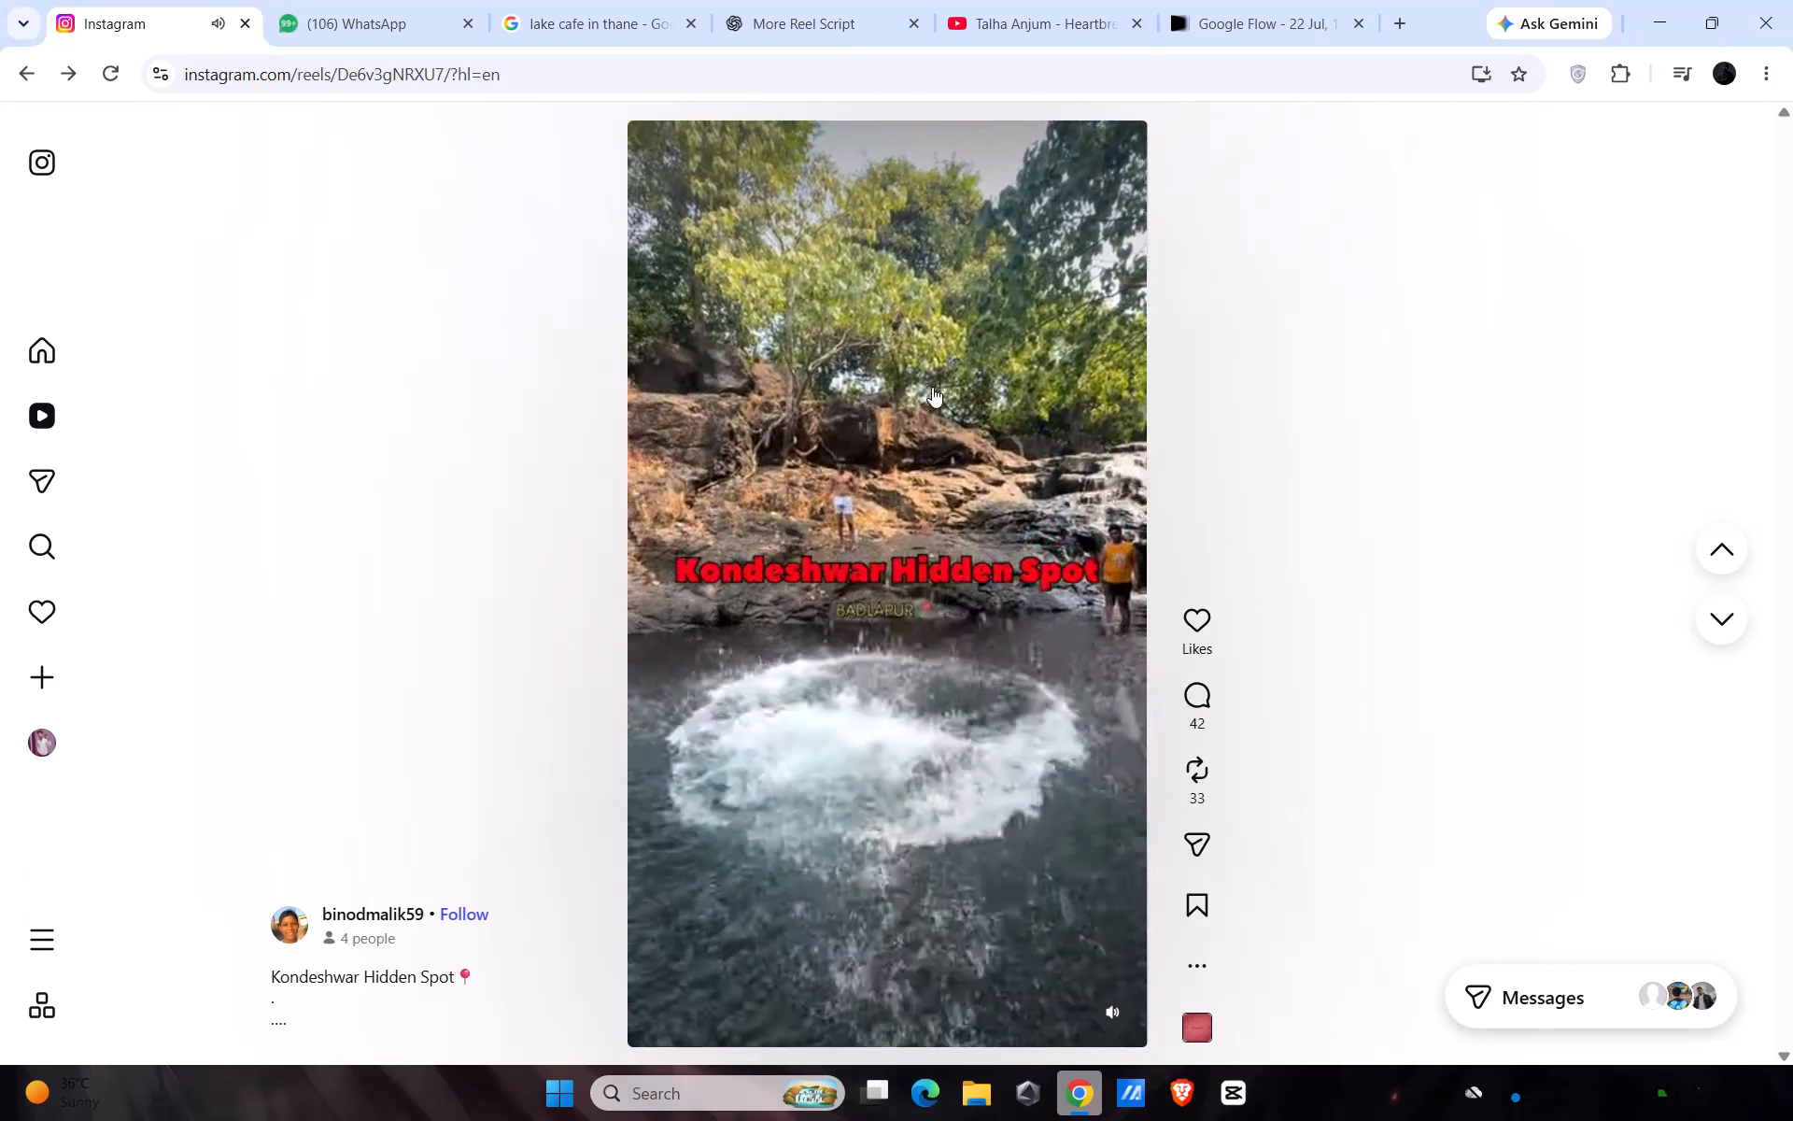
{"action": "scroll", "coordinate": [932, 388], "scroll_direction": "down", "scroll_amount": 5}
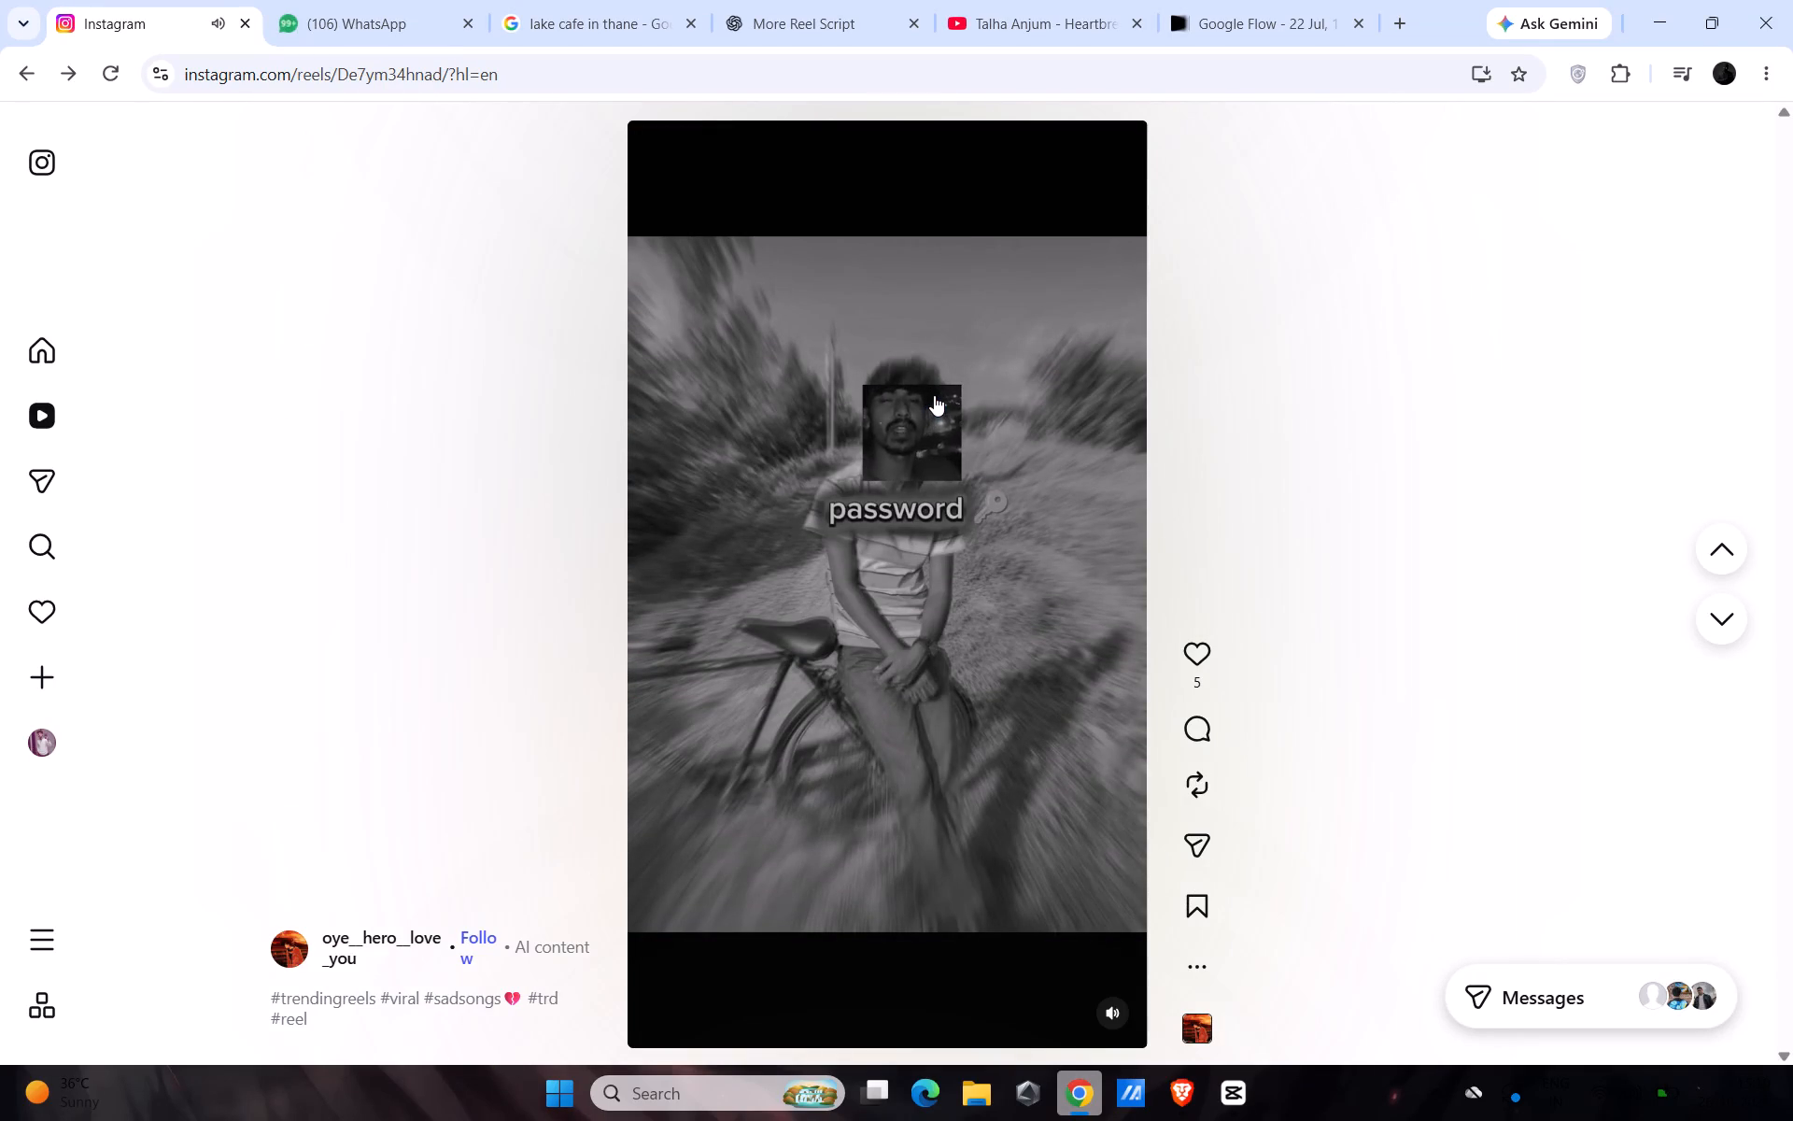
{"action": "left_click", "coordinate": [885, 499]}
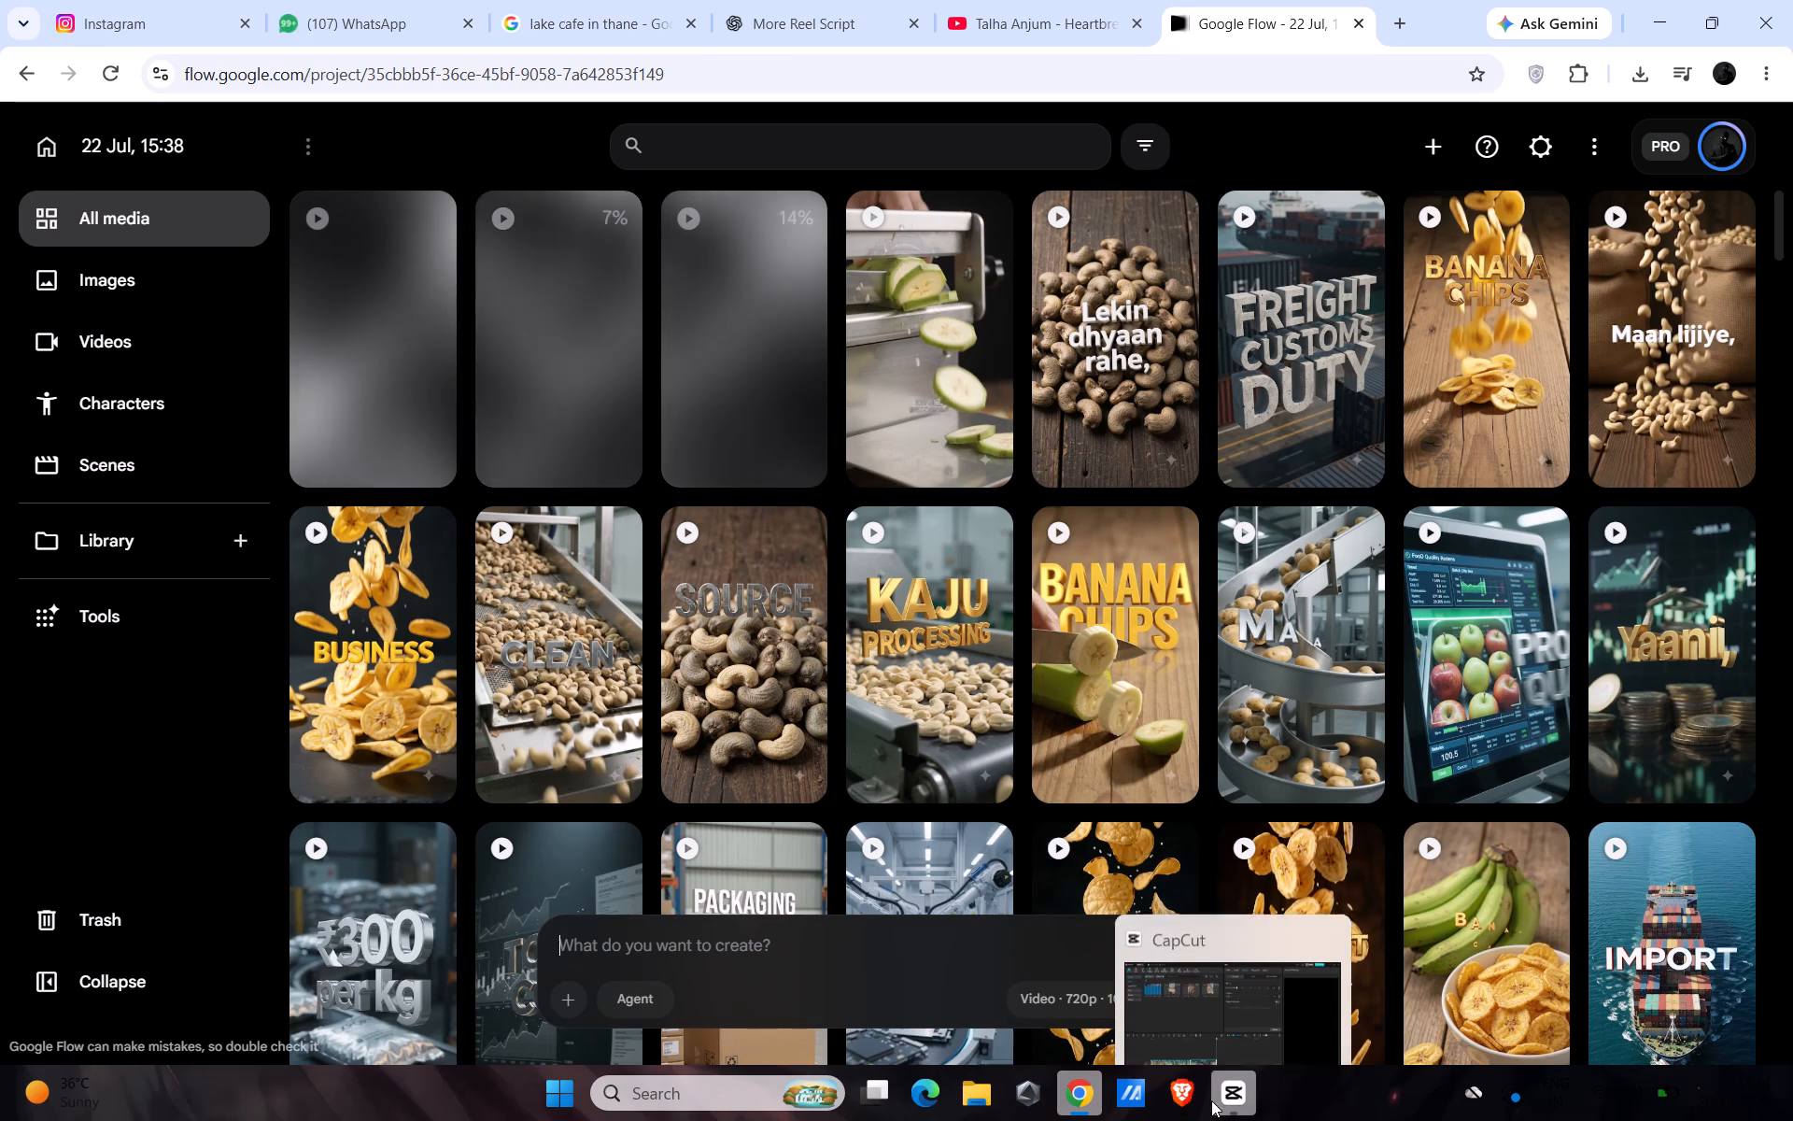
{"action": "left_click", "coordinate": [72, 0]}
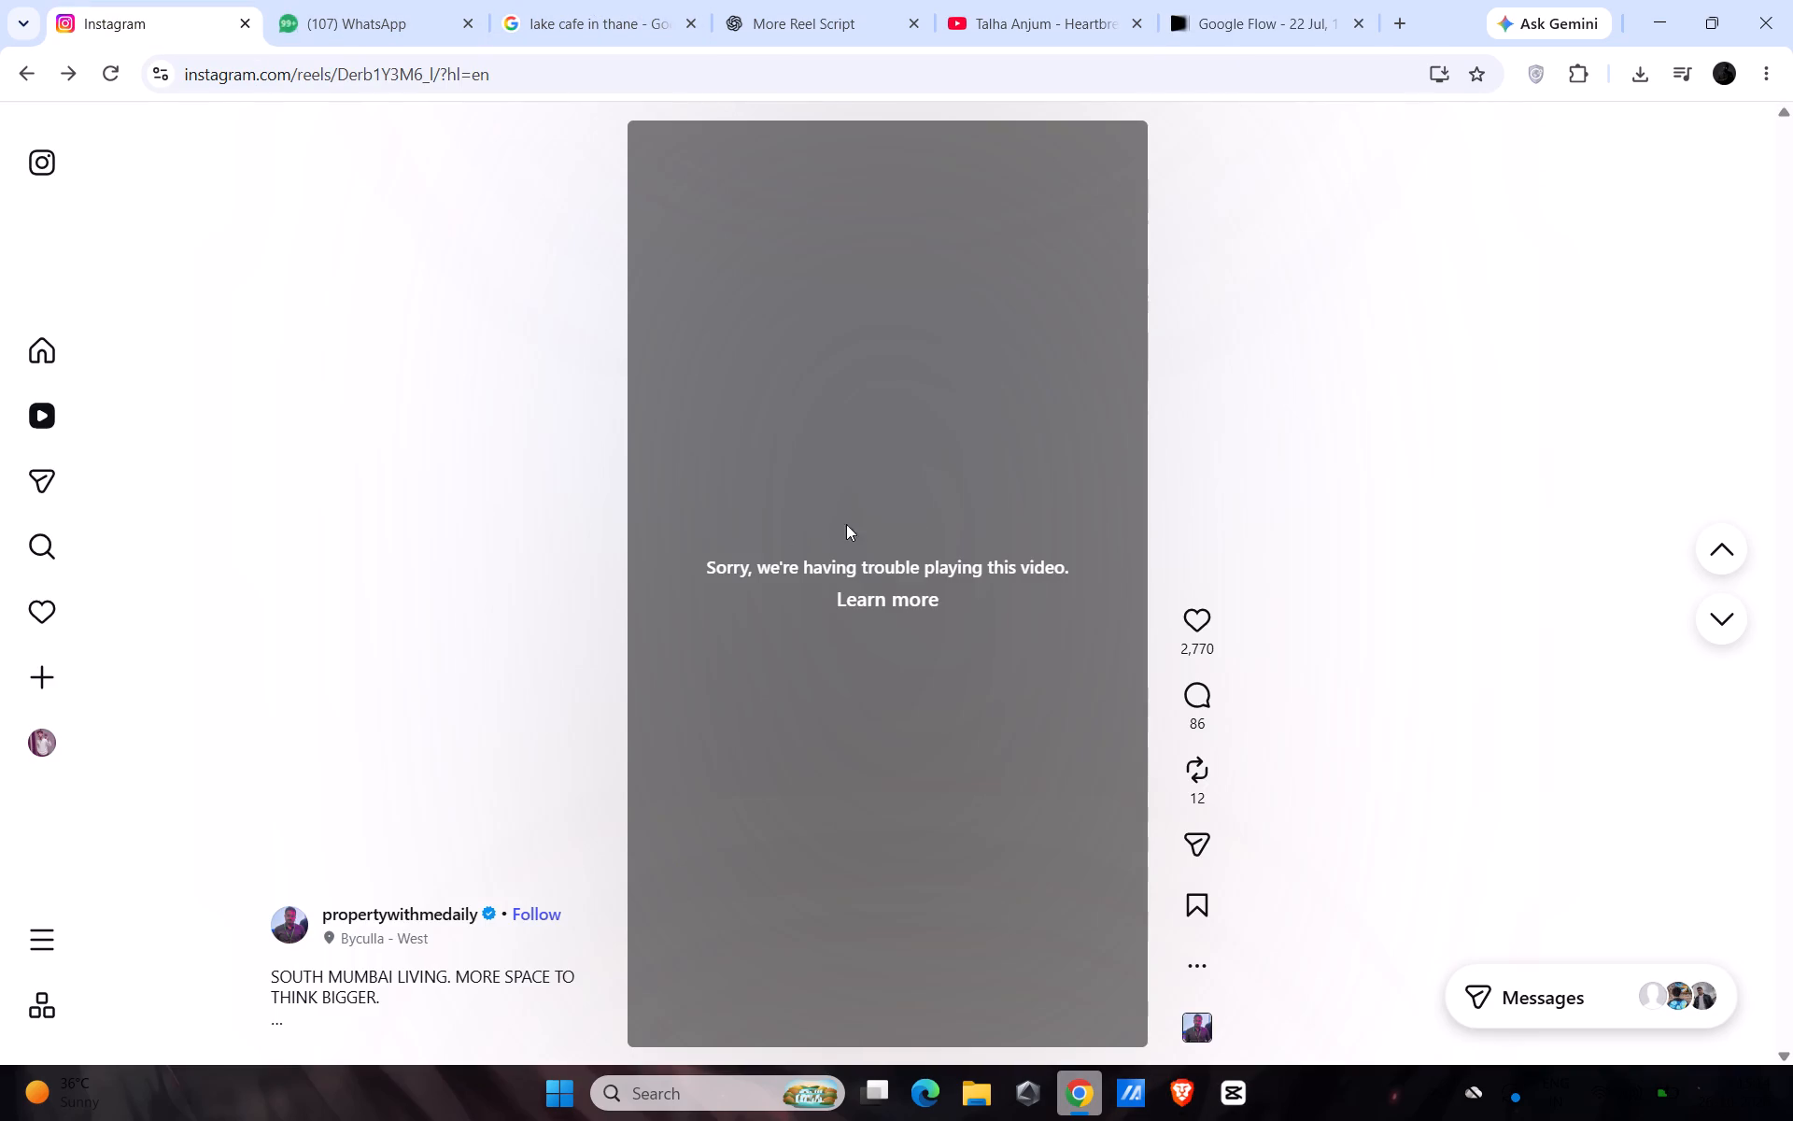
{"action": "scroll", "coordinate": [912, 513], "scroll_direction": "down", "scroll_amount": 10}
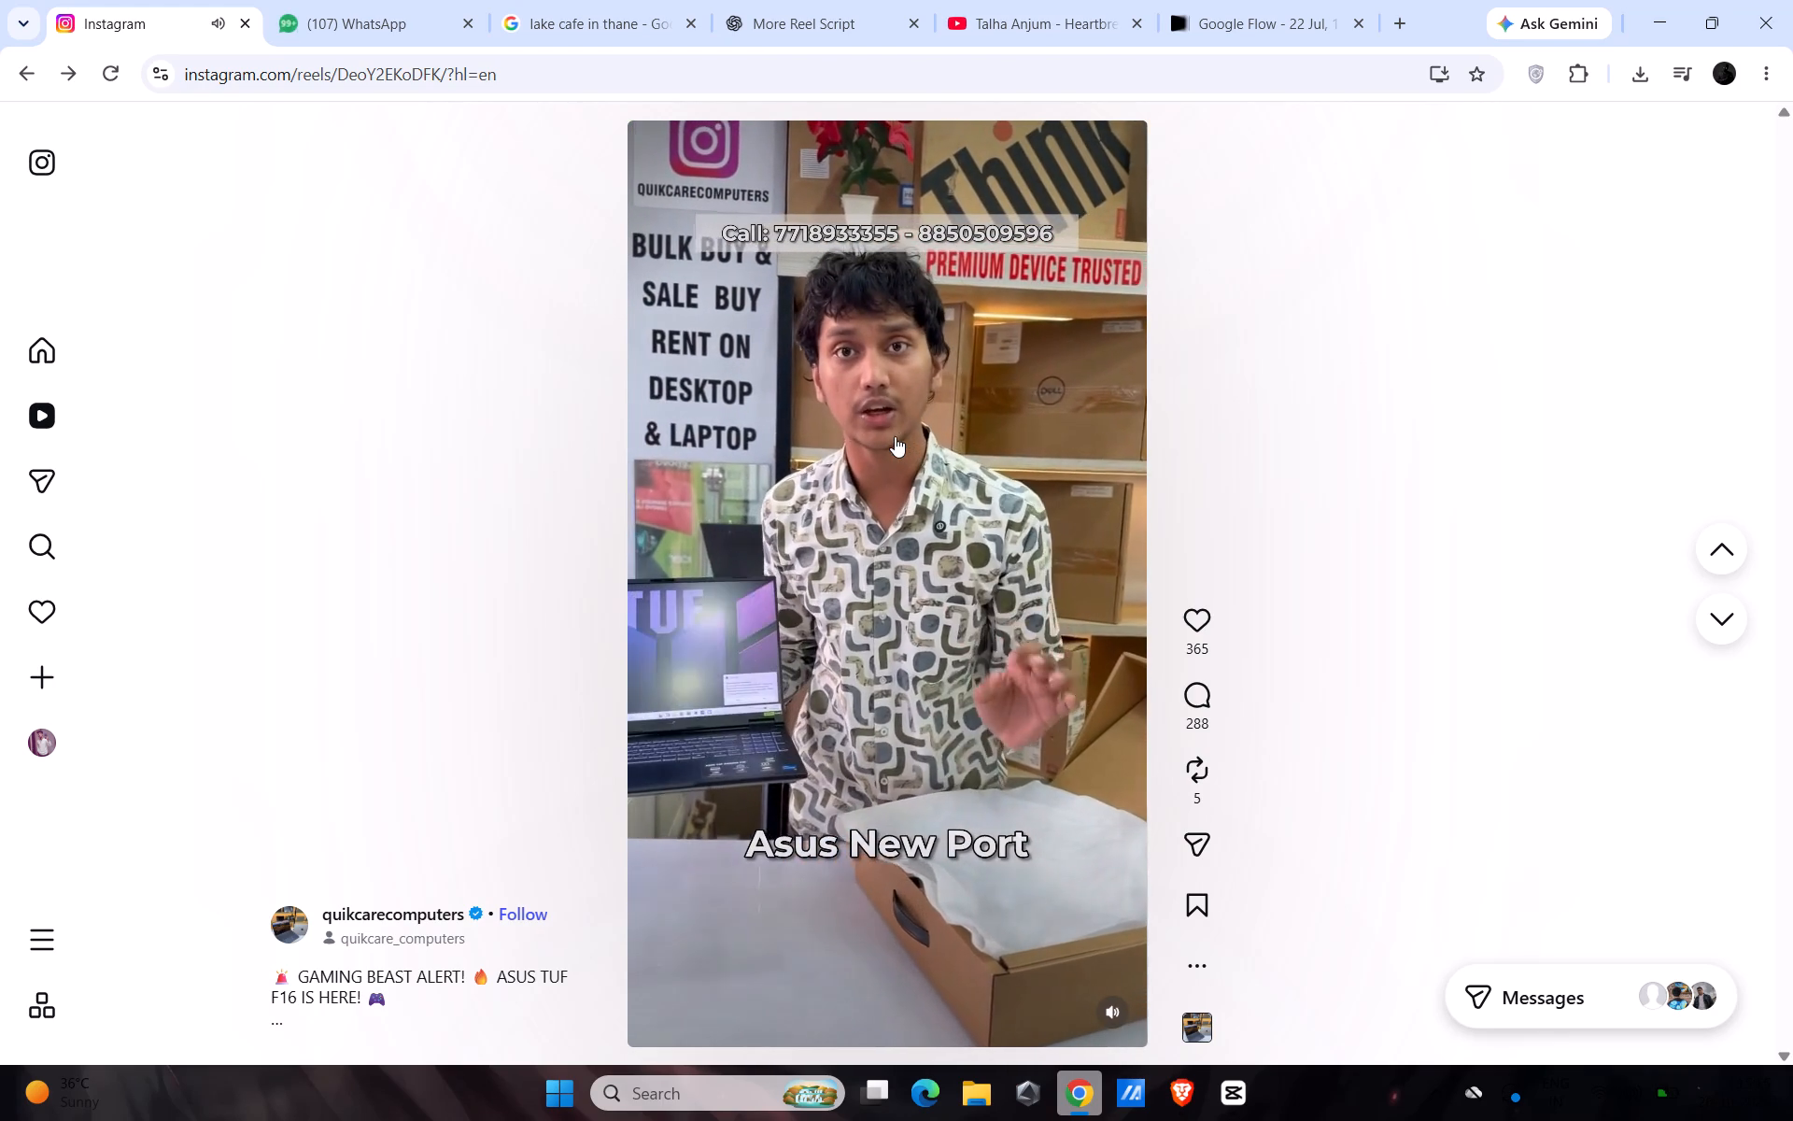
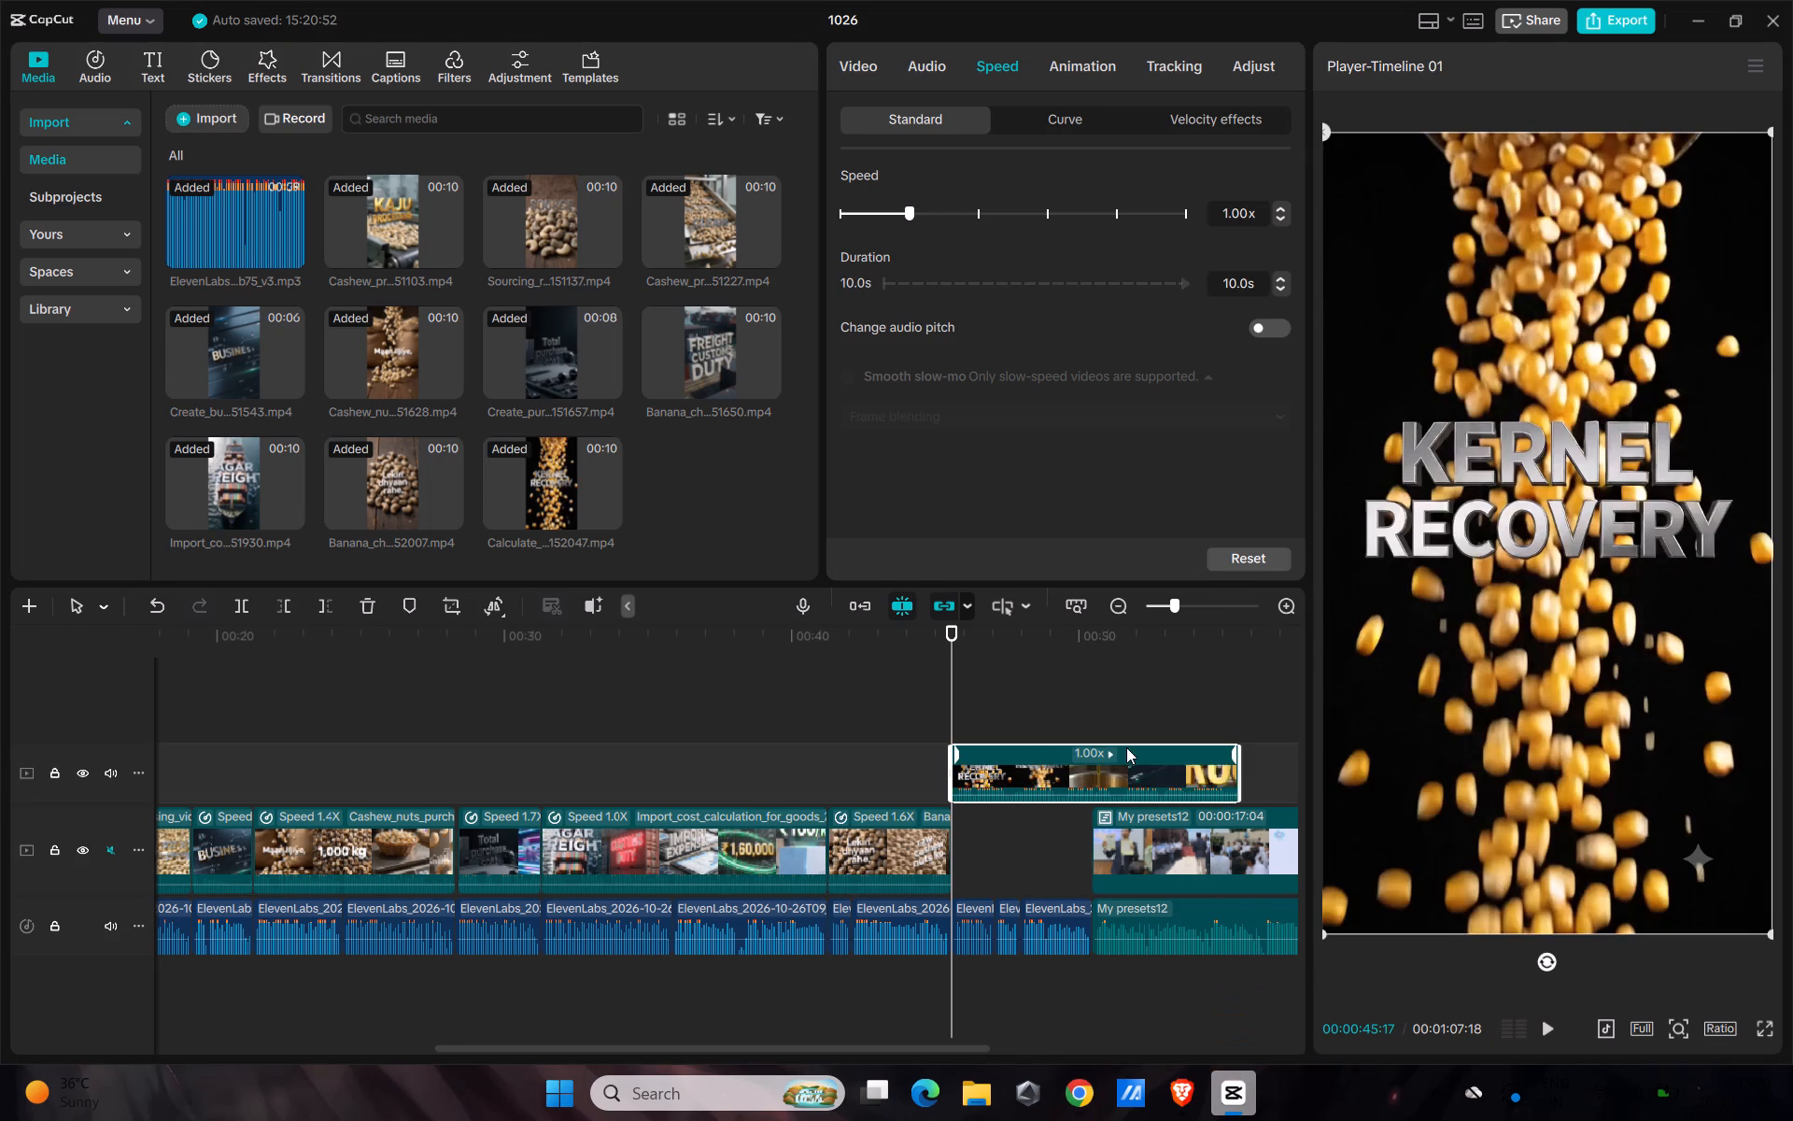
Speed the "KERNEL RECOVERY" video up to 2.04x so it ends where the My presets12 clip begins, and play it through.
{"action": "left_click_drag", "start_coordinate": [1235, 752], "coordinate": [1092, 819]}
{"action": "key", "text": "space"}
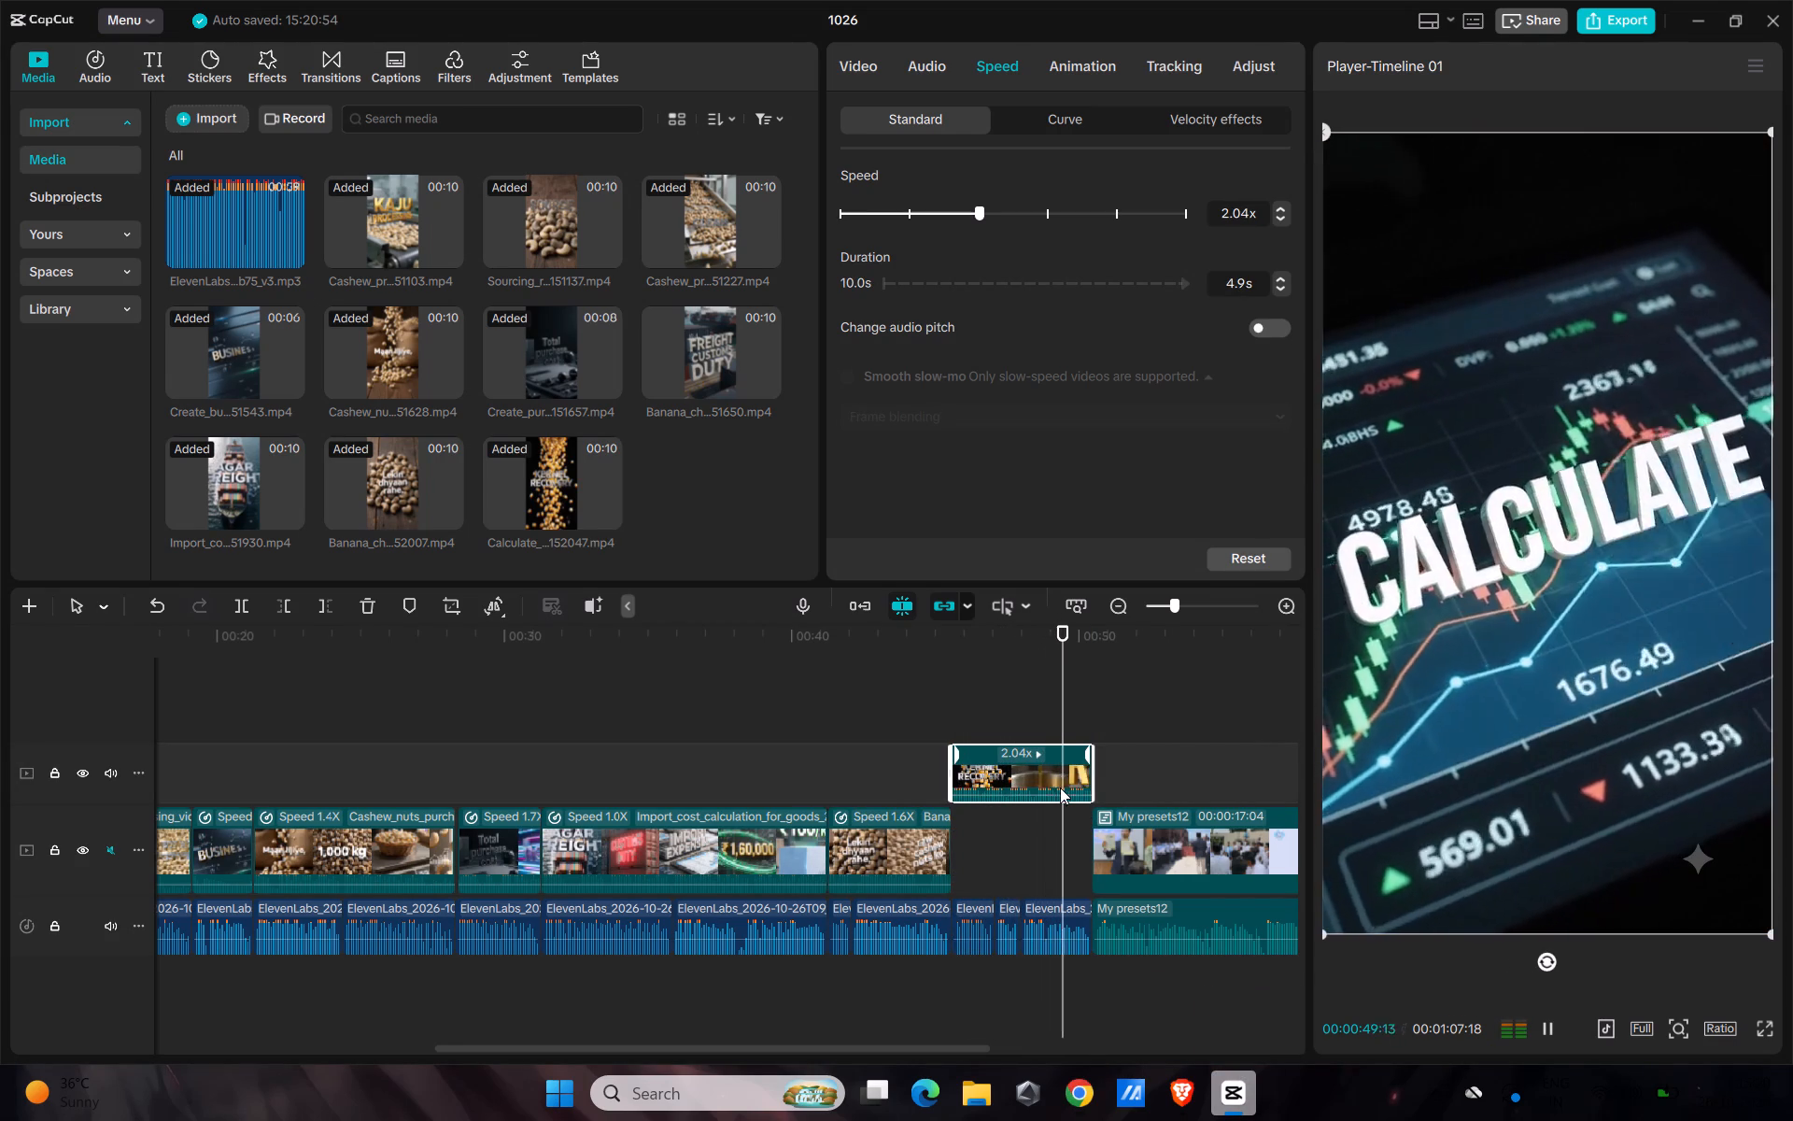
{"action": "key", "text": "space"}
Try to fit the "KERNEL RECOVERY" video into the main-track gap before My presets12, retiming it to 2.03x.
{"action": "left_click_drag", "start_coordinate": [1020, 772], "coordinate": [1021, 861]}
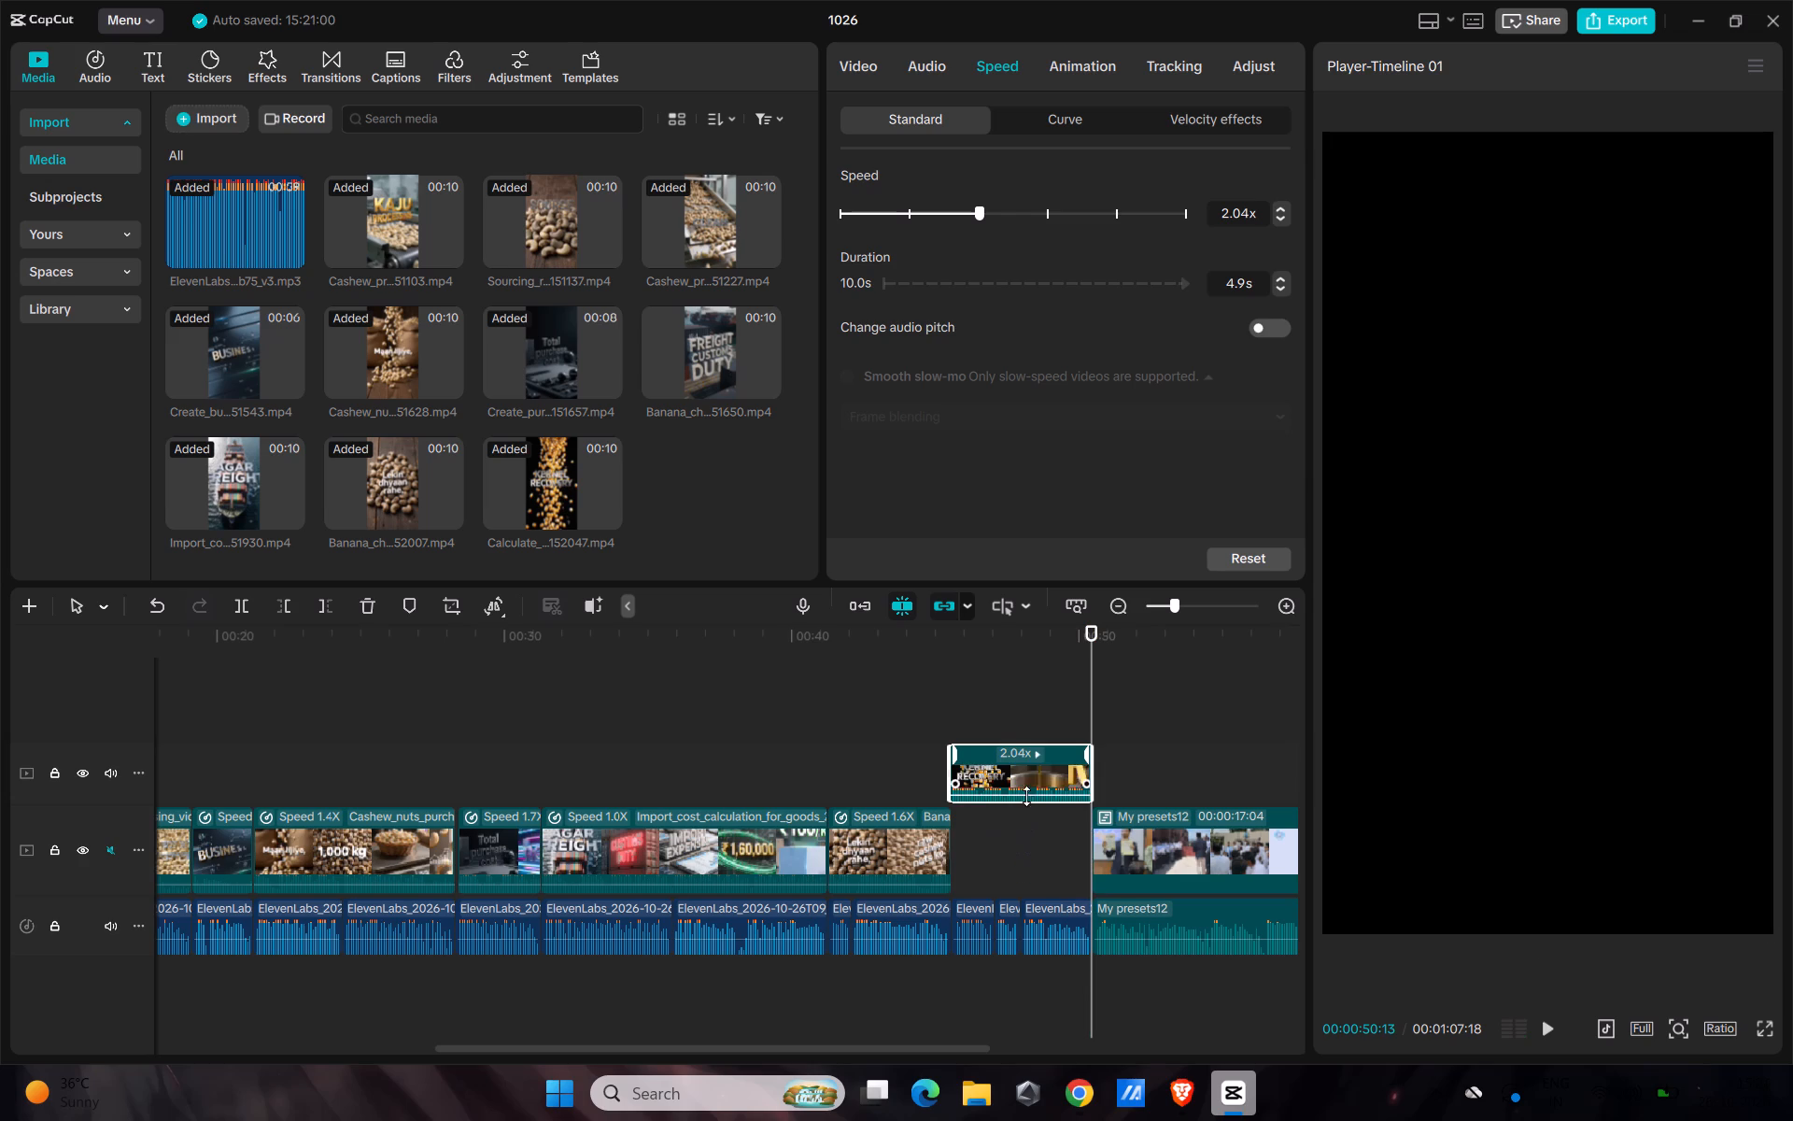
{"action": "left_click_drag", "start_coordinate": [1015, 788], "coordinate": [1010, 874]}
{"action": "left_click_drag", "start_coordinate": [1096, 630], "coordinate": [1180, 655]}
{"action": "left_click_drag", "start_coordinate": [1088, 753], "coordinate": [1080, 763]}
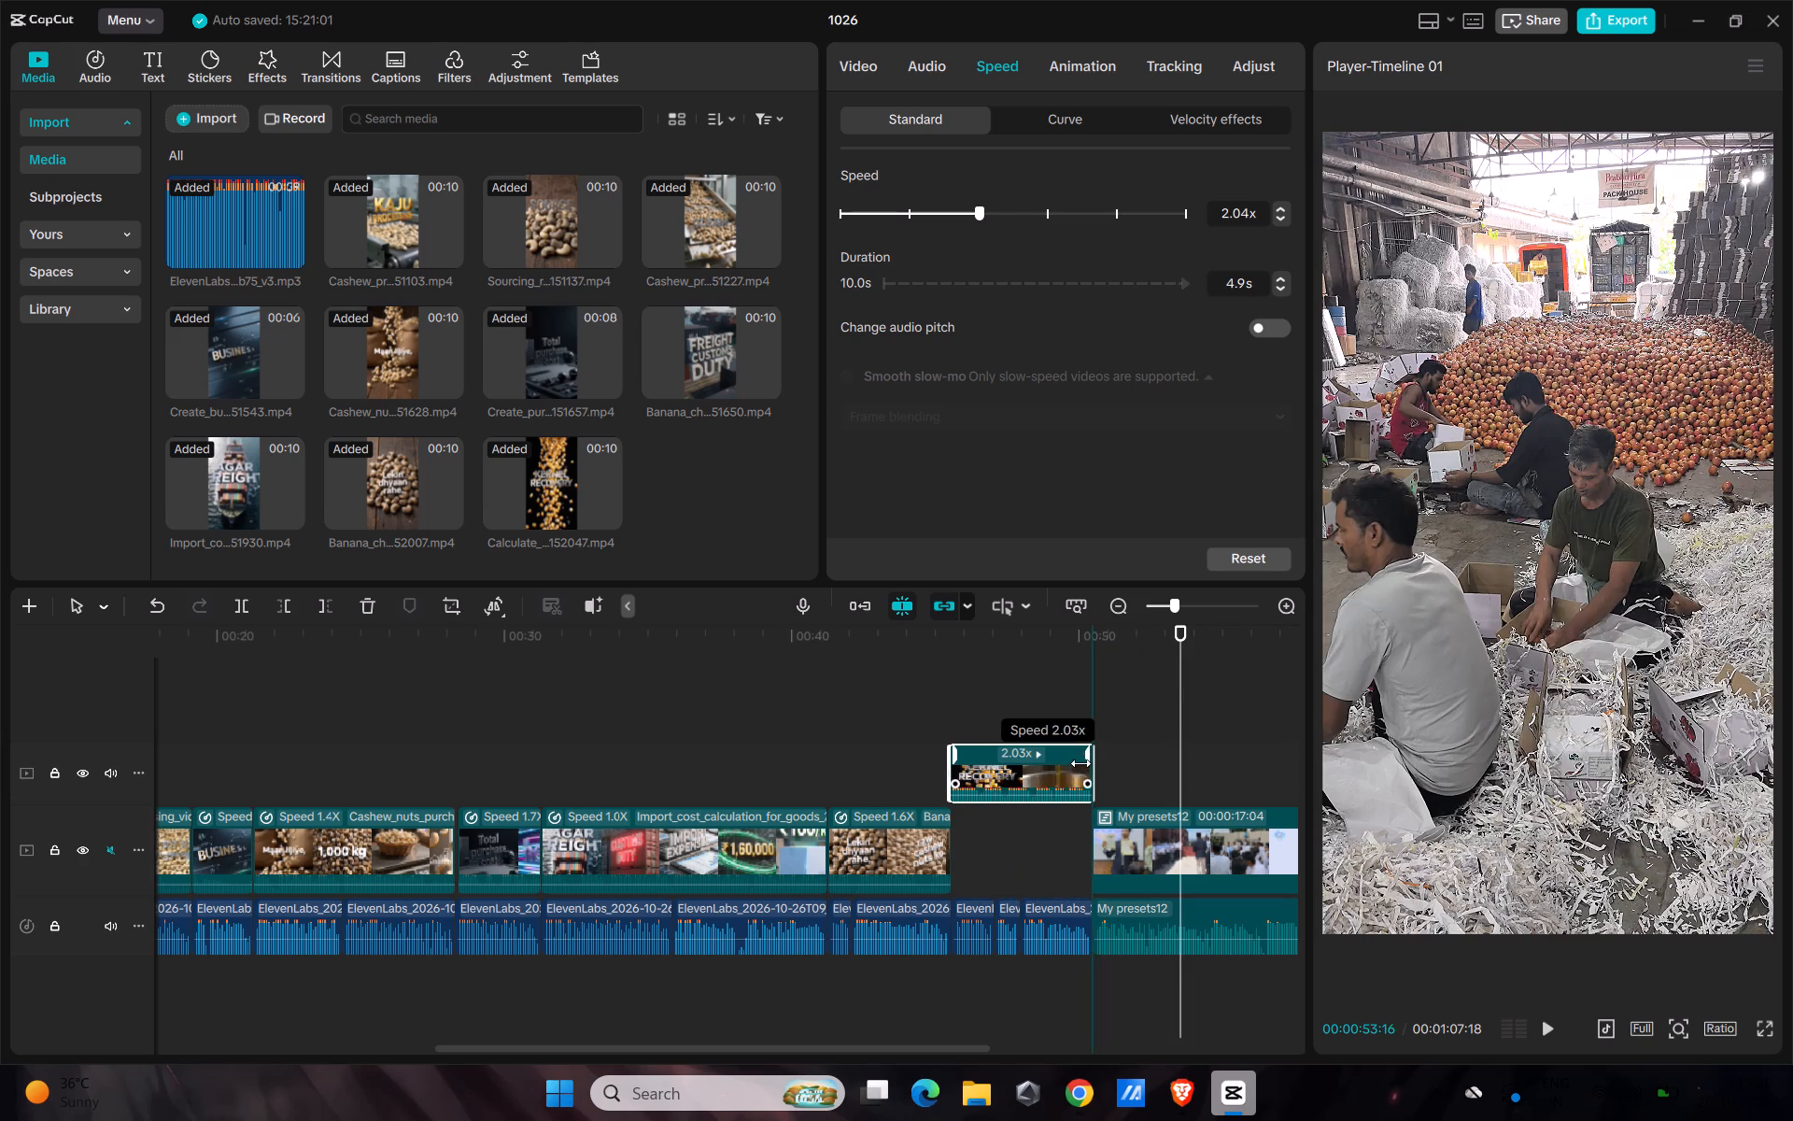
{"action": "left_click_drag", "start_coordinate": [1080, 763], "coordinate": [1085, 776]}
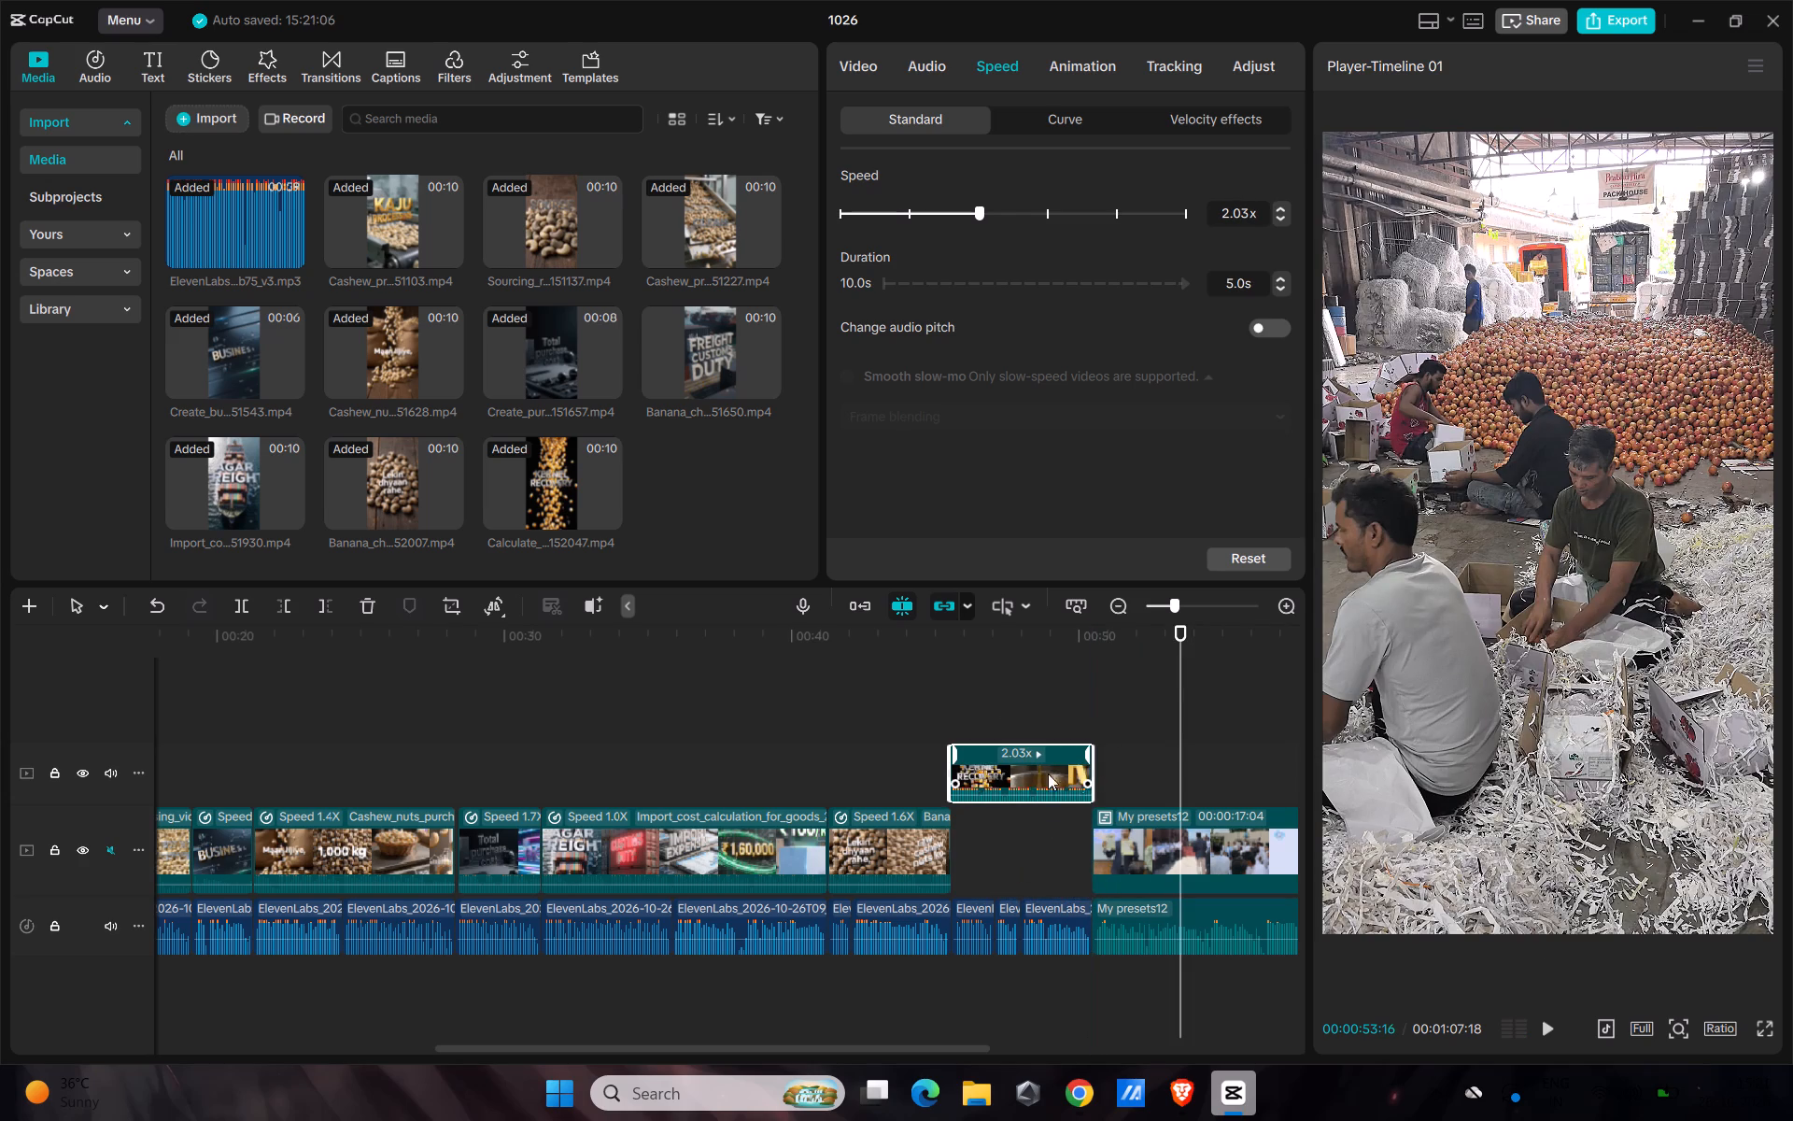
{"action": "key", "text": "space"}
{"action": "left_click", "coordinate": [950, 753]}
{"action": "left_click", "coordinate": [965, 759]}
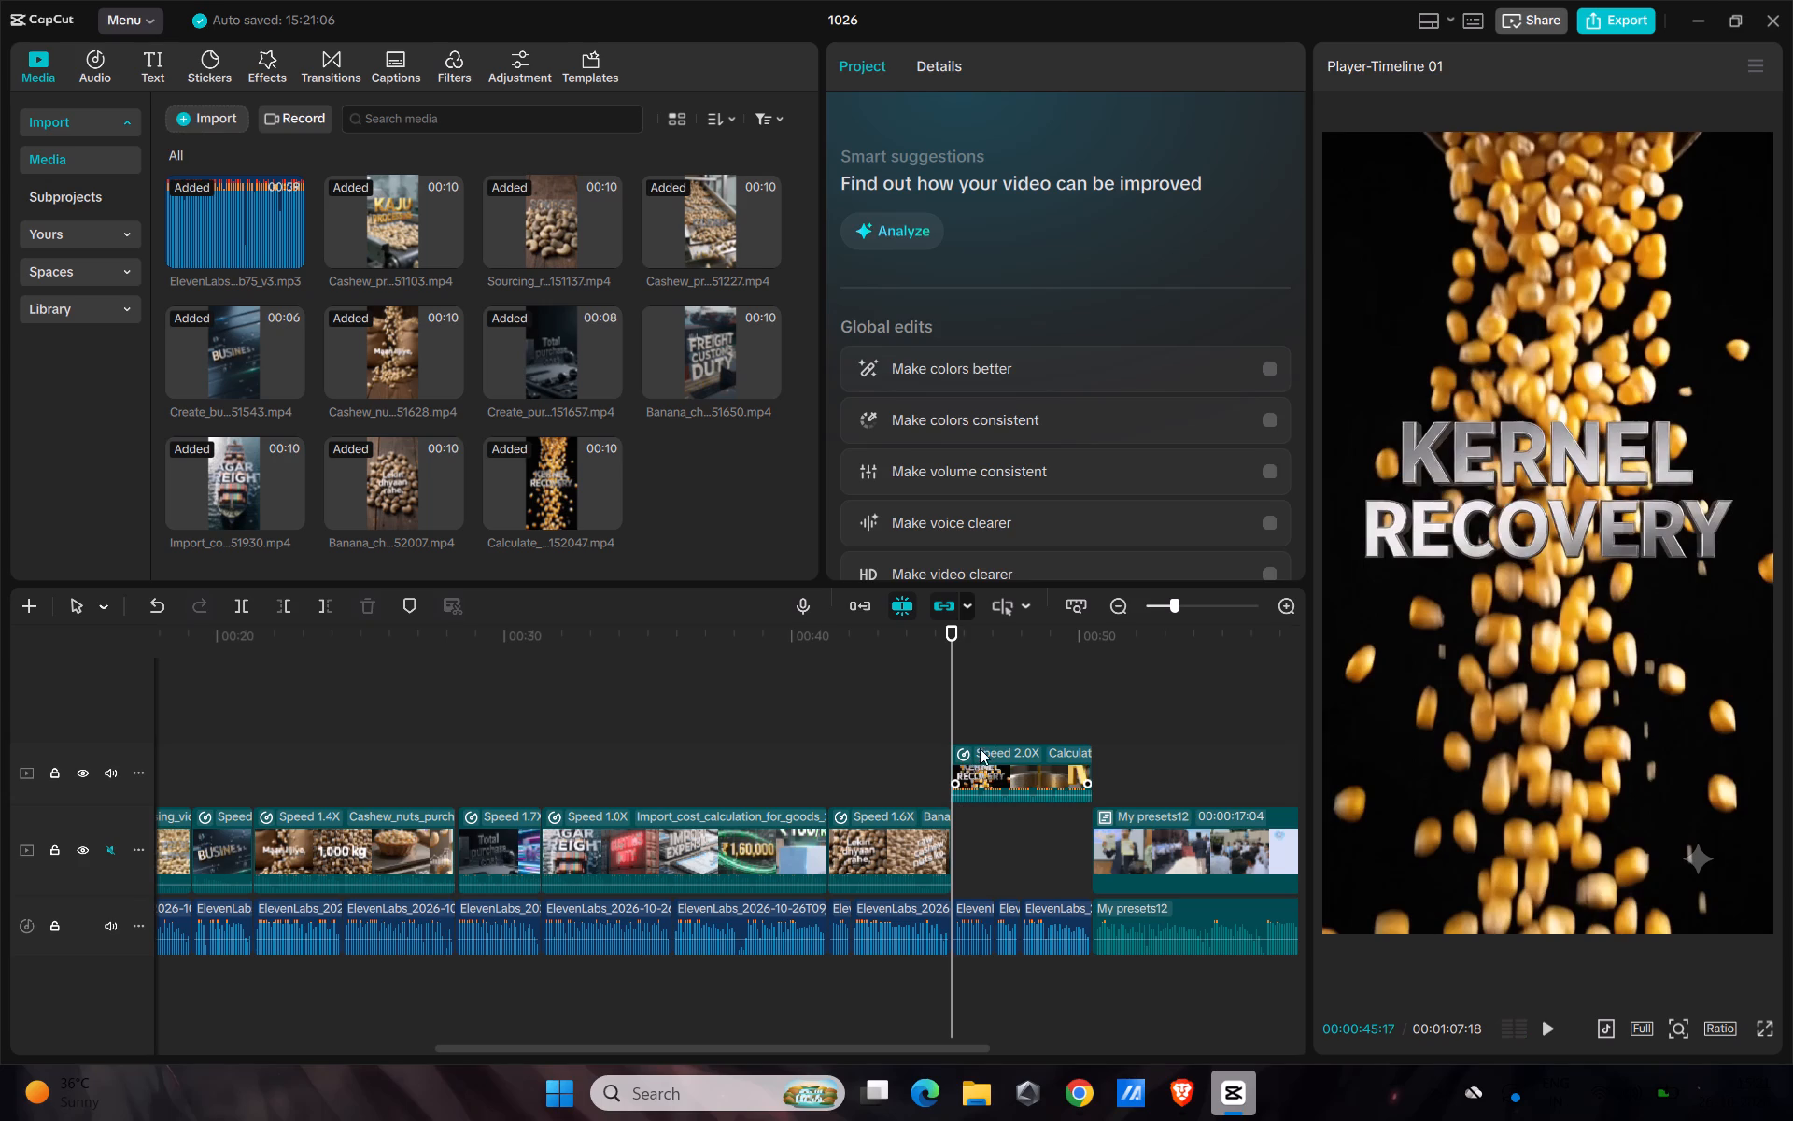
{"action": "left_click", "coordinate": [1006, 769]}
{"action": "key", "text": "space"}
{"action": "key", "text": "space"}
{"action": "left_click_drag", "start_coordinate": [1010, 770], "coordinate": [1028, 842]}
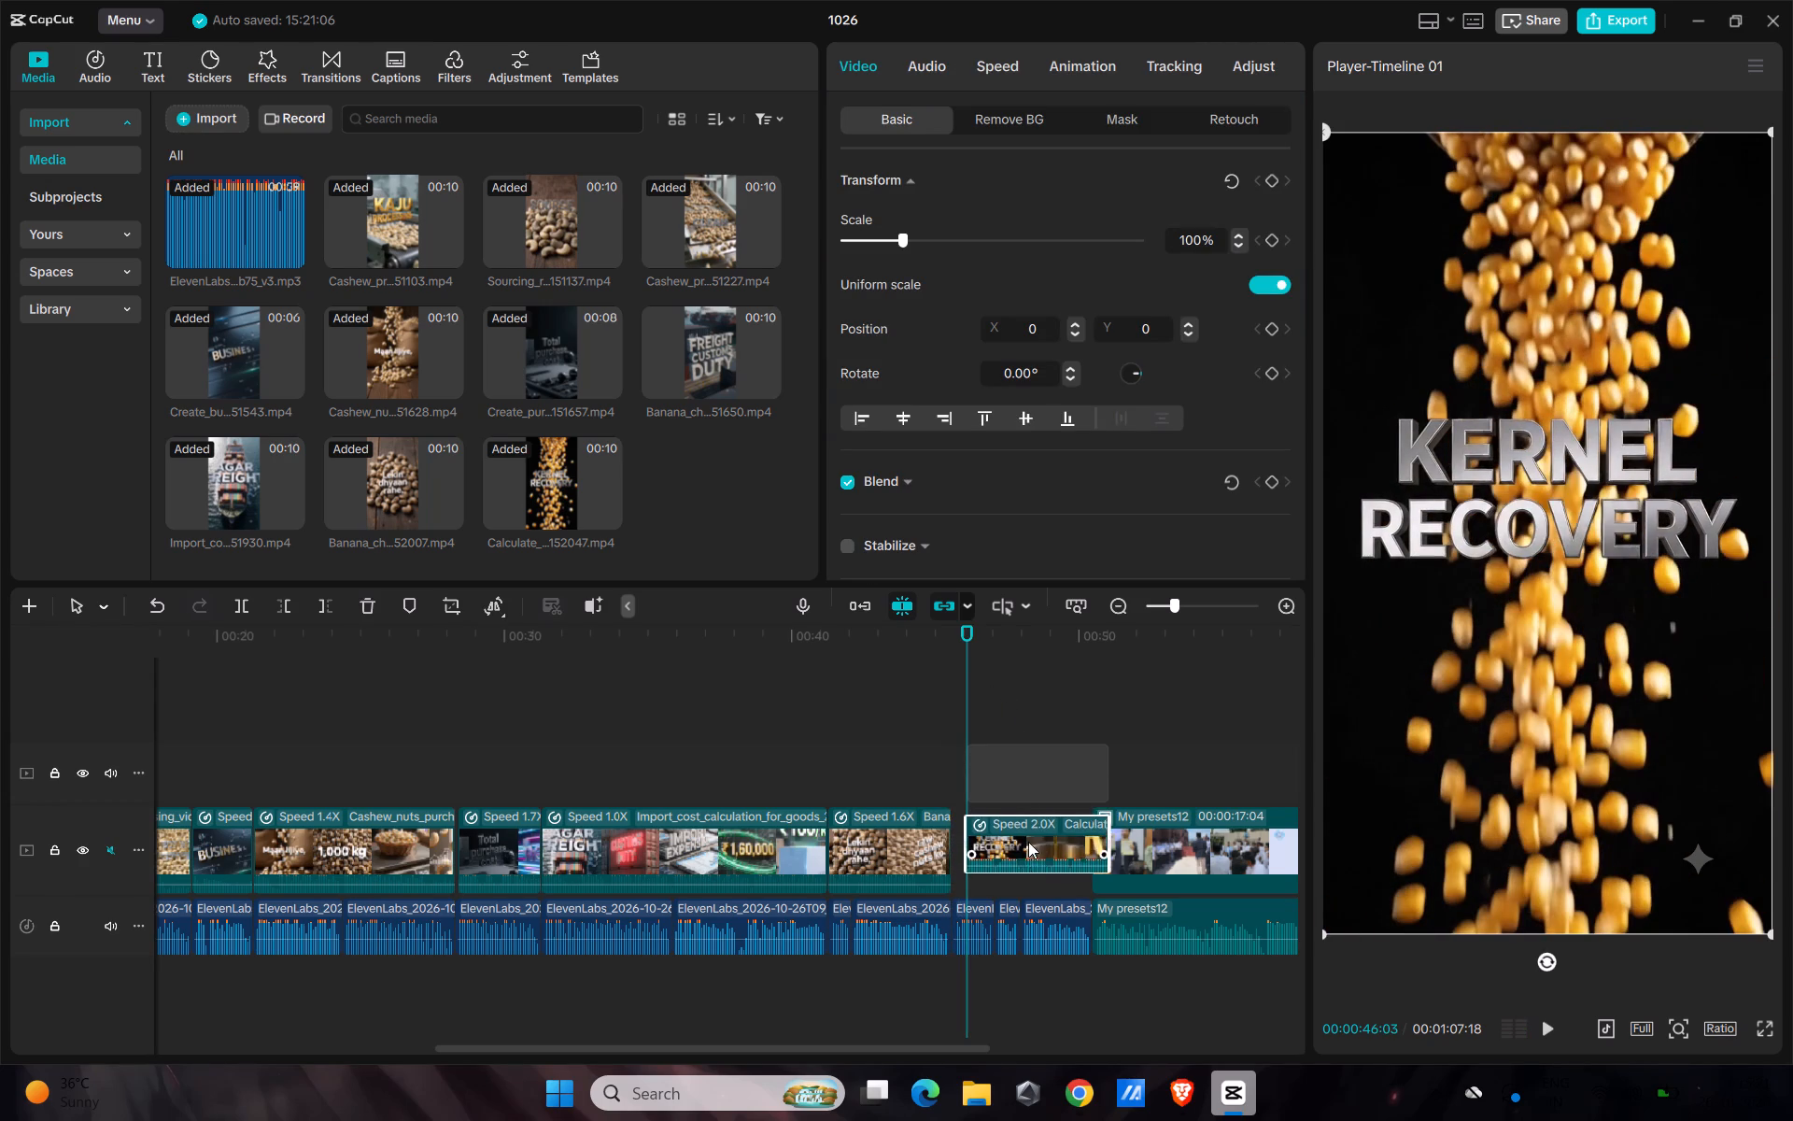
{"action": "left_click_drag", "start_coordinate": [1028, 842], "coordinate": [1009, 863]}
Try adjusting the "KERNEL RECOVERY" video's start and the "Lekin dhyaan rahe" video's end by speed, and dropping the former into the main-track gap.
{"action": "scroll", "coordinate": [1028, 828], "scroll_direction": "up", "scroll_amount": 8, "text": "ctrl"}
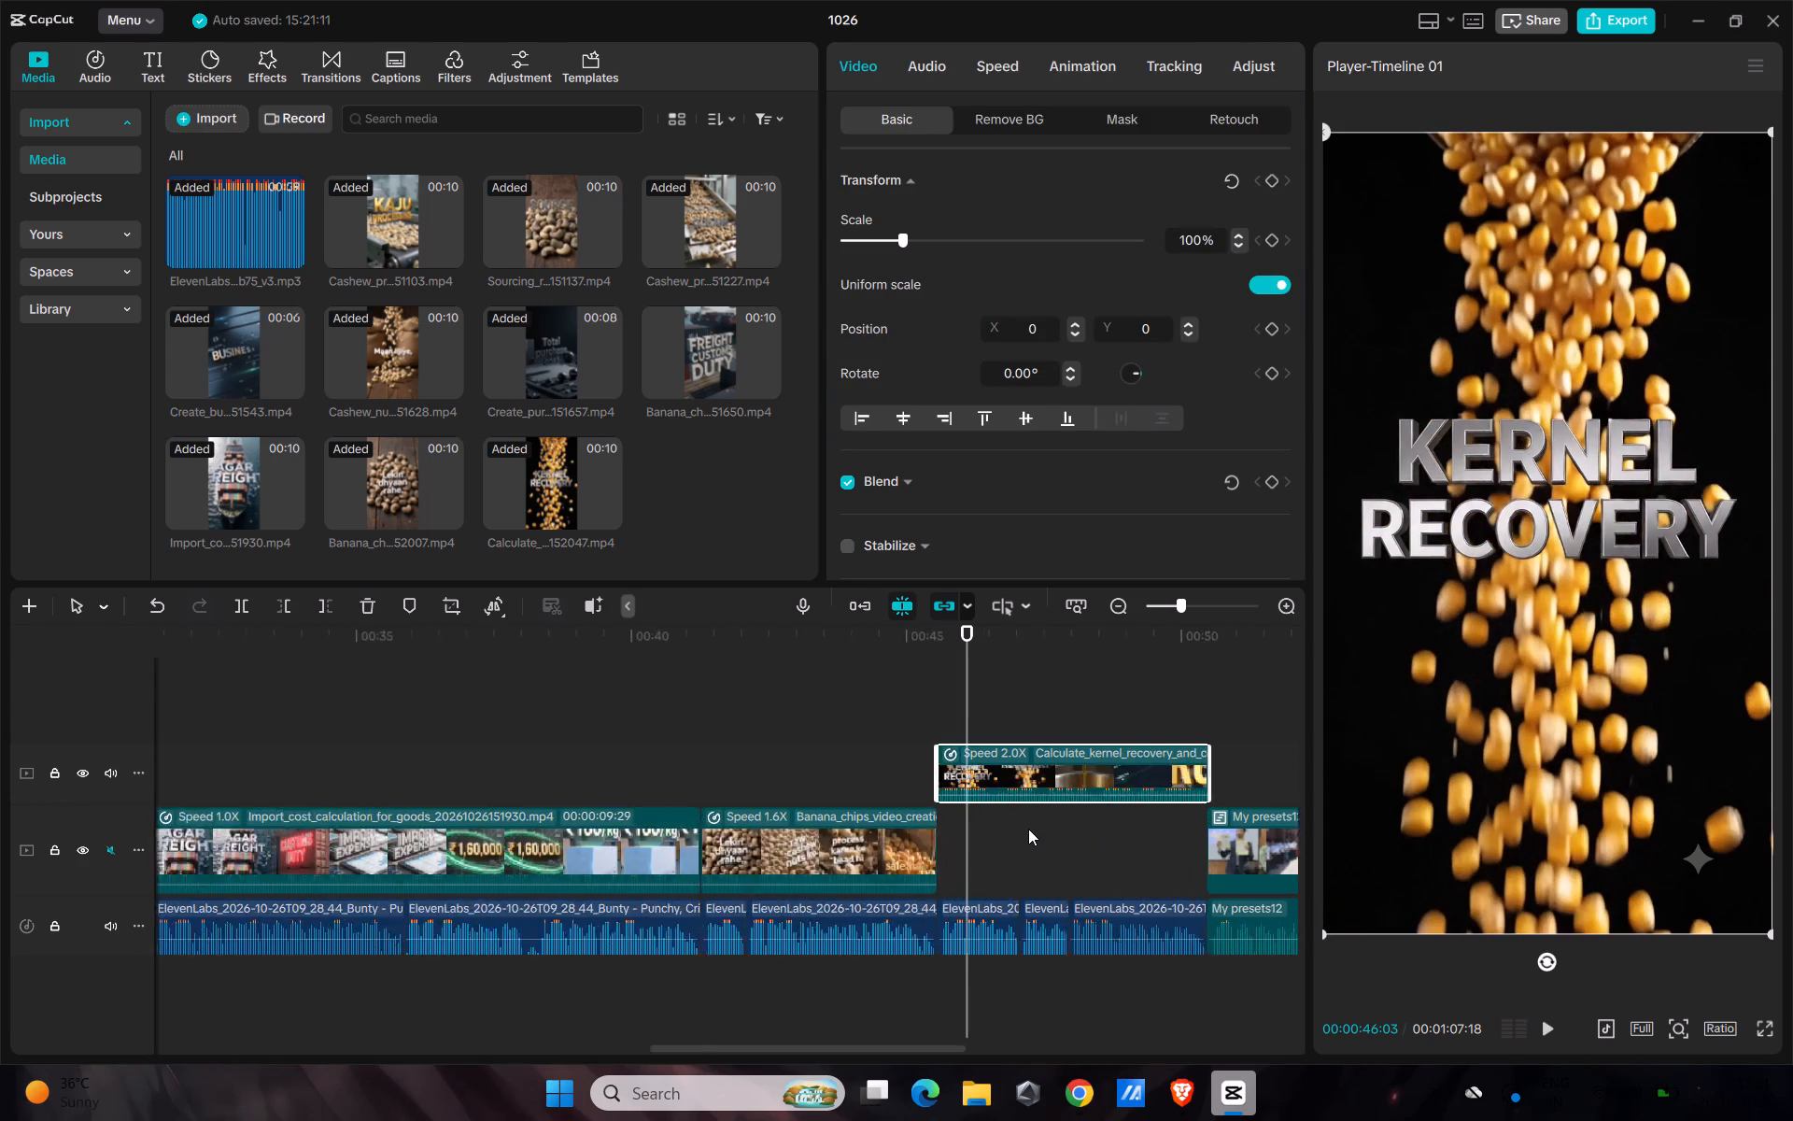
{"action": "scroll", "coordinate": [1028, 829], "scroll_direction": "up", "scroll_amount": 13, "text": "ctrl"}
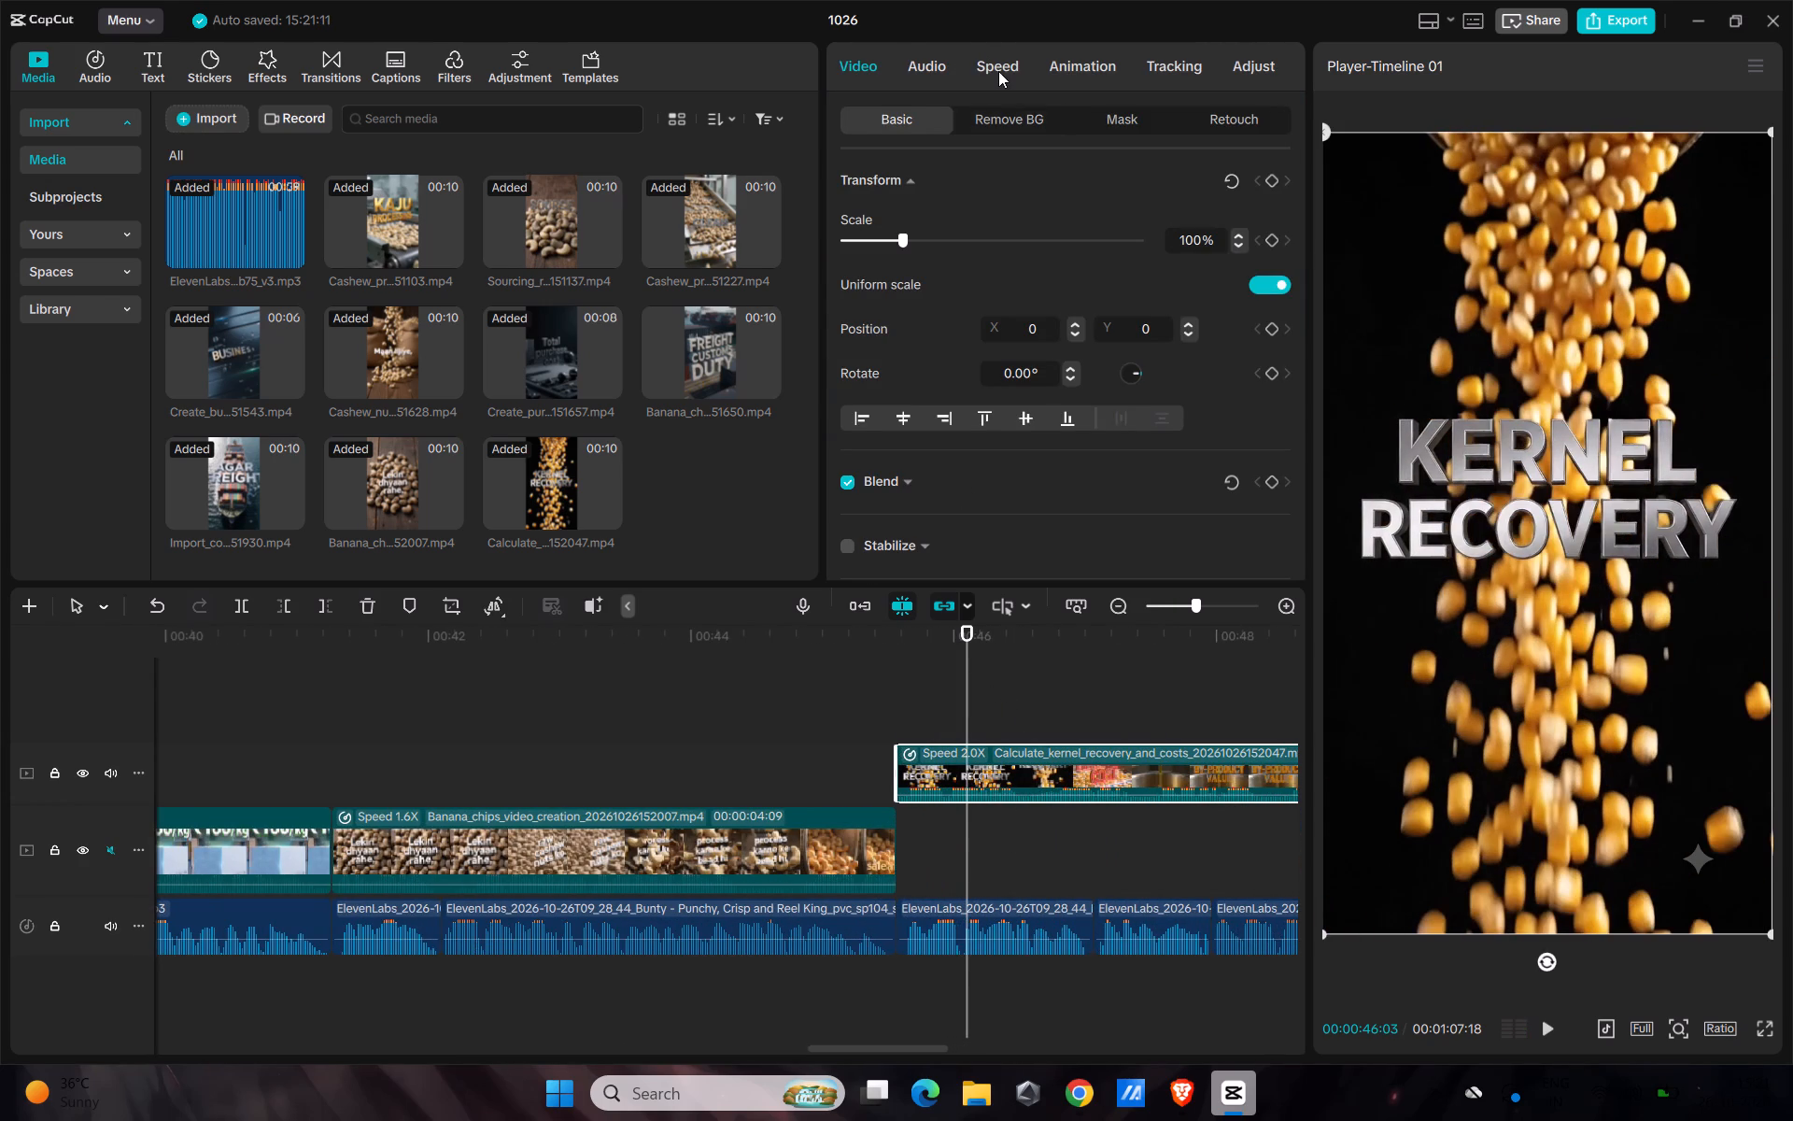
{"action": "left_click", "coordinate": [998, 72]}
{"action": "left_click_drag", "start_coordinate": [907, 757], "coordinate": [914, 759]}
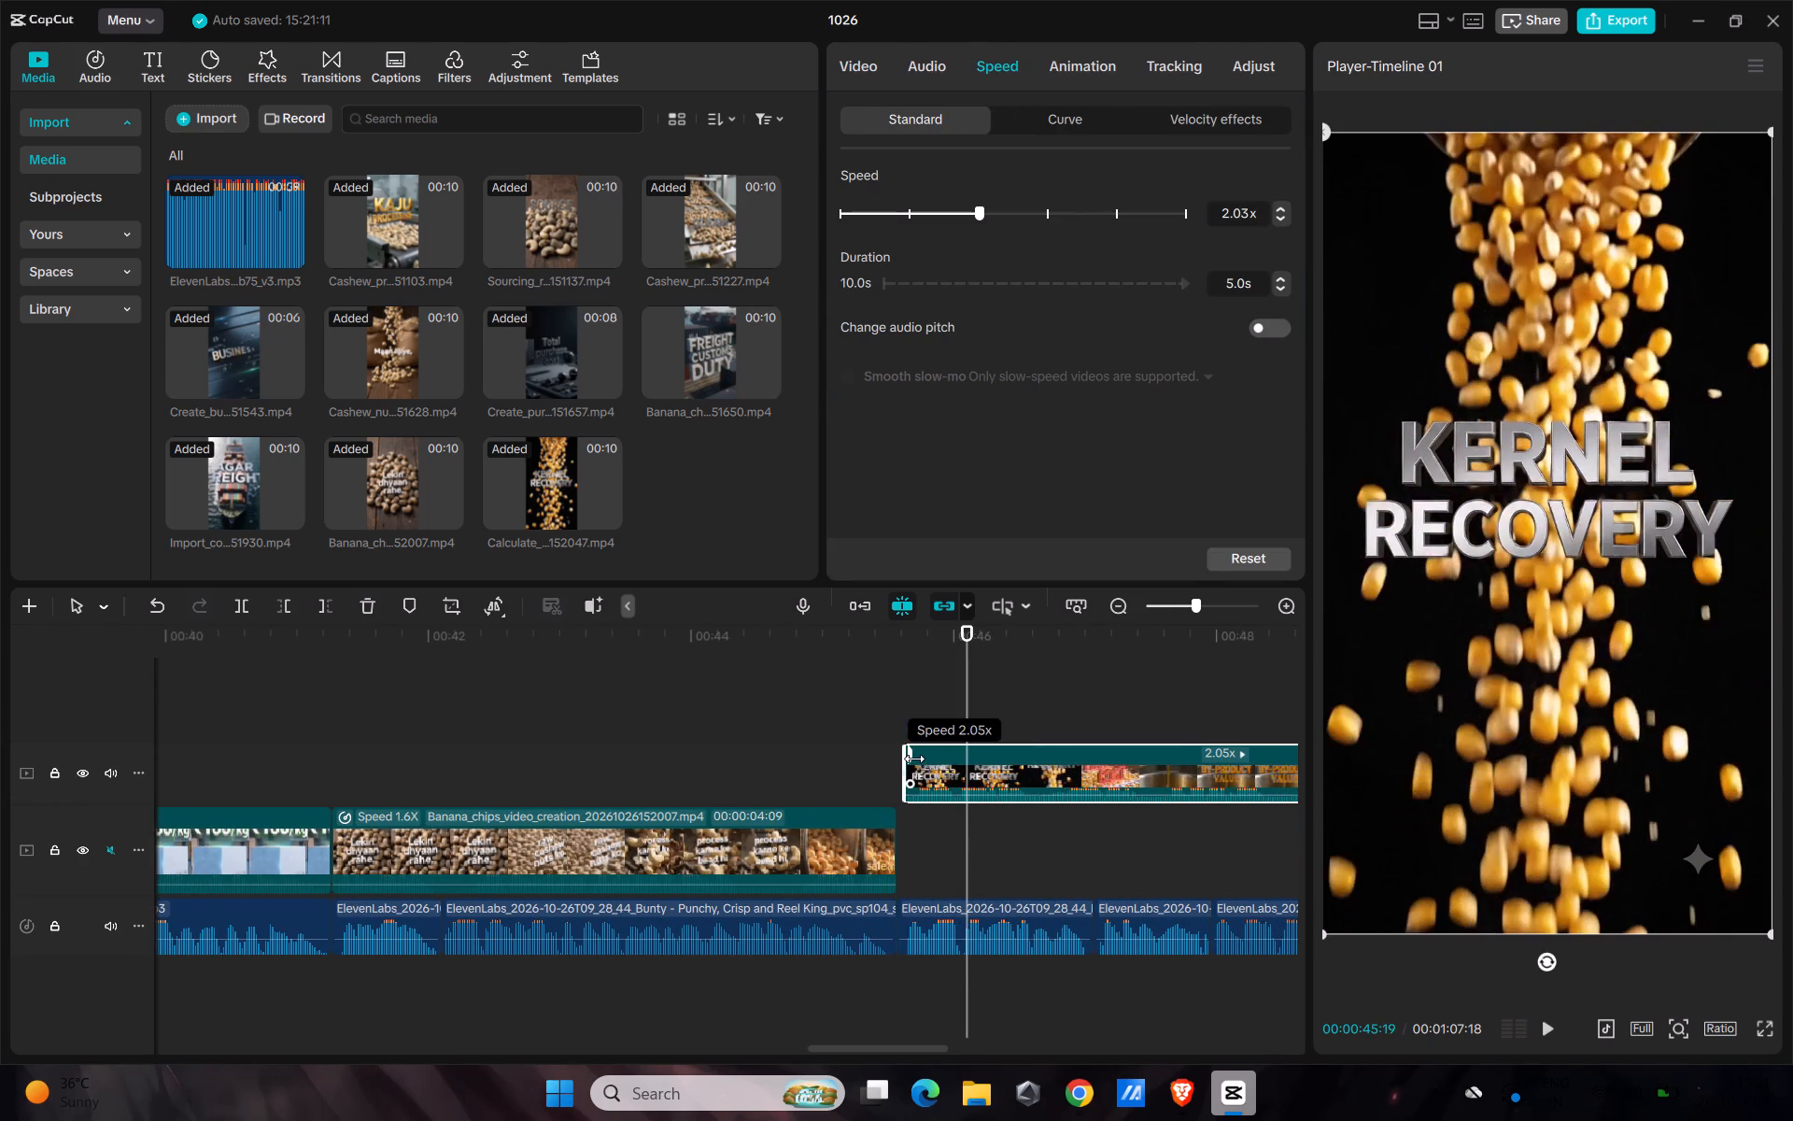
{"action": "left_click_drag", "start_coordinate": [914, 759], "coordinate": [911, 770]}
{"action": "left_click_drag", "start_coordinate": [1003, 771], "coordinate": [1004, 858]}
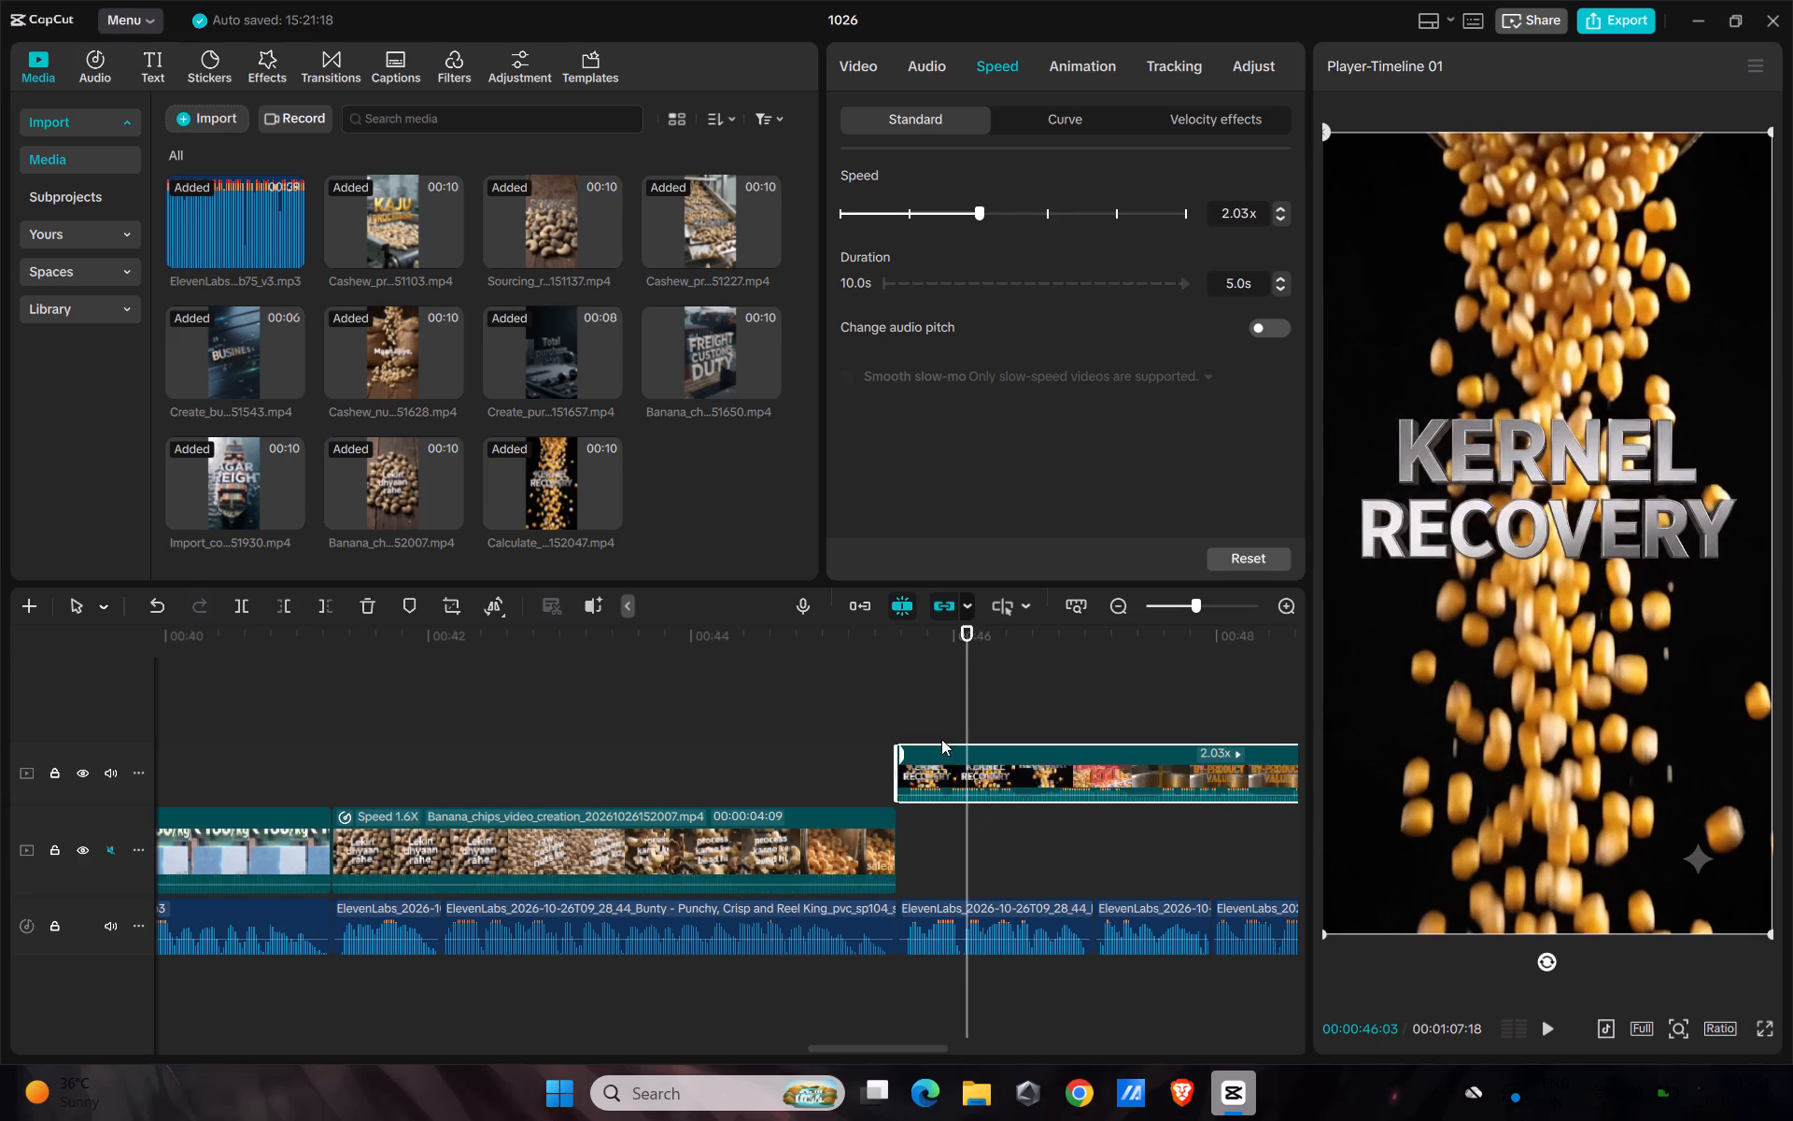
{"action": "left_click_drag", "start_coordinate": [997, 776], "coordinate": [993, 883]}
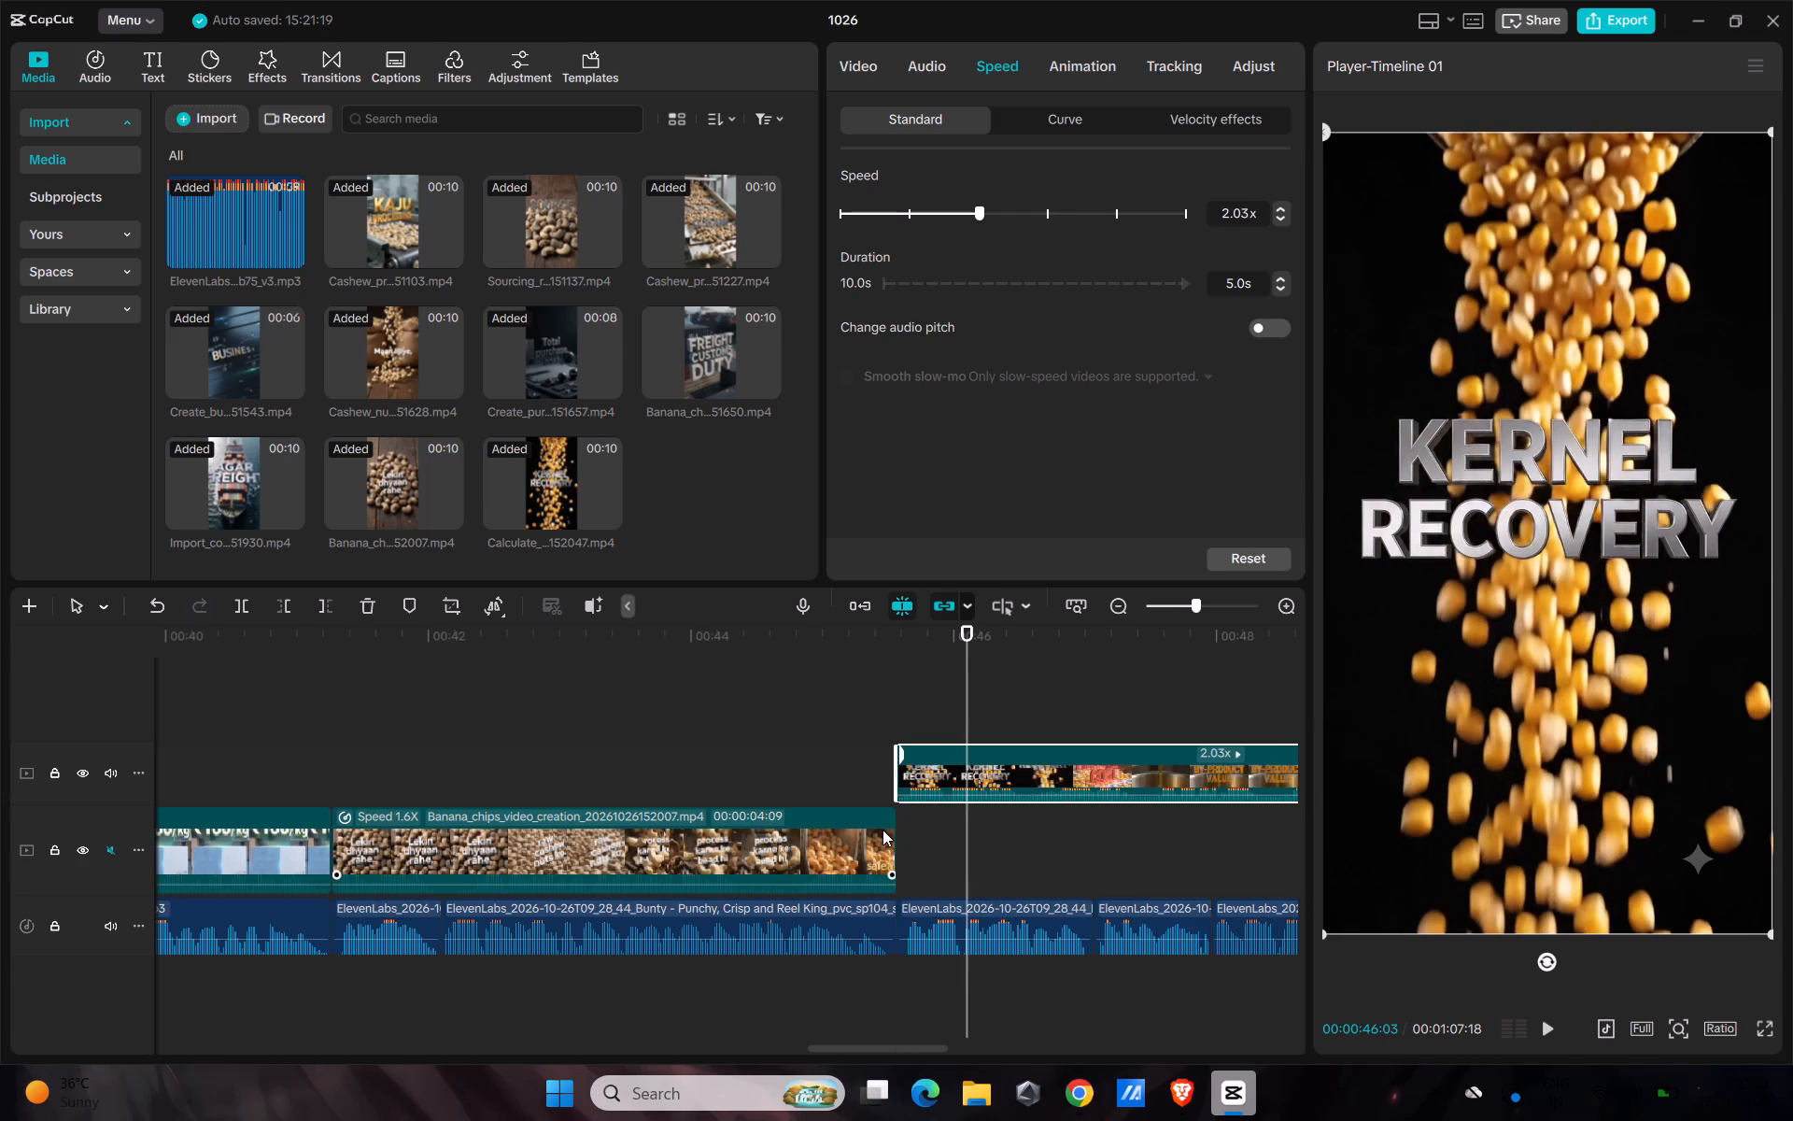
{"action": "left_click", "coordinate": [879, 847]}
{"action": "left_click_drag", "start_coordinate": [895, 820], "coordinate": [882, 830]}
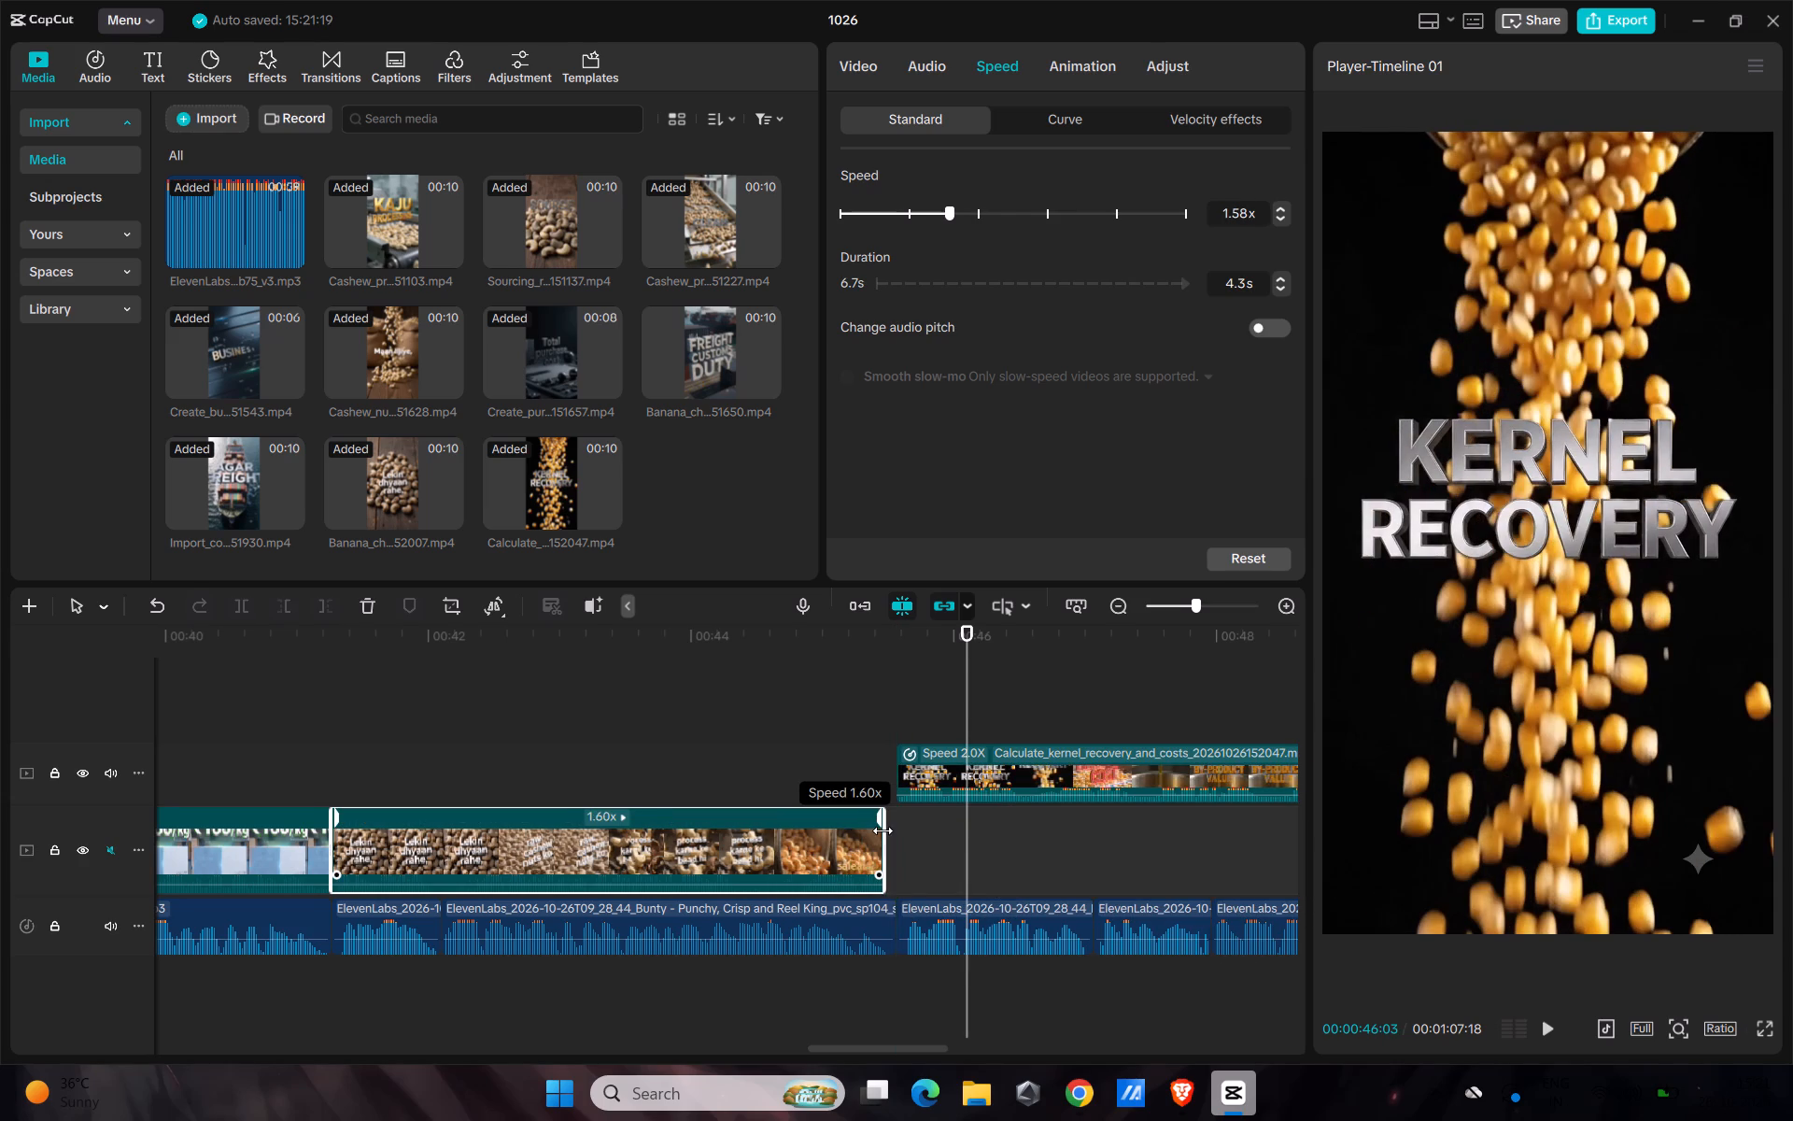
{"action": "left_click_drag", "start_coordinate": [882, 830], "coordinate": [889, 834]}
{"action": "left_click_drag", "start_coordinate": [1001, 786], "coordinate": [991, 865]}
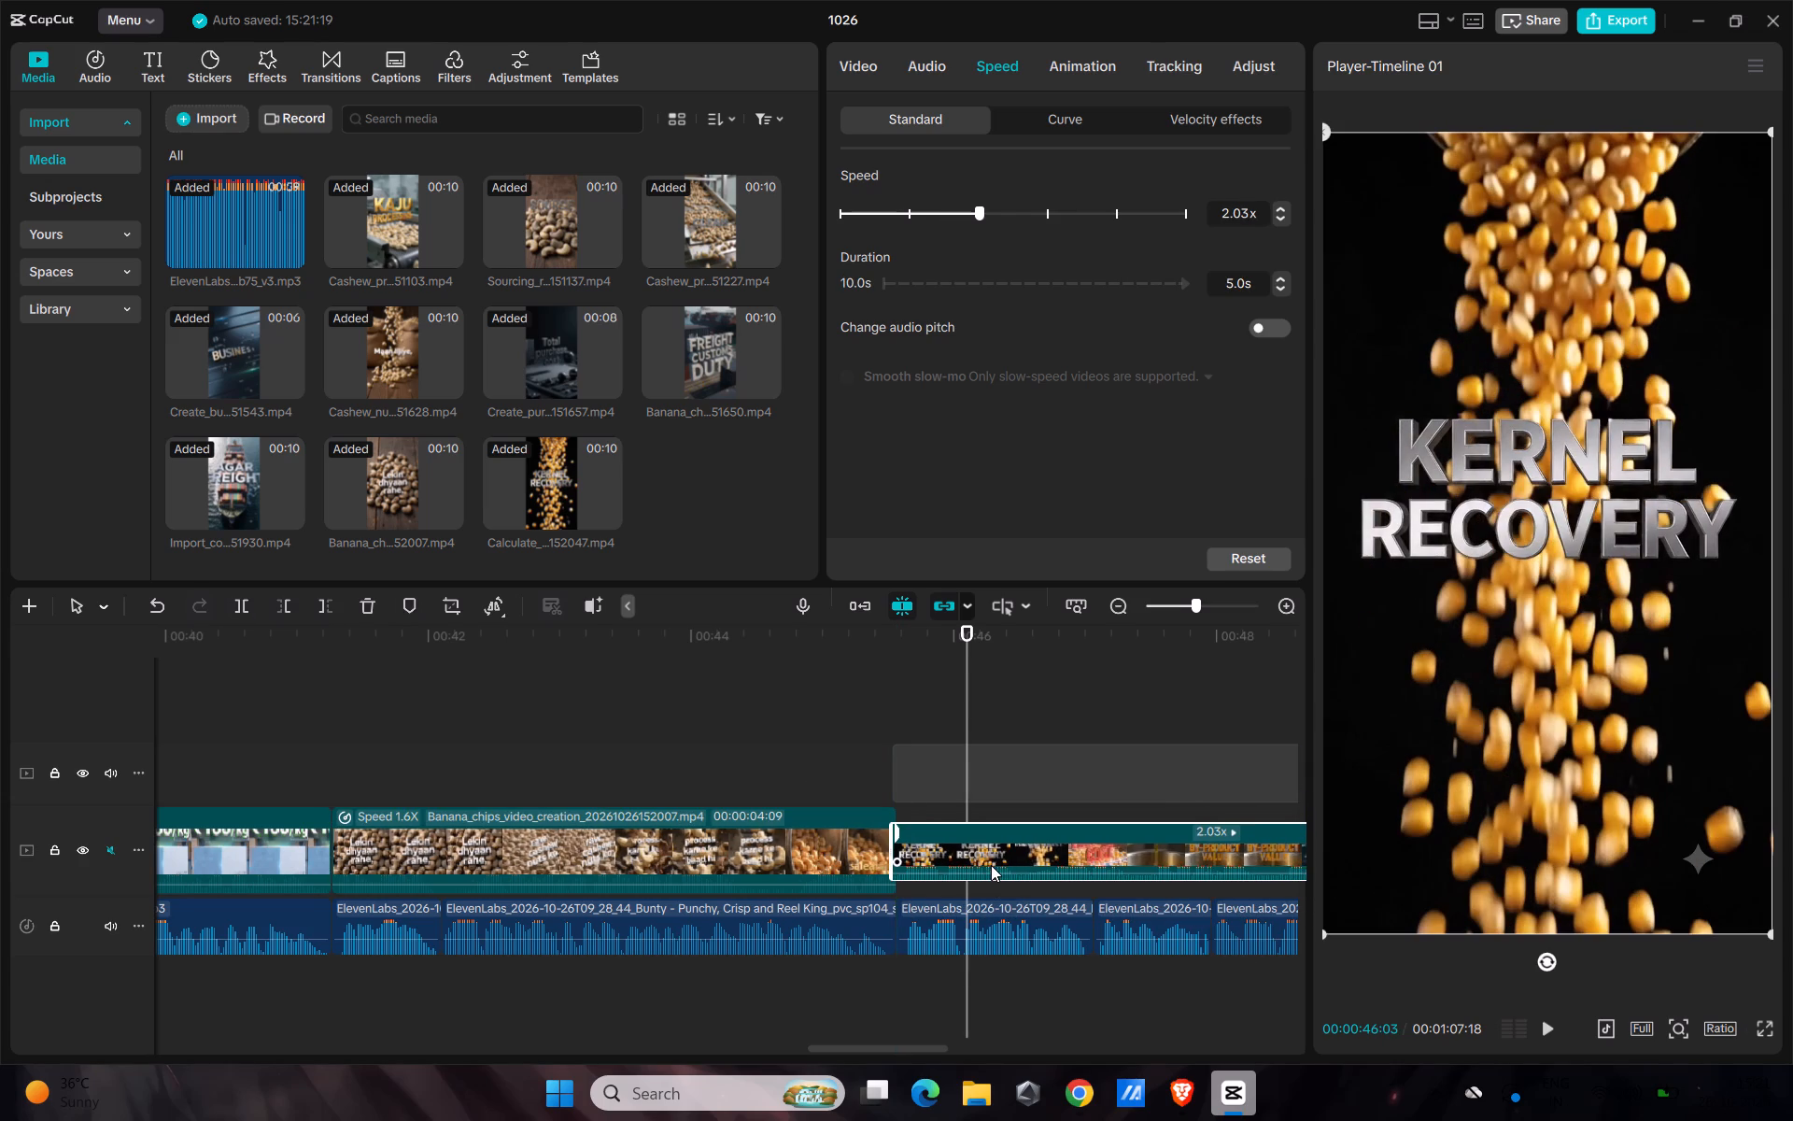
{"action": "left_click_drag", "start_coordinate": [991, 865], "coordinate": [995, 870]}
Speed the "KERNEL RECOVERY" video up to 2.08x from its start edge and move it onto the main track directly after the "Lekin dhyaan rahe" video.
{"action": "left_click_drag", "start_coordinate": [907, 759], "coordinate": [923, 763]}
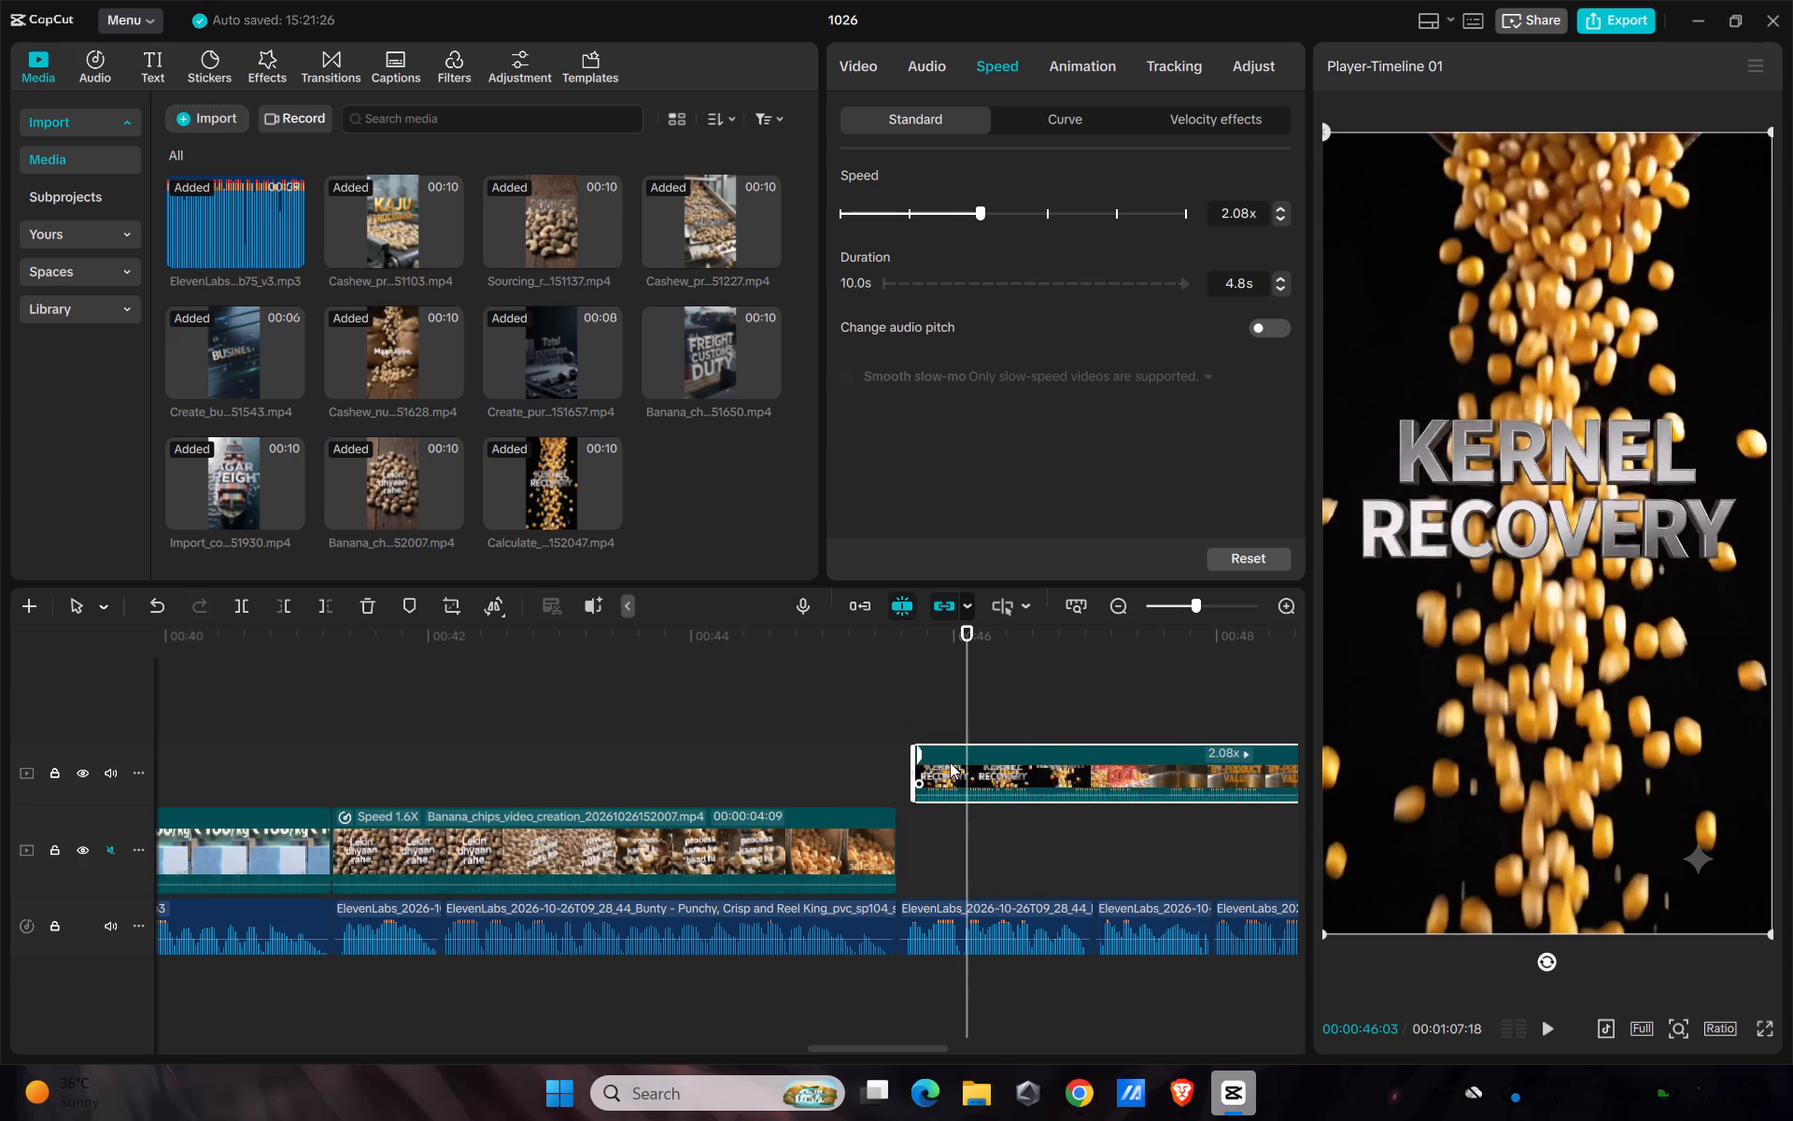
{"action": "left_click_drag", "start_coordinate": [1086, 758], "coordinate": [1068, 849]}
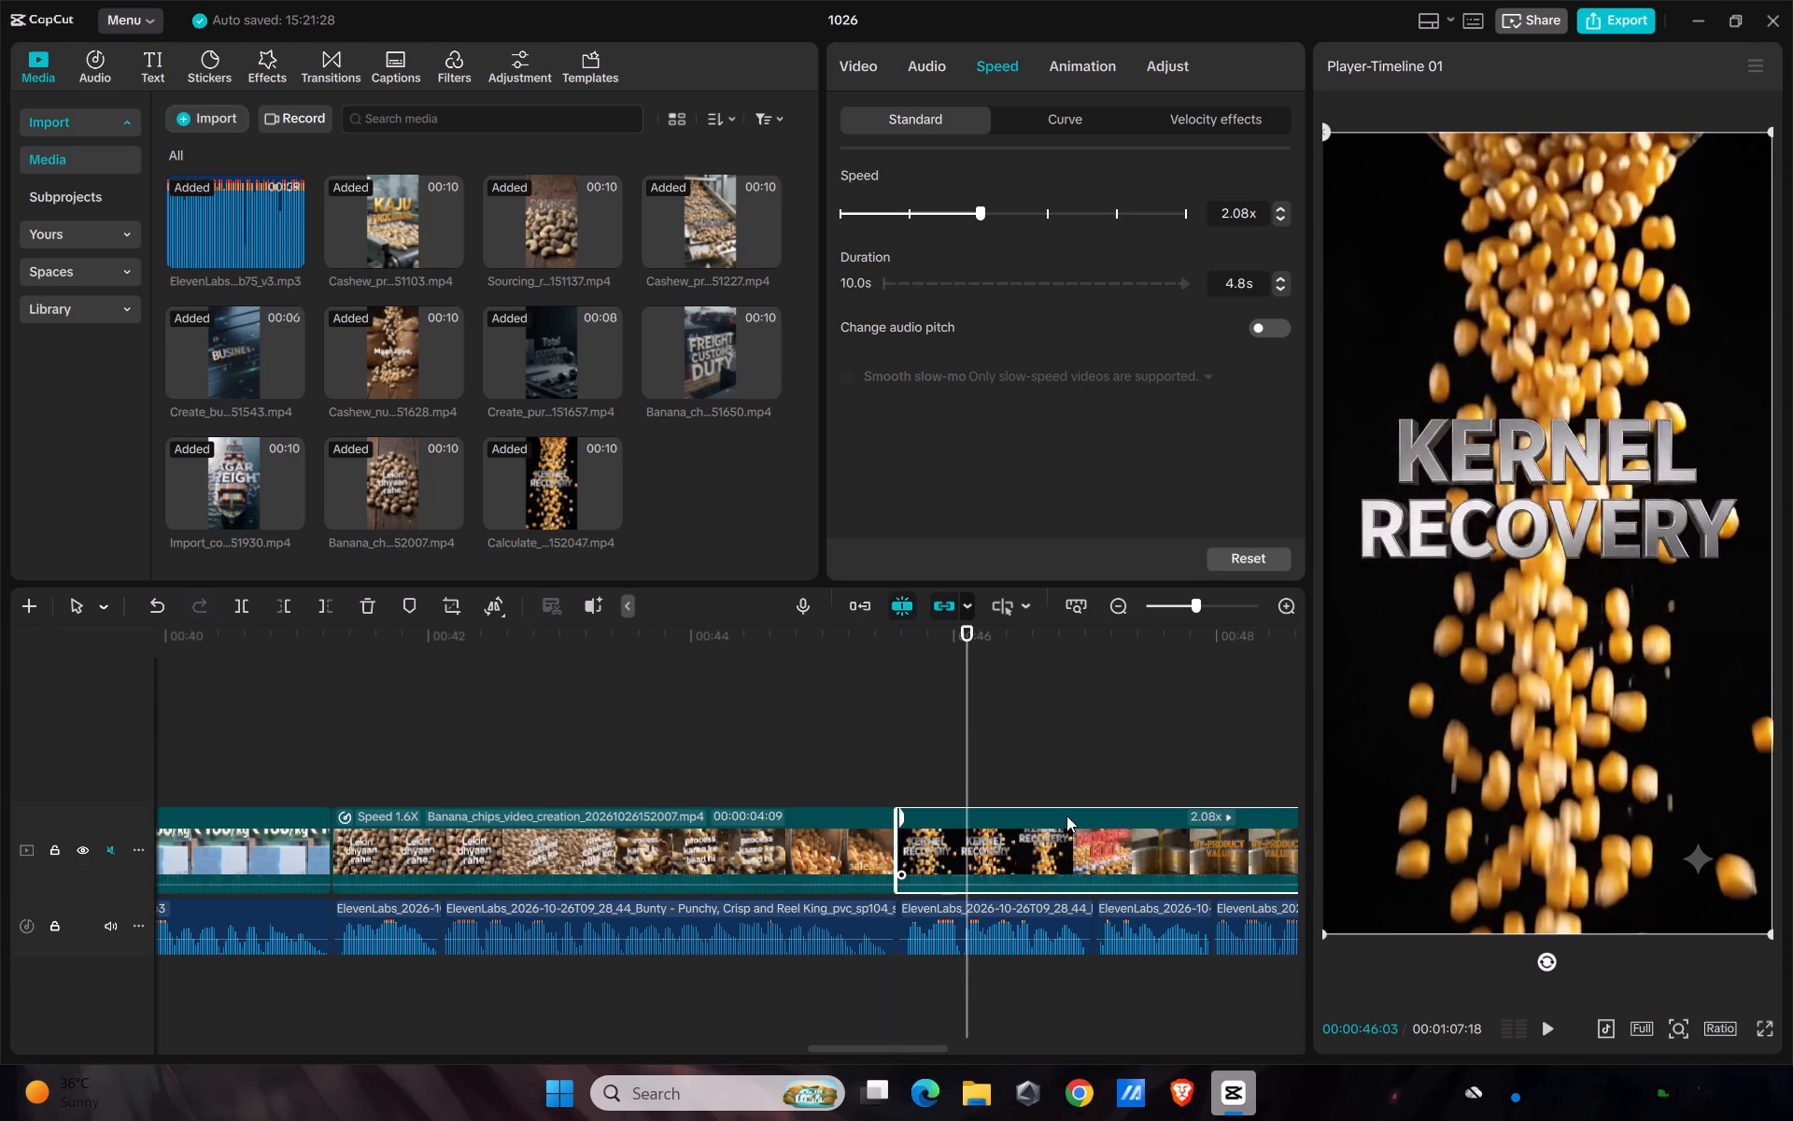
Slow the "KERNEL RECOVERY" video to 2.04x so it ends where My presets12 begins, and play through the join.
{"action": "left_click_drag", "start_coordinate": [970, 667], "coordinate": [1166, 833]}
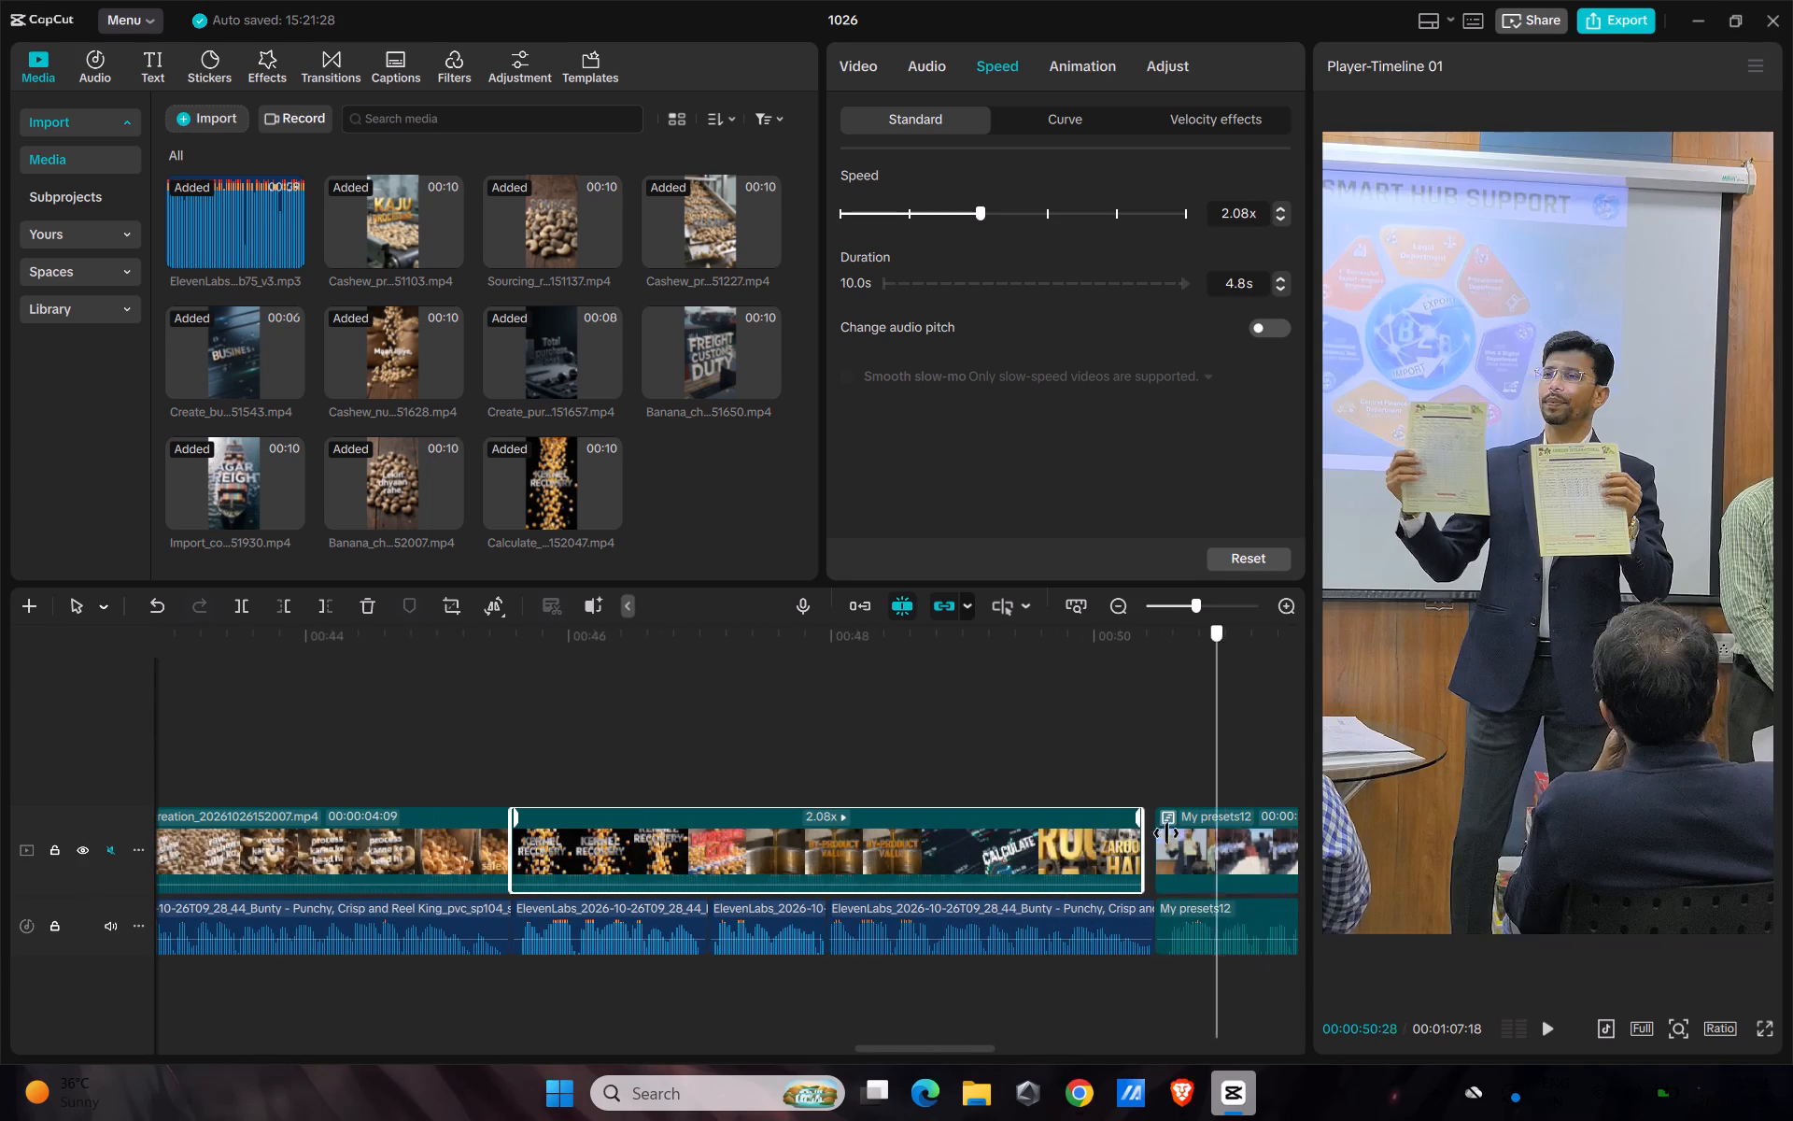
{"action": "left_click_drag", "start_coordinate": [1166, 833], "coordinate": [1105, 843]}
{"action": "left_click_drag", "start_coordinate": [1137, 819], "coordinate": [1147, 821]}
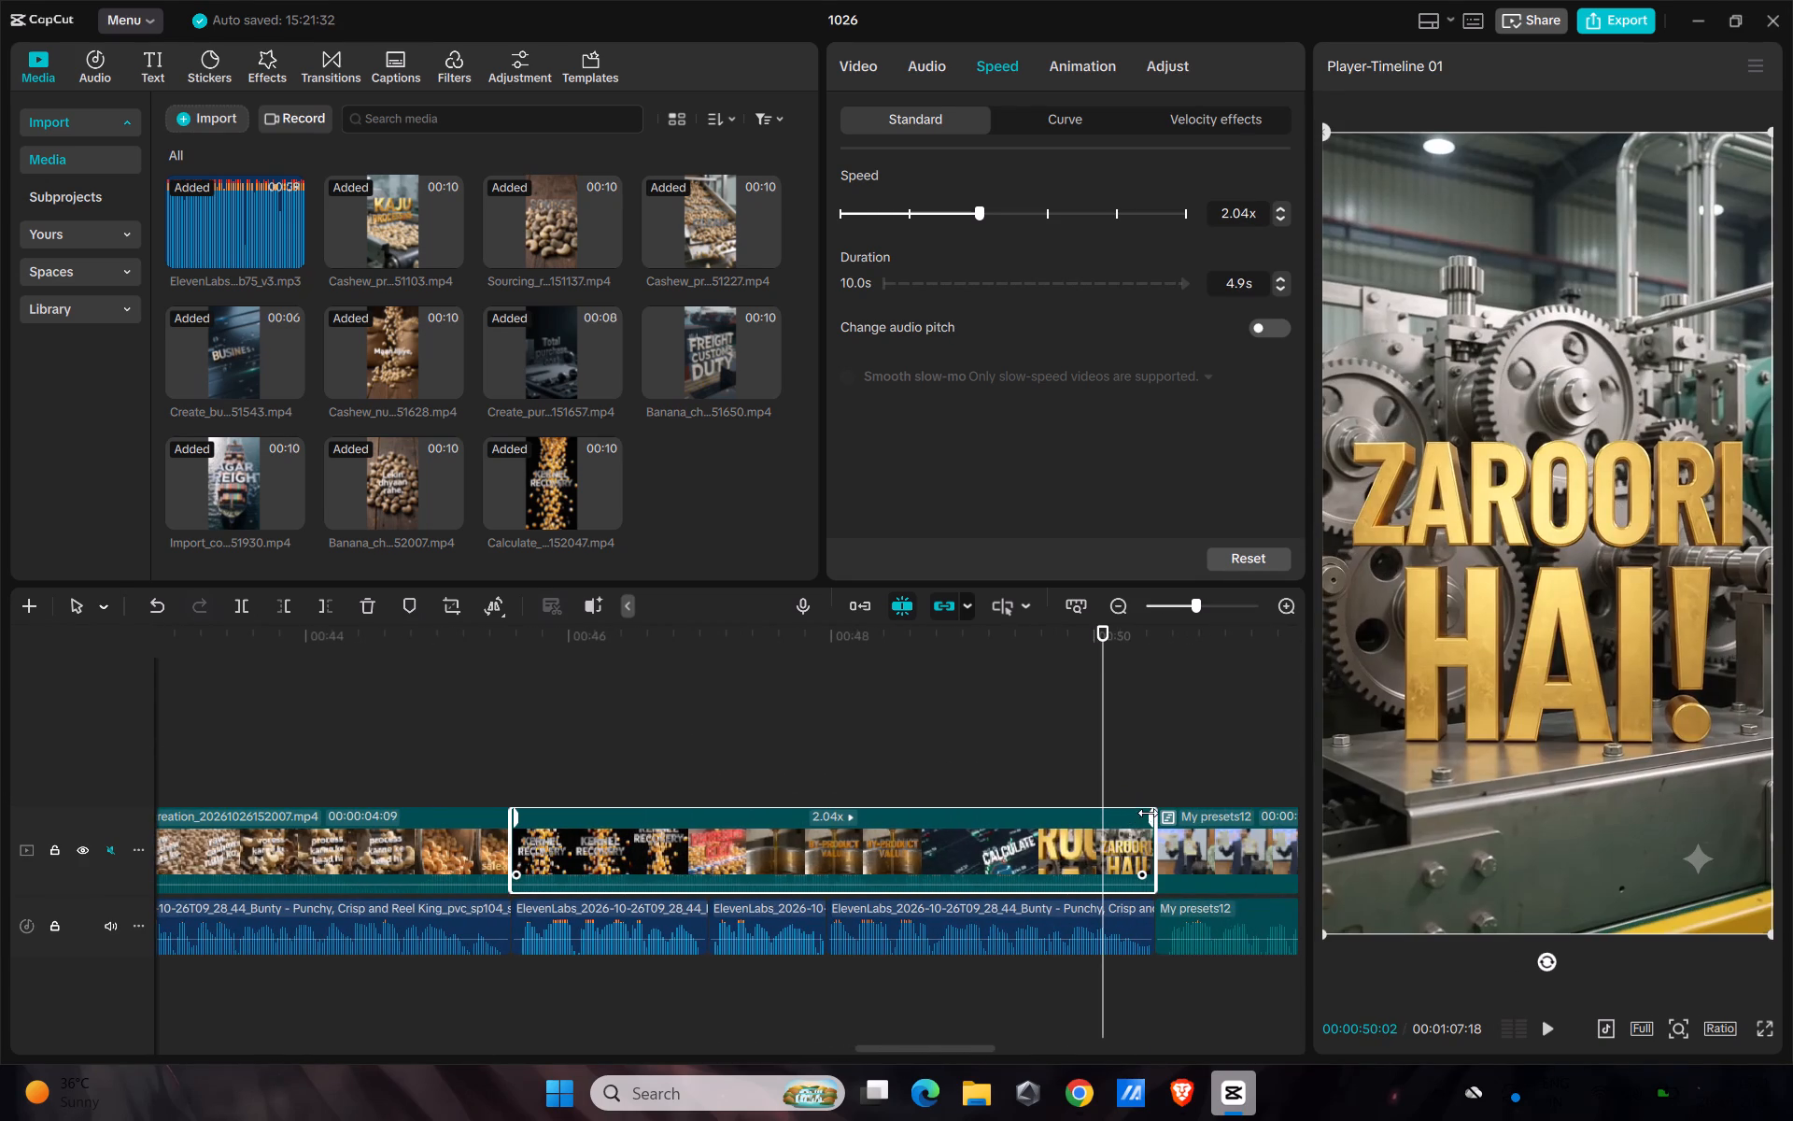
{"action": "key", "text": "space"}
{"action": "key", "text": "space"}
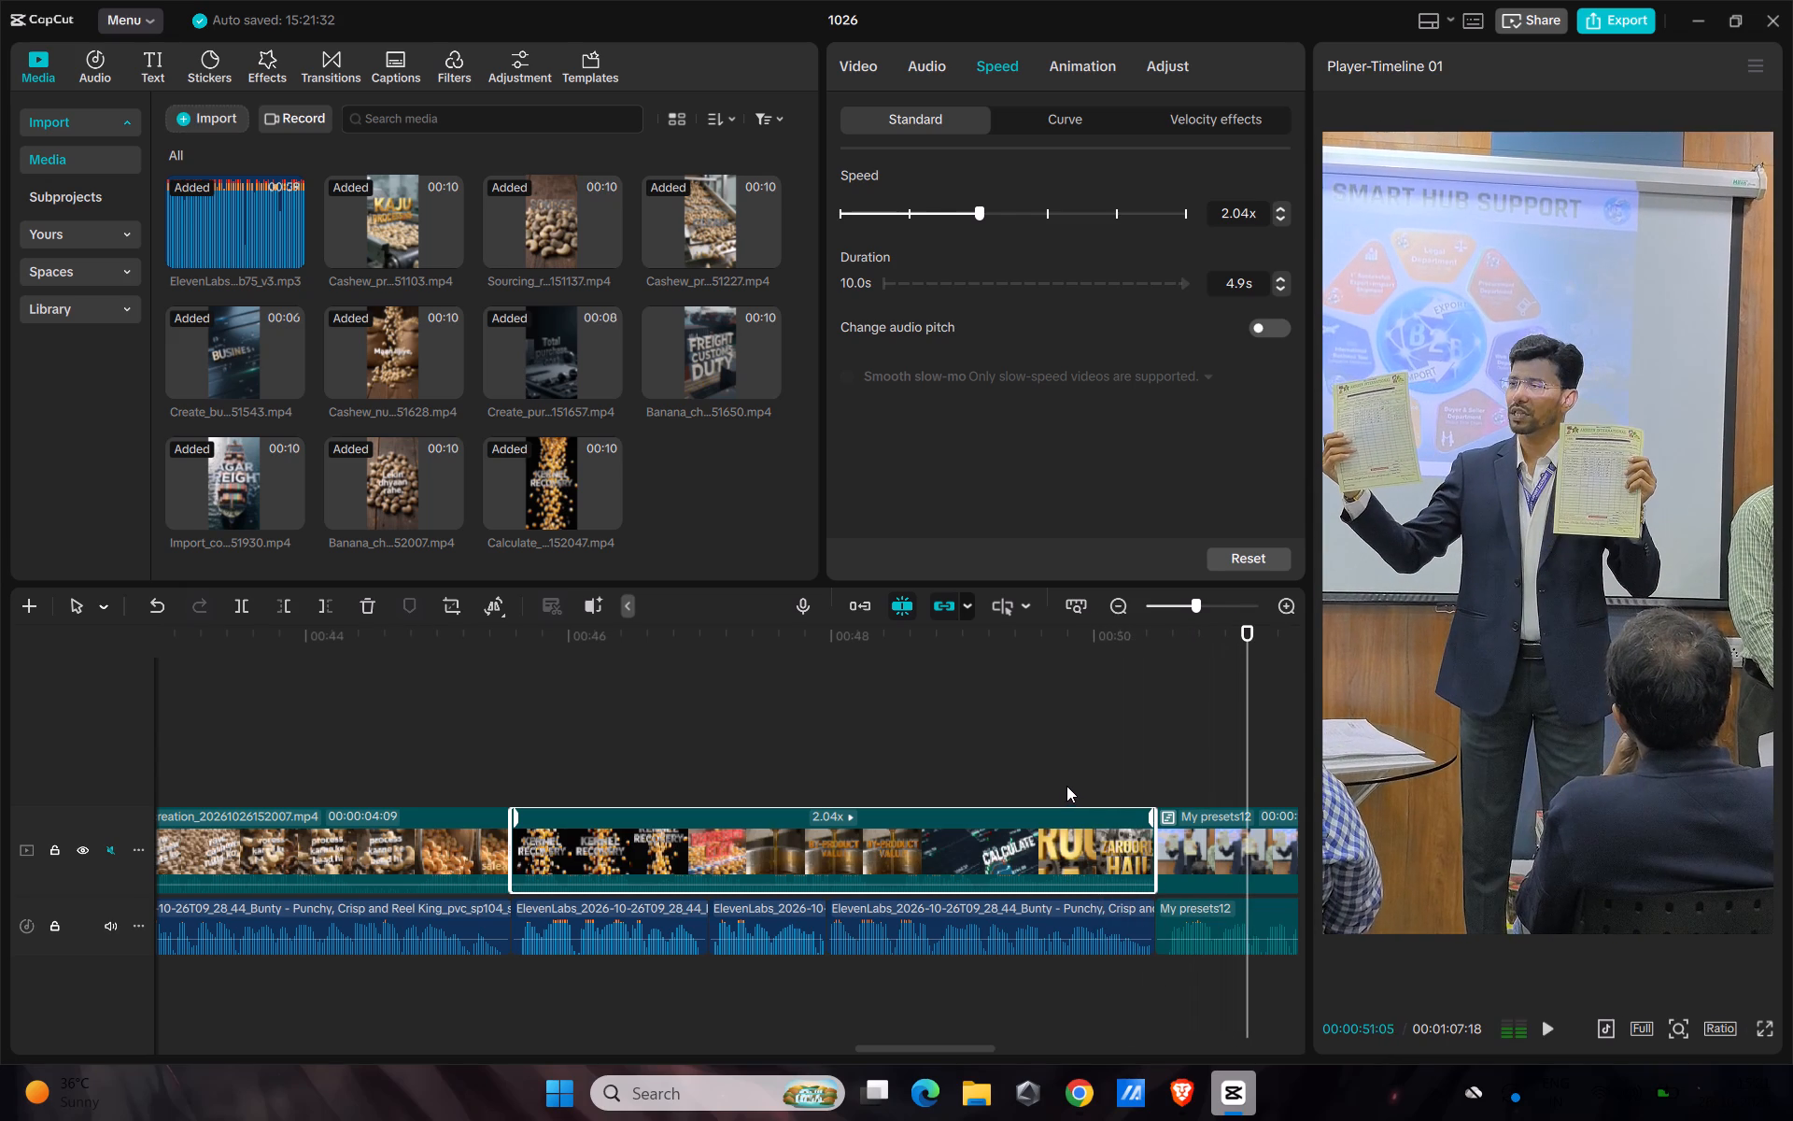
Add the saved My presets4 overlay on a track above the main video, starting at 00:00.
{"action": "scroll", "coordinate": [671, 798], "scroll_direction": "down", "scroll_amount": 11, "text": "ctrl"}
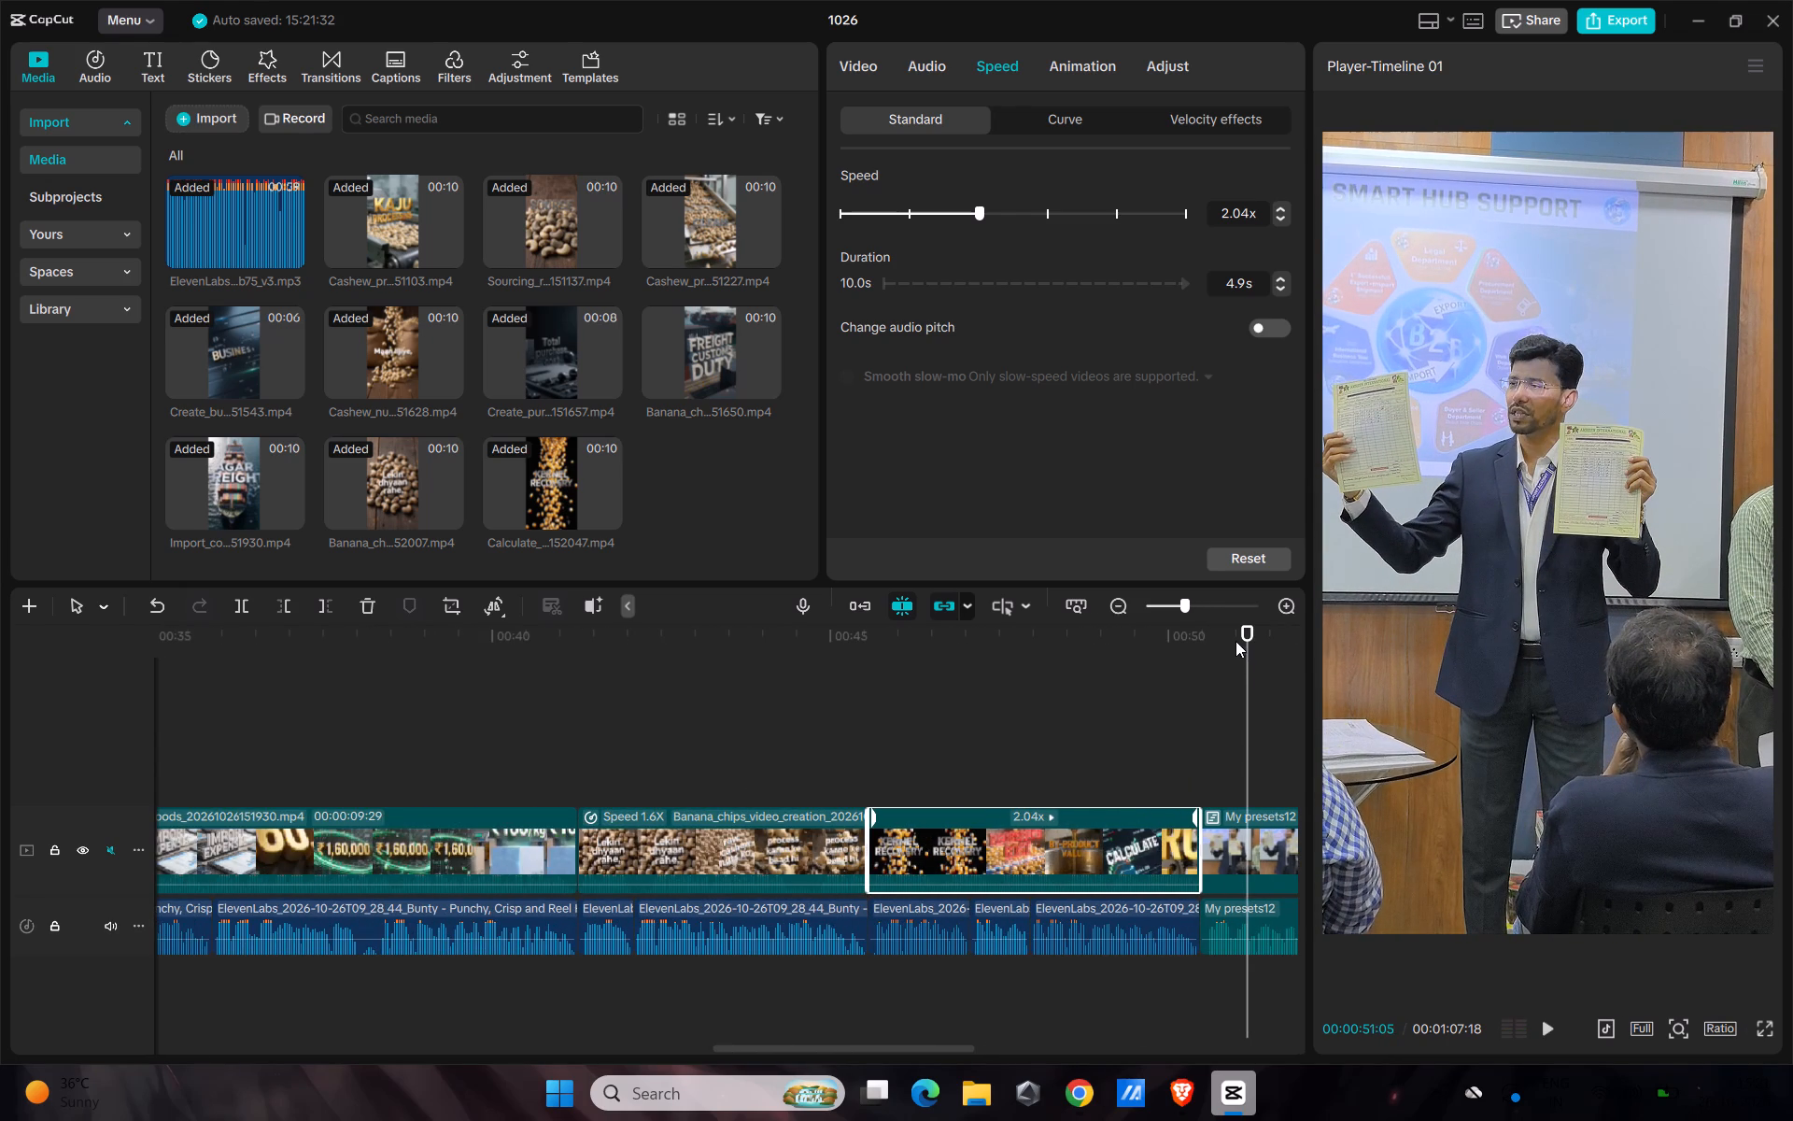
{"action": "left_click_drag", "start_coordinate": [1250, 624], "coordinate": [0, 1076]}
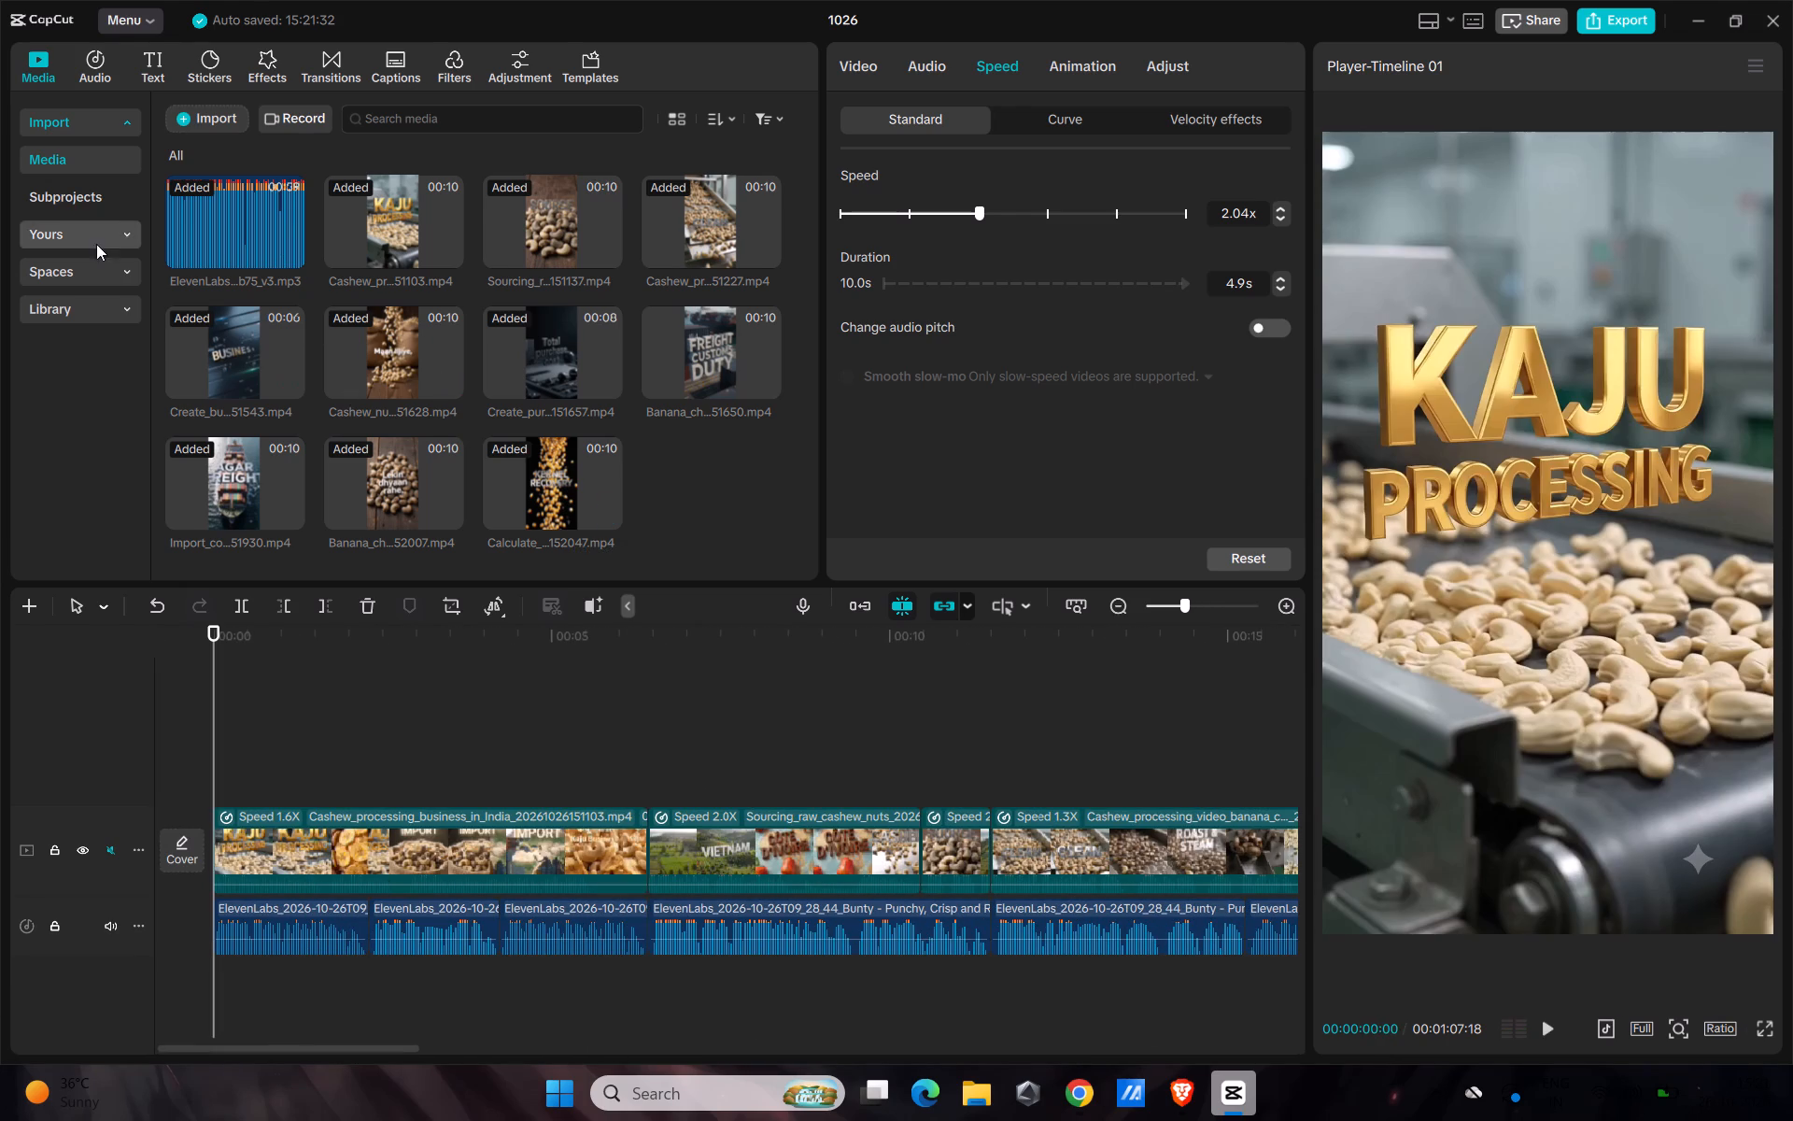
{"action": "left_click", "coordinate": [94, 243]}
{"action": "left_click_drag", "start_coordinate": [587, 265], "coordinate": [216, 759]}
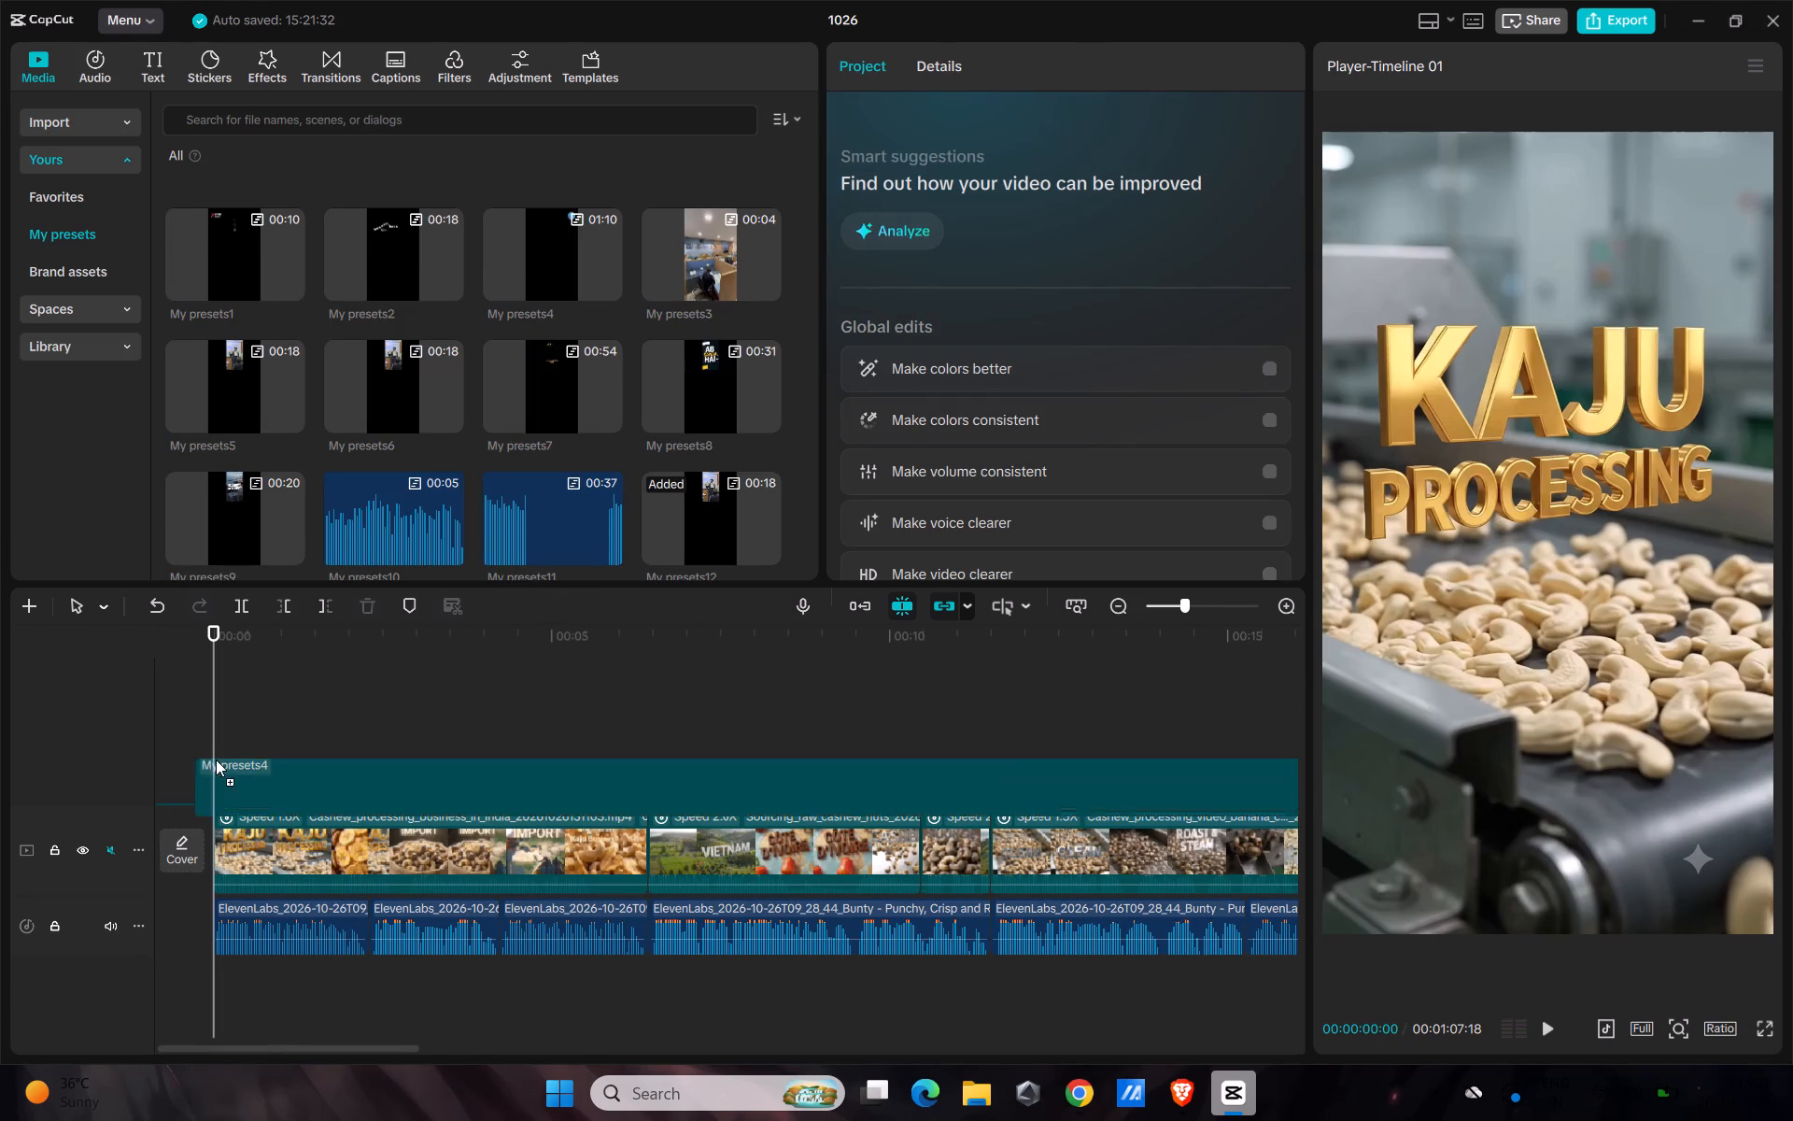
{"action": "left_click_drag", "start_coordinate": [216, 759], "coordinate": [219, 773]}
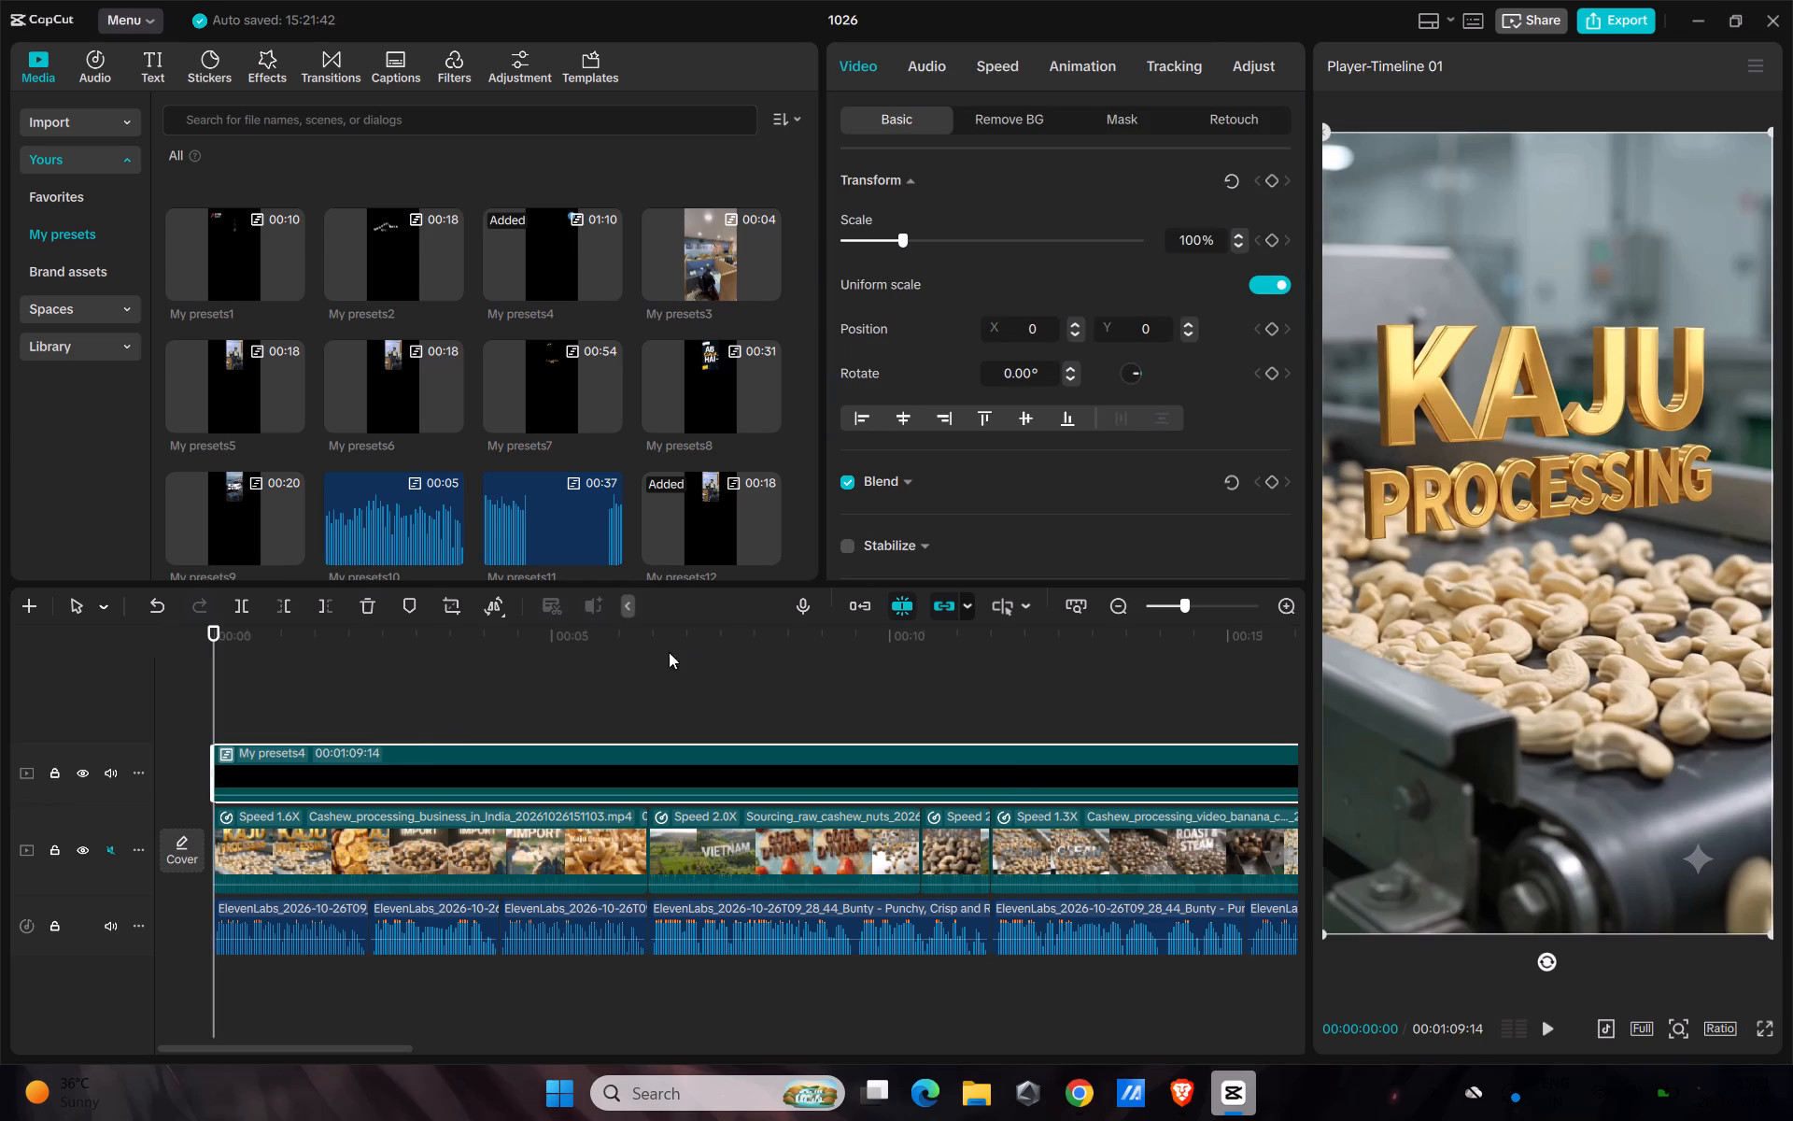
Split the My presets4 overlay at 00:01:04:19, just before the closing academy contact card, and delete the part after the cut.
{"action": "left_click_drag", "start_coordinate": [811, 635], "coordinate": [708, 752]}
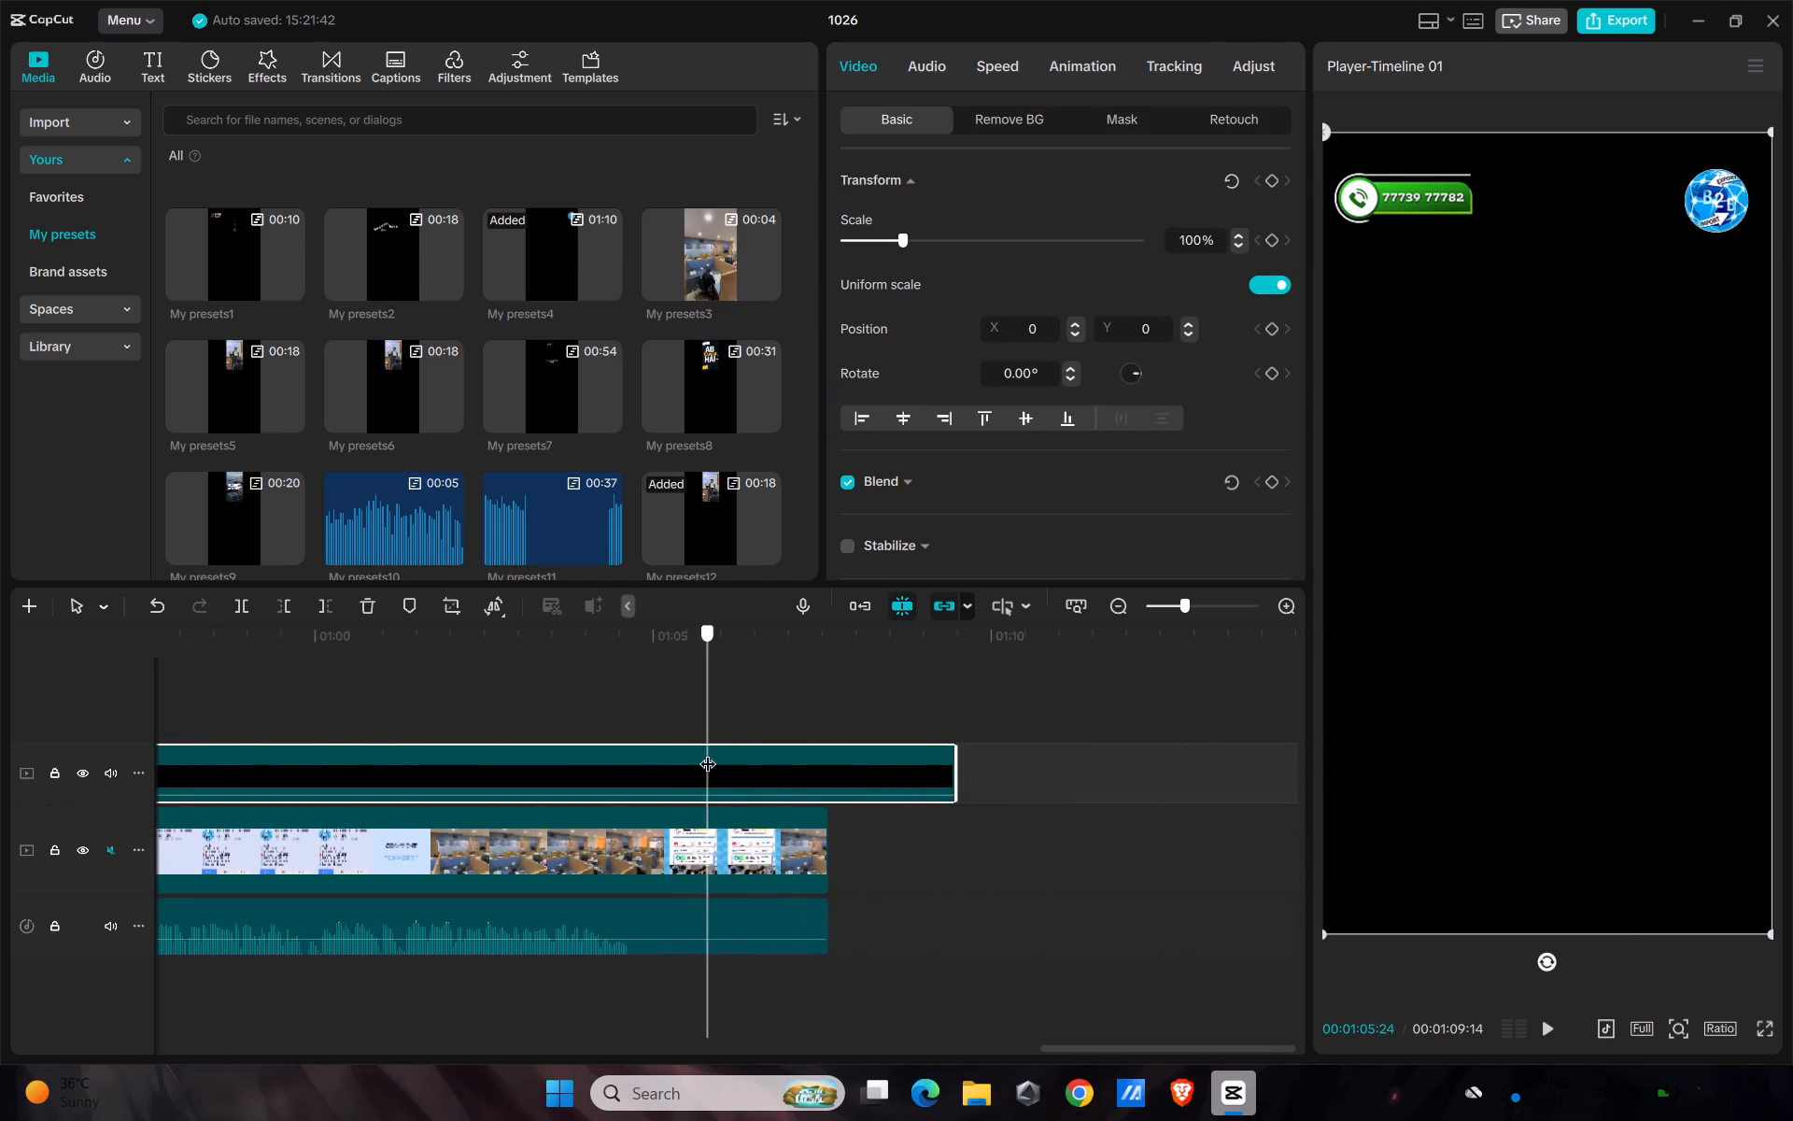
{"action": "left_click_drag", "start_coordinate": [708, 752], "coordinate": [630, 852]}
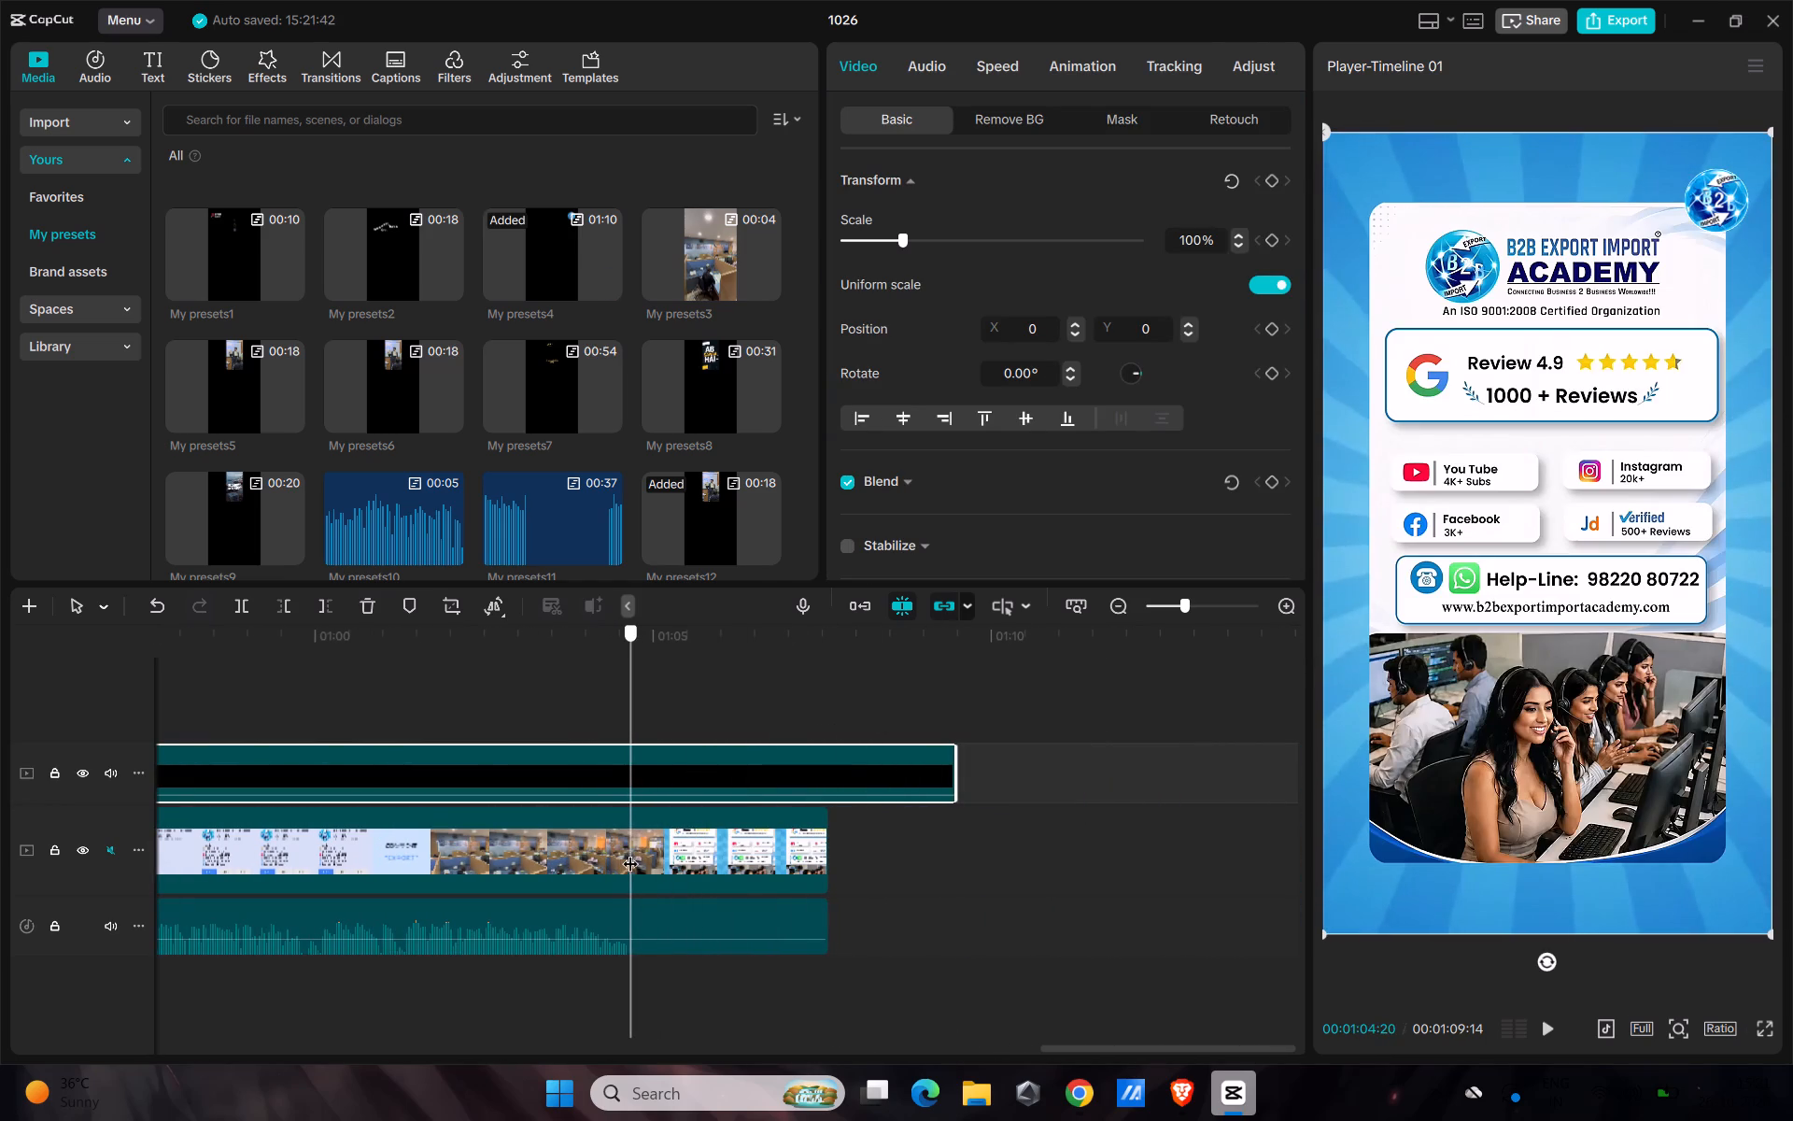
{"action": "left_click_drag", "start_coordinate": [630, 852], "coordinate": [628, 855]}
{"action": "key", "text": "ctrl+b"}
{"action": "key", "text": "BackSpace"}
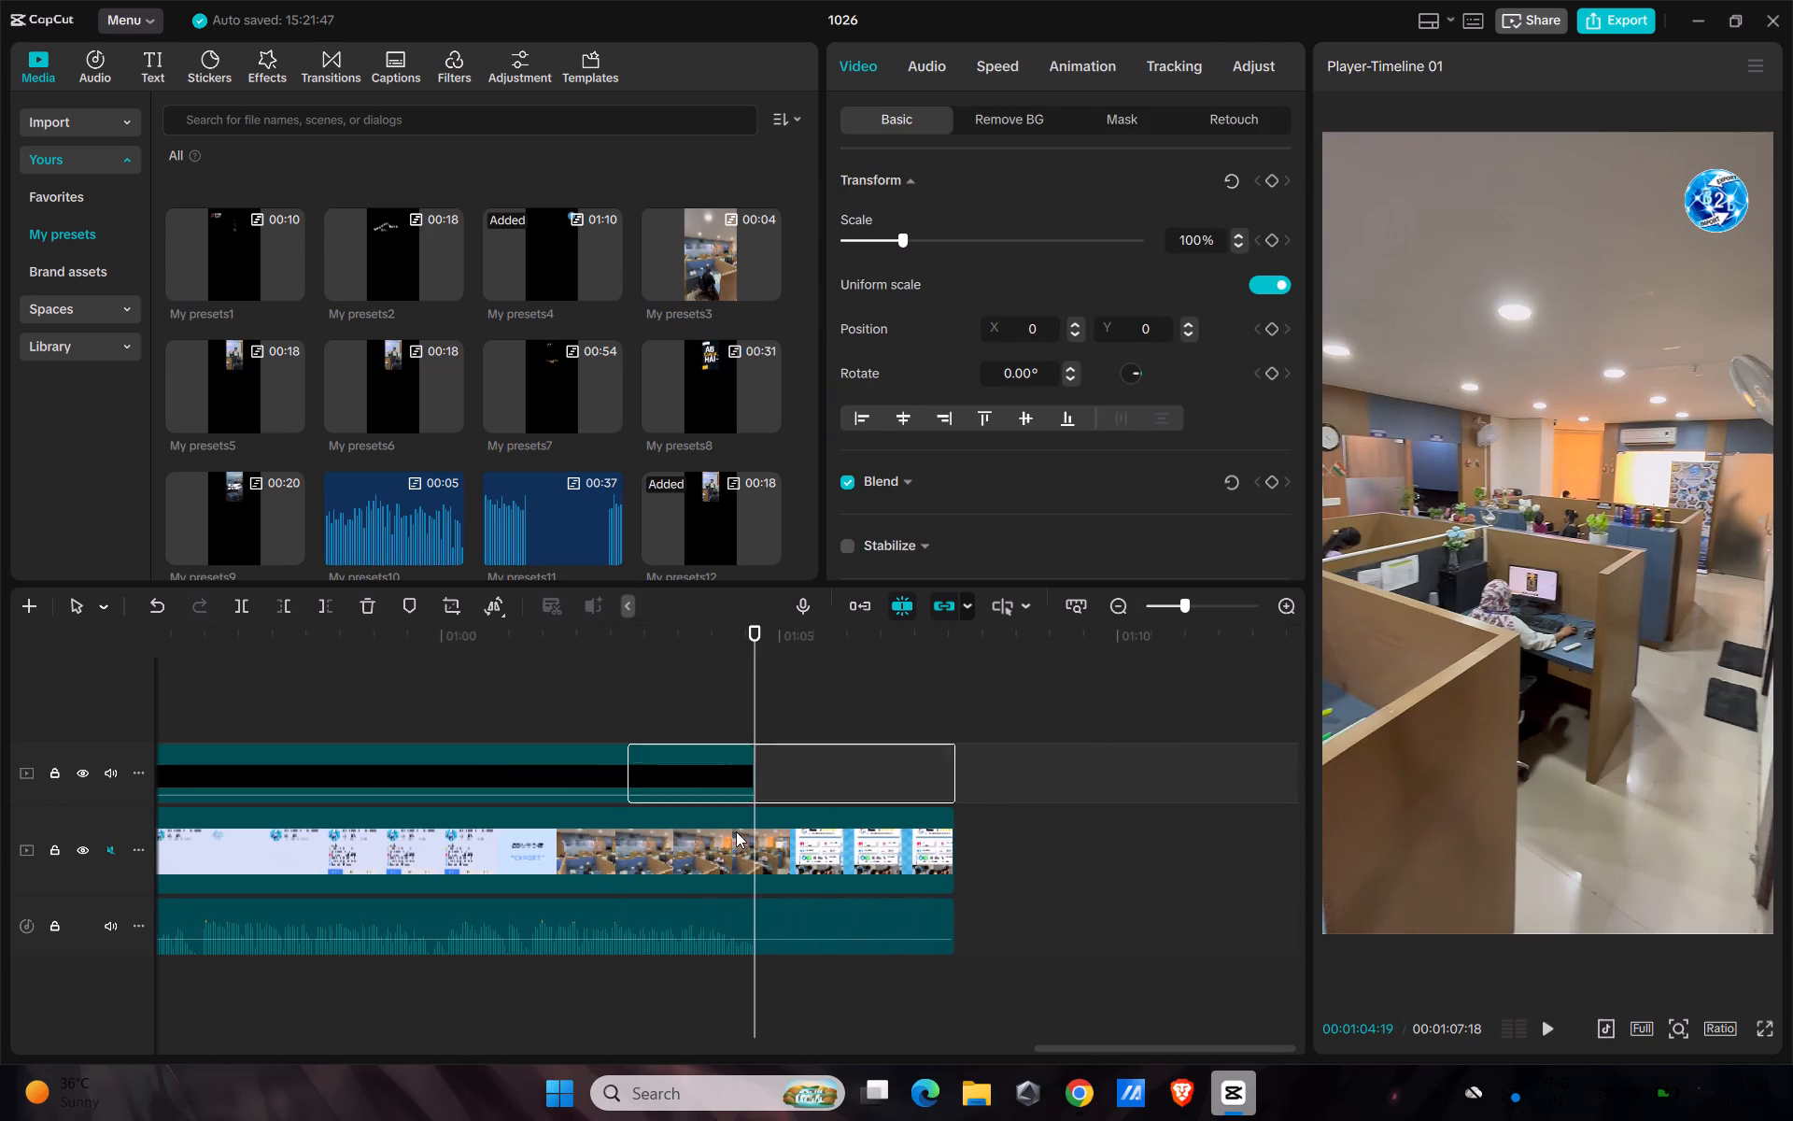
Export the reel from the timeline under the name "raw kaju" with a frame rate of 60fps, and close the export window once saved.
{"action": "scroll", "coordinate": [712, 832], "scroll_direction": "down", "scroll_amount": 17}
{"action": "left_click_drag", "start_coordinate": [972, 626], "coordinate": [826, 664]}
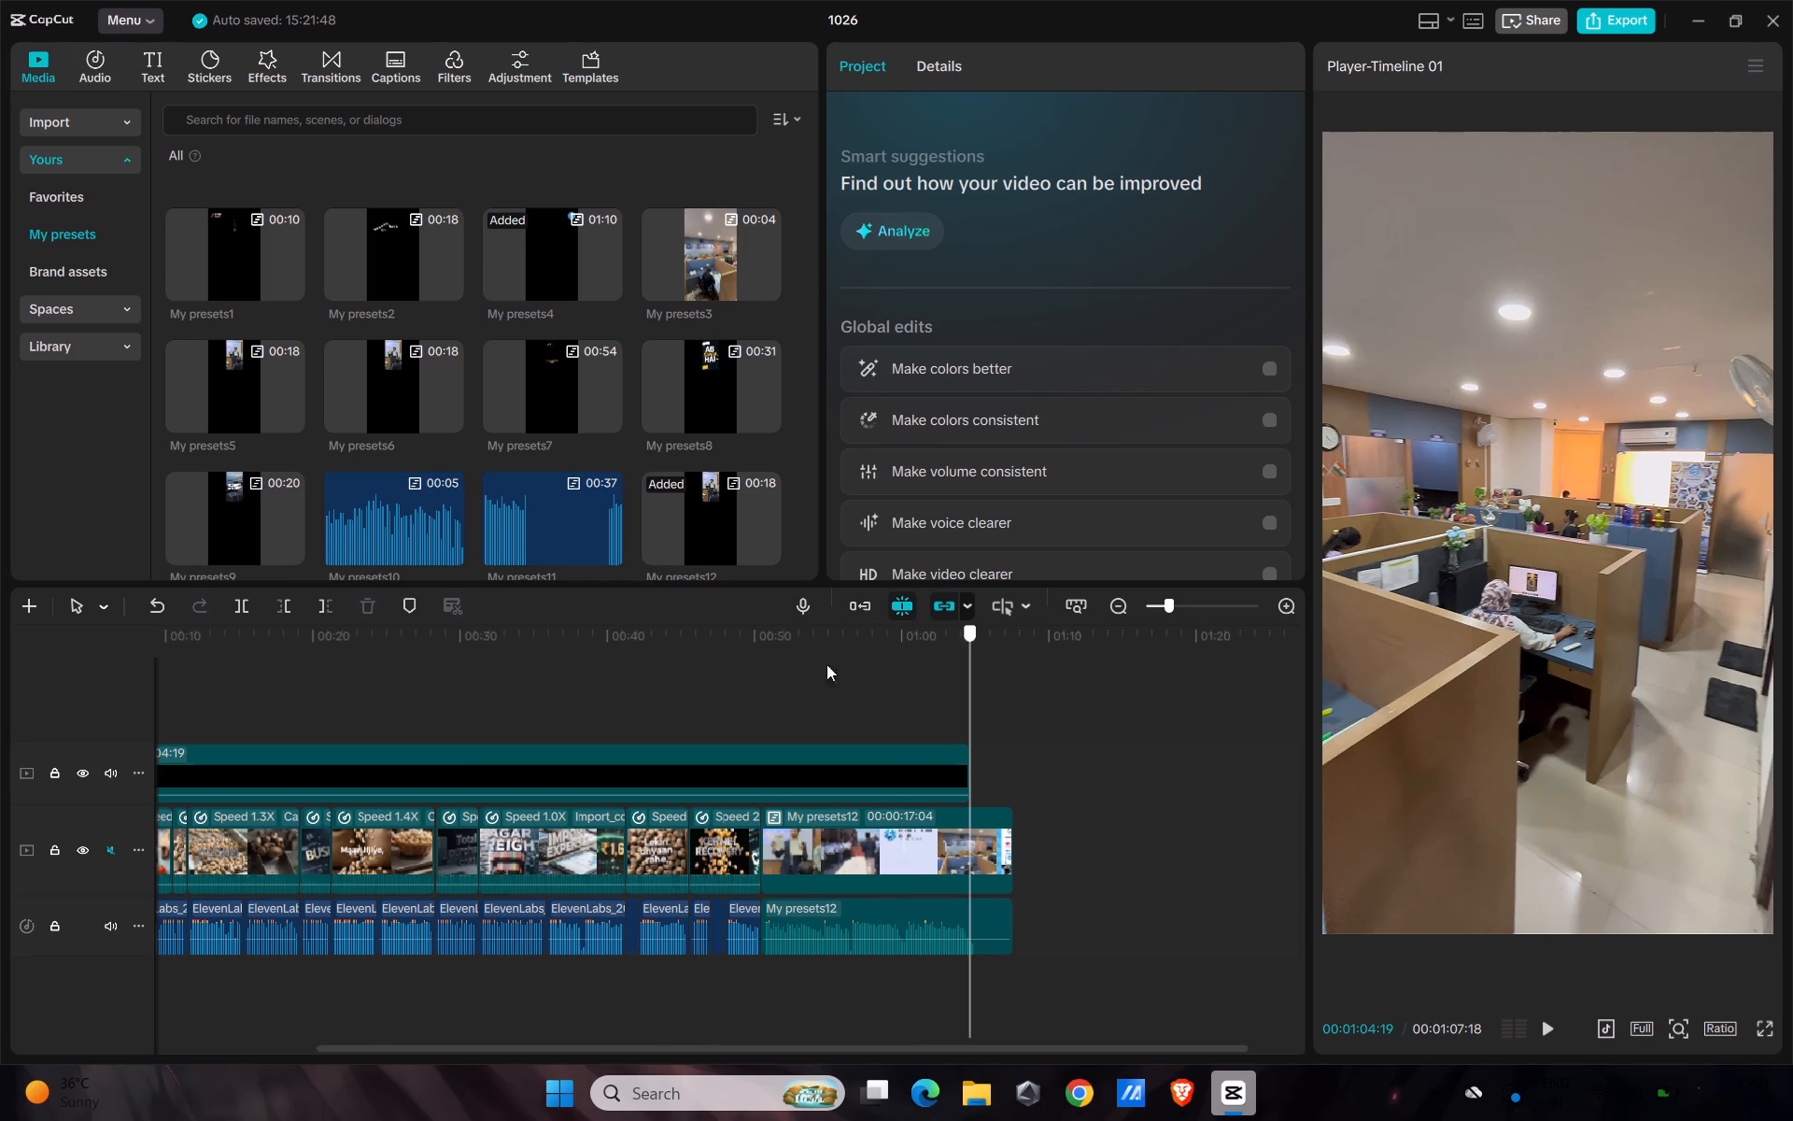
{"action": "left_click_drag", "start_coordinate": [826, 664], "coordinate": [0, 917]}
{"action": "left_click", "coordinate": [1612, 21]}
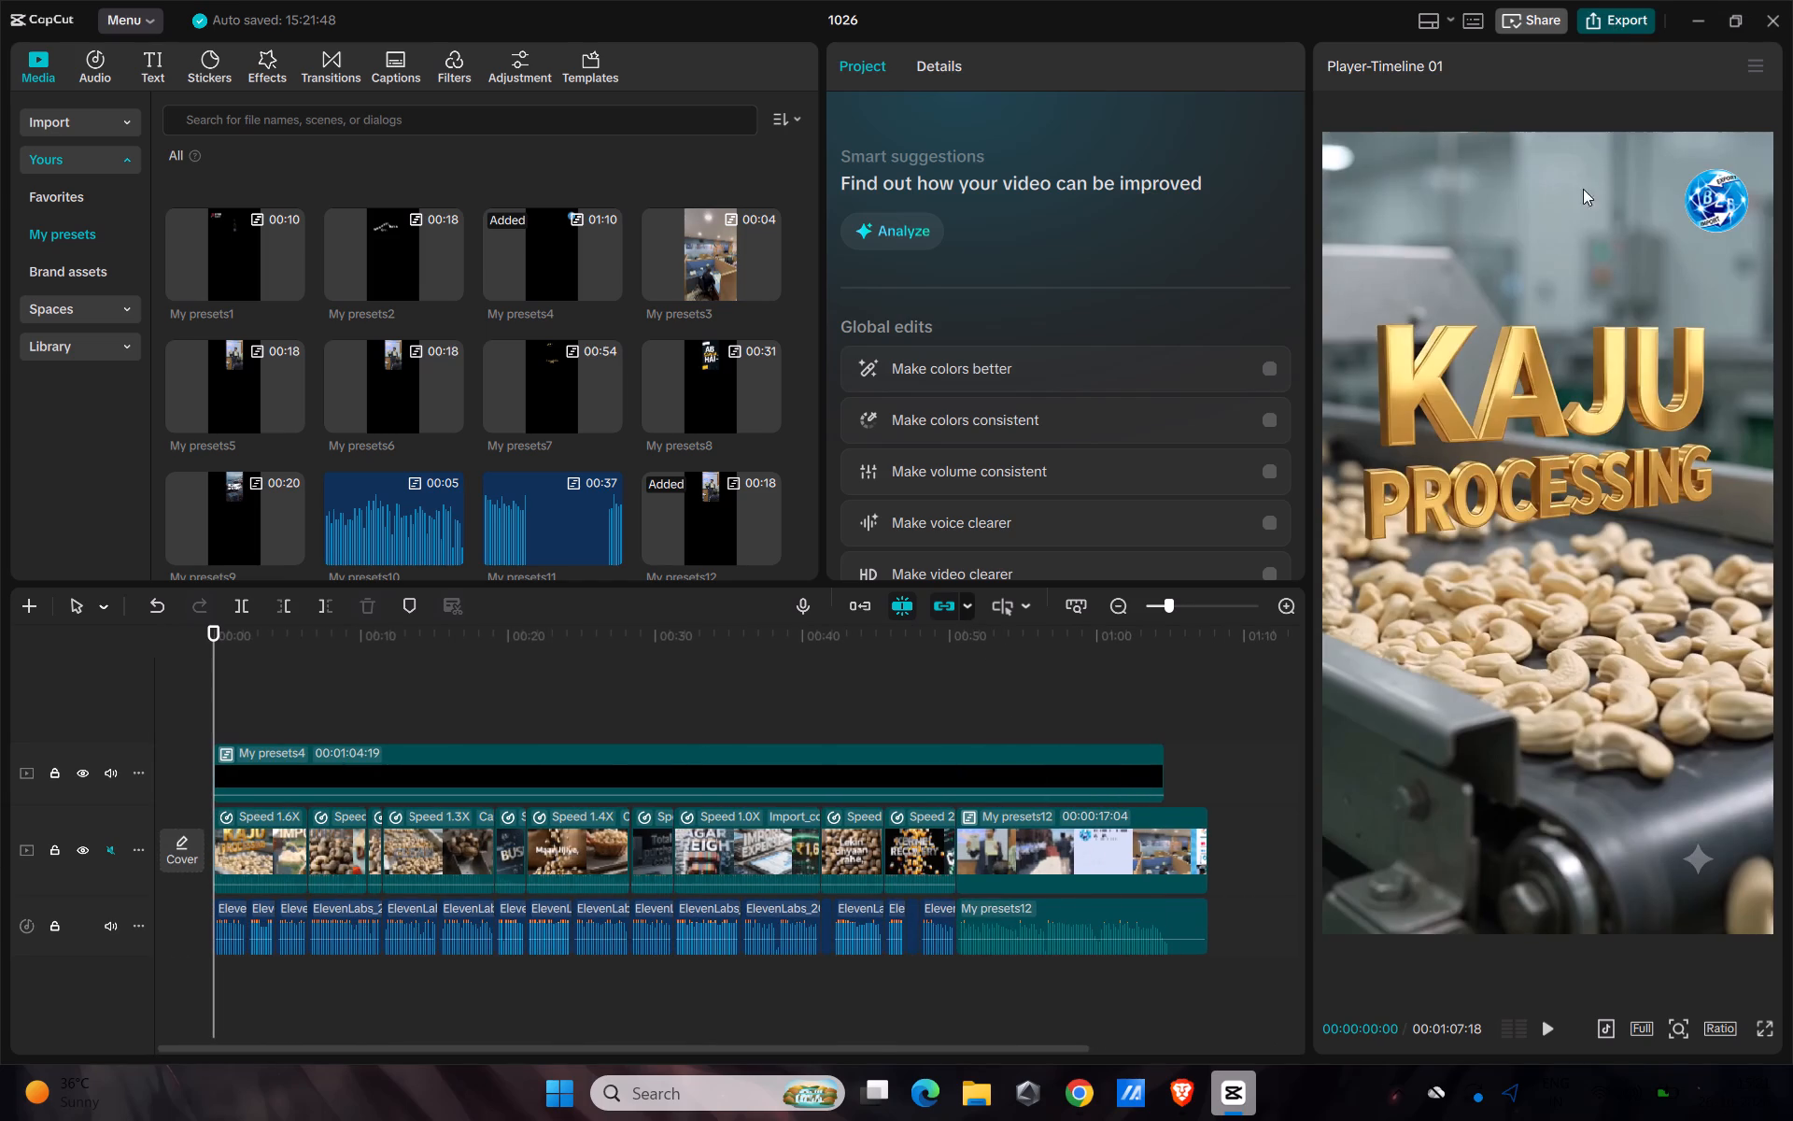
{"action": "left_click_drag", "start_coordinate": [1158, 251], "coordinate": [1018, 266]}
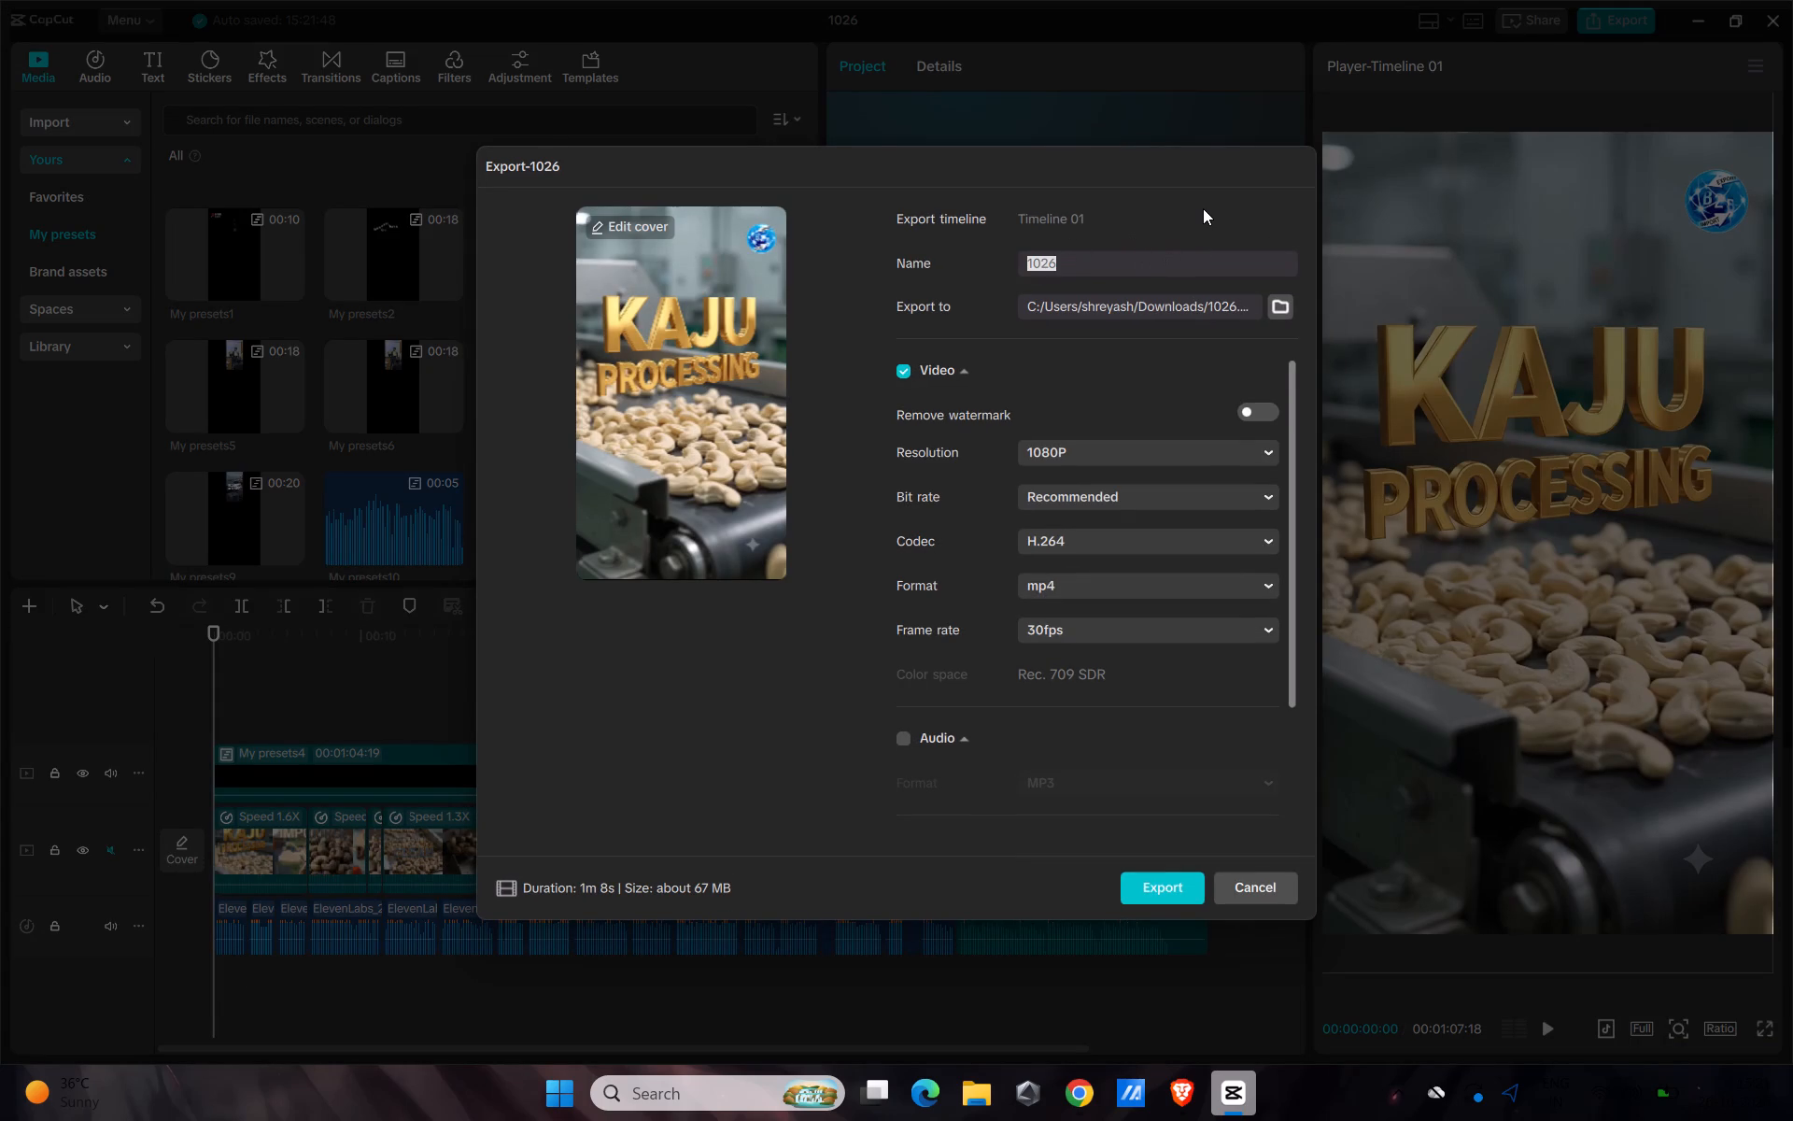
{"action": "key", "text": "BackSpace"}
{"action": "type", "text": "raw kaju"}
{"action": "key", "text": "space"}
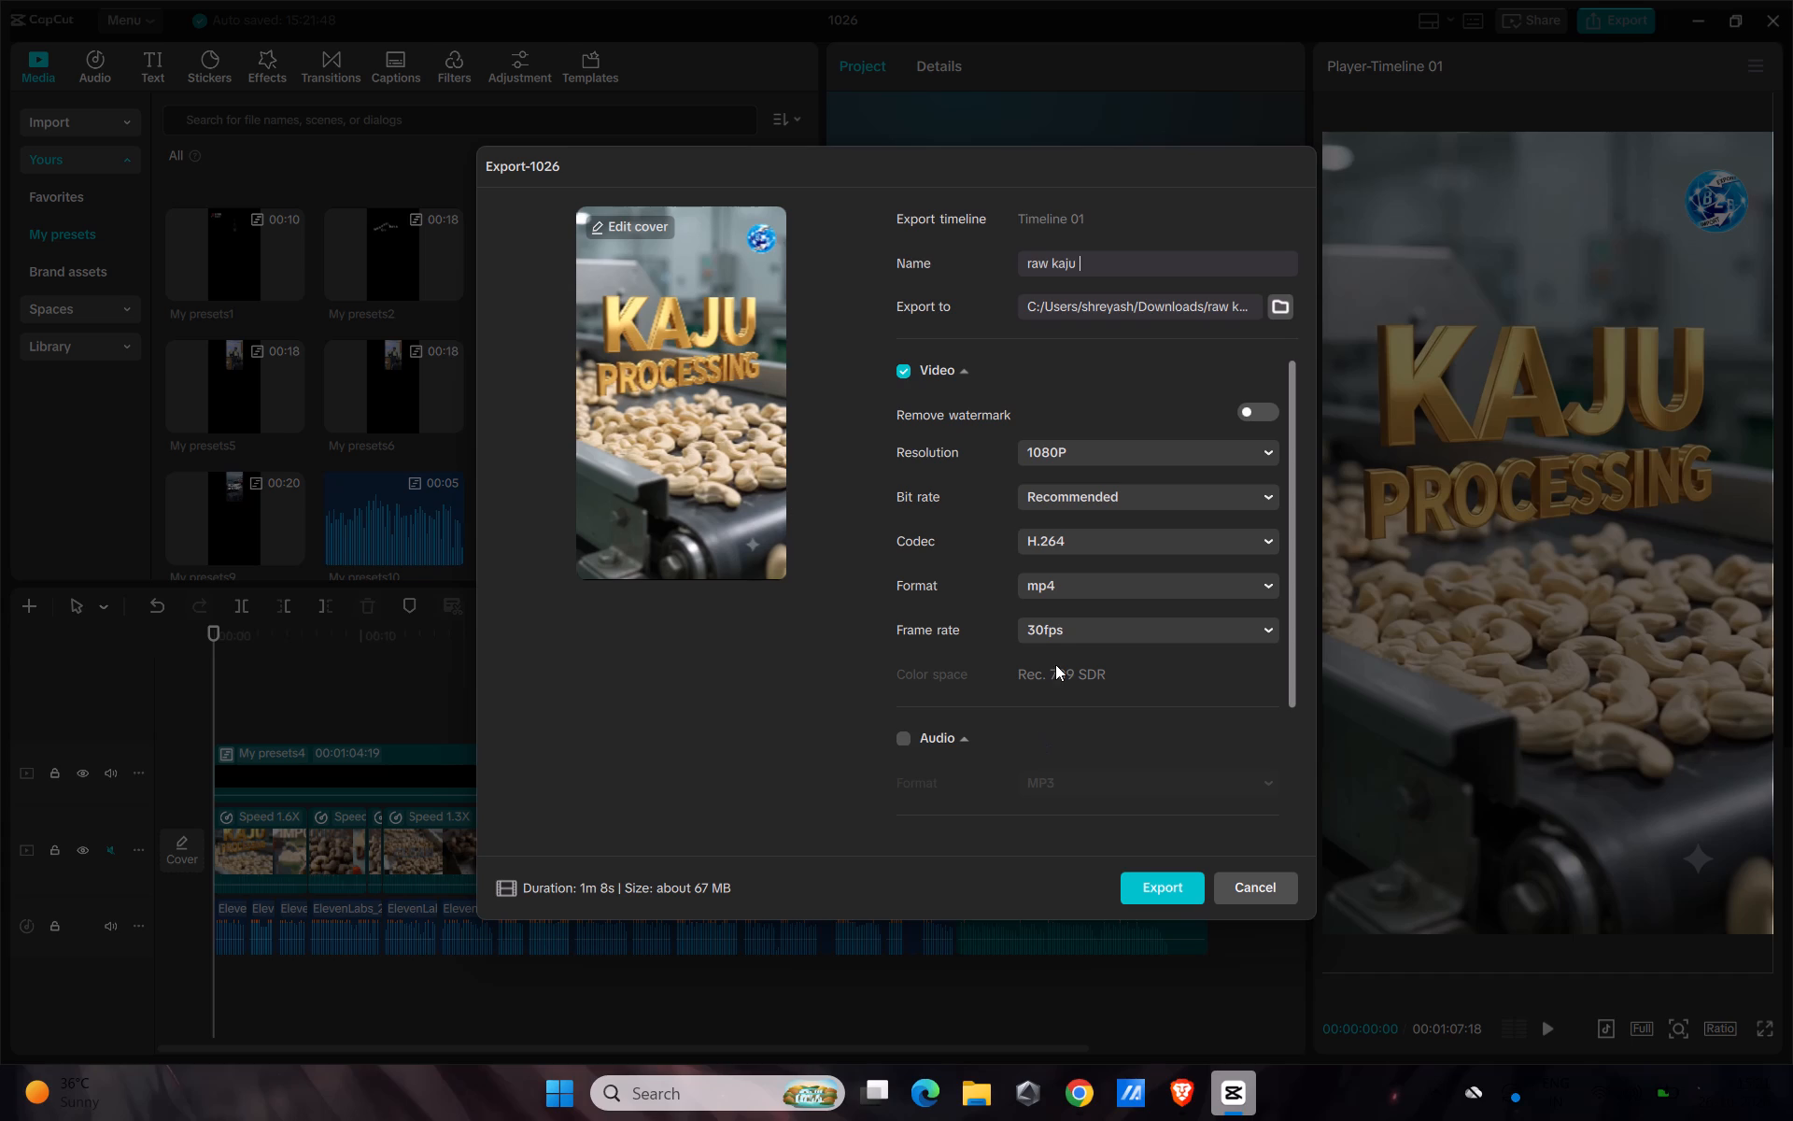
{"action": "left_click", "coordinate": [1054, 632]}
{"action": "left_click_drag", "start_coordinate": [1082, 893], "coordinate": [1093, 887]}
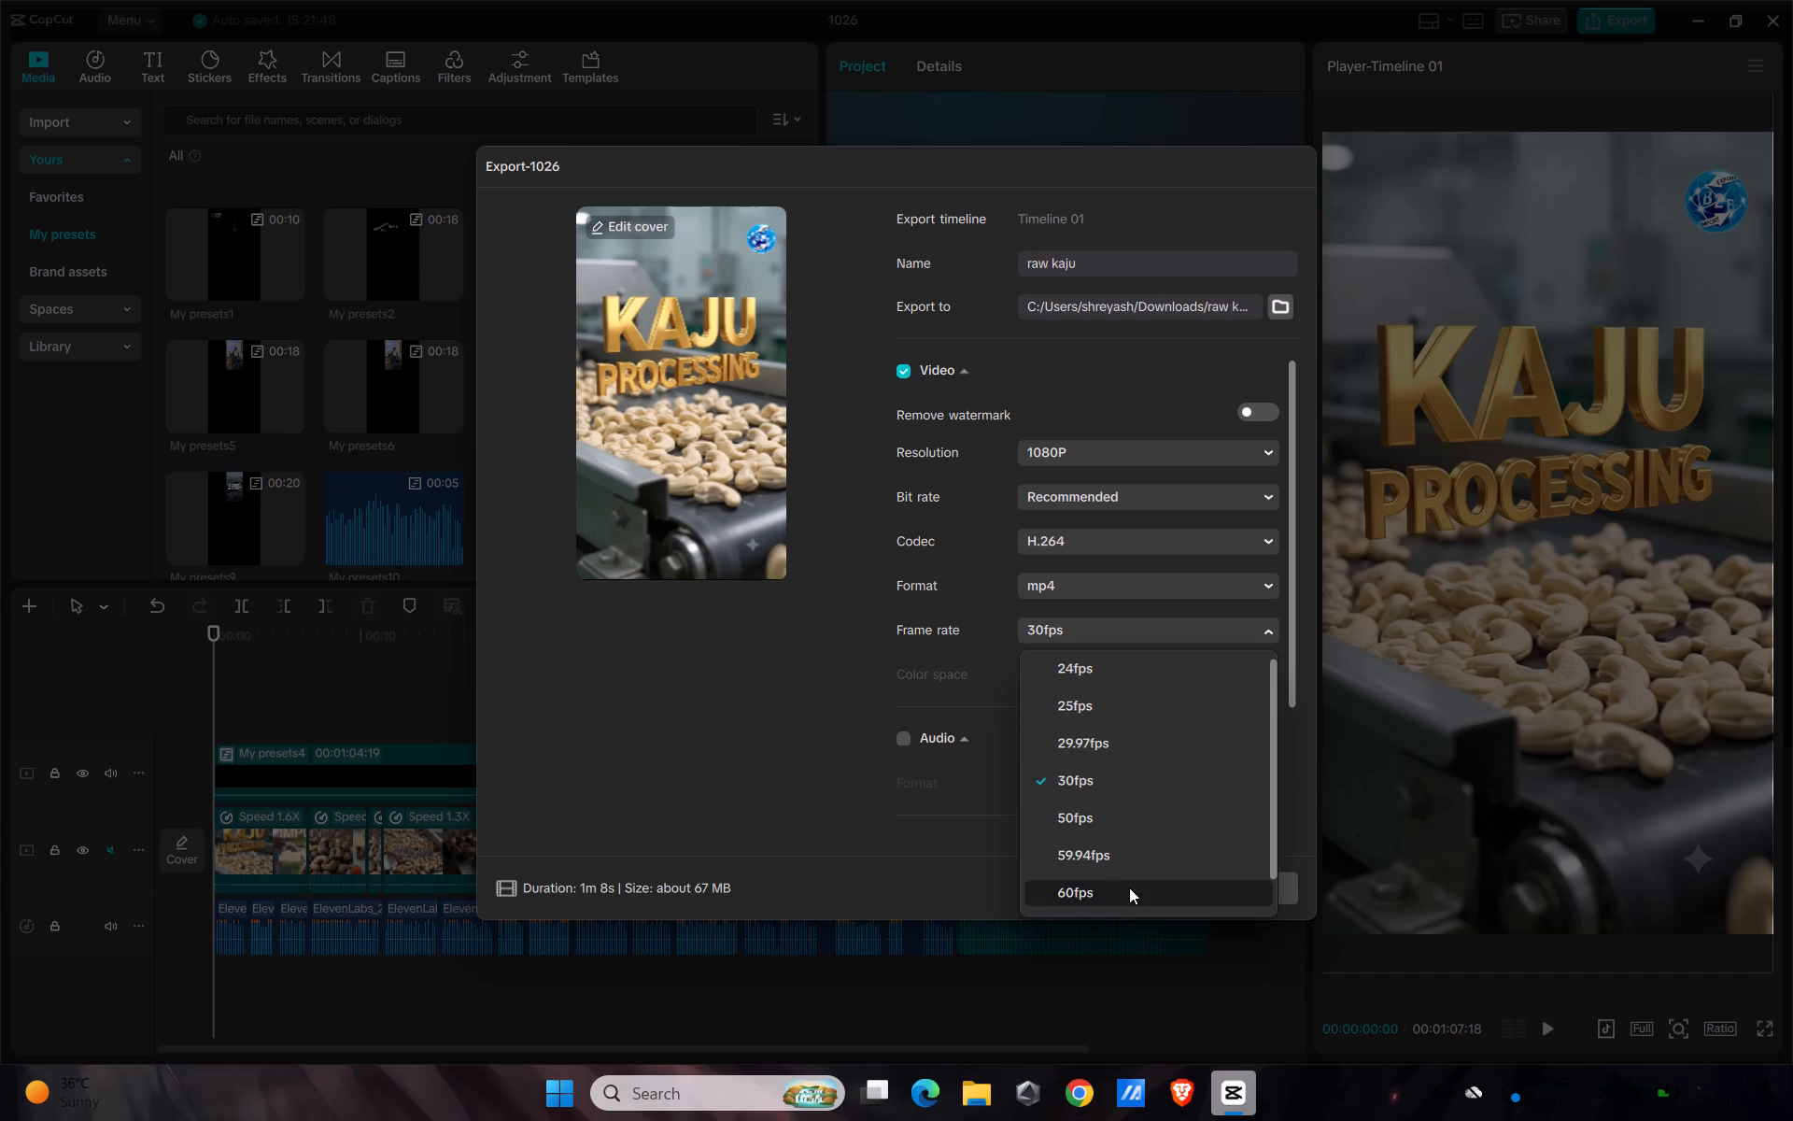
{"action": "left_click", "coordinate": [1113, 893]}
{"action": "left_click", "coordinate": [1146, 891]}
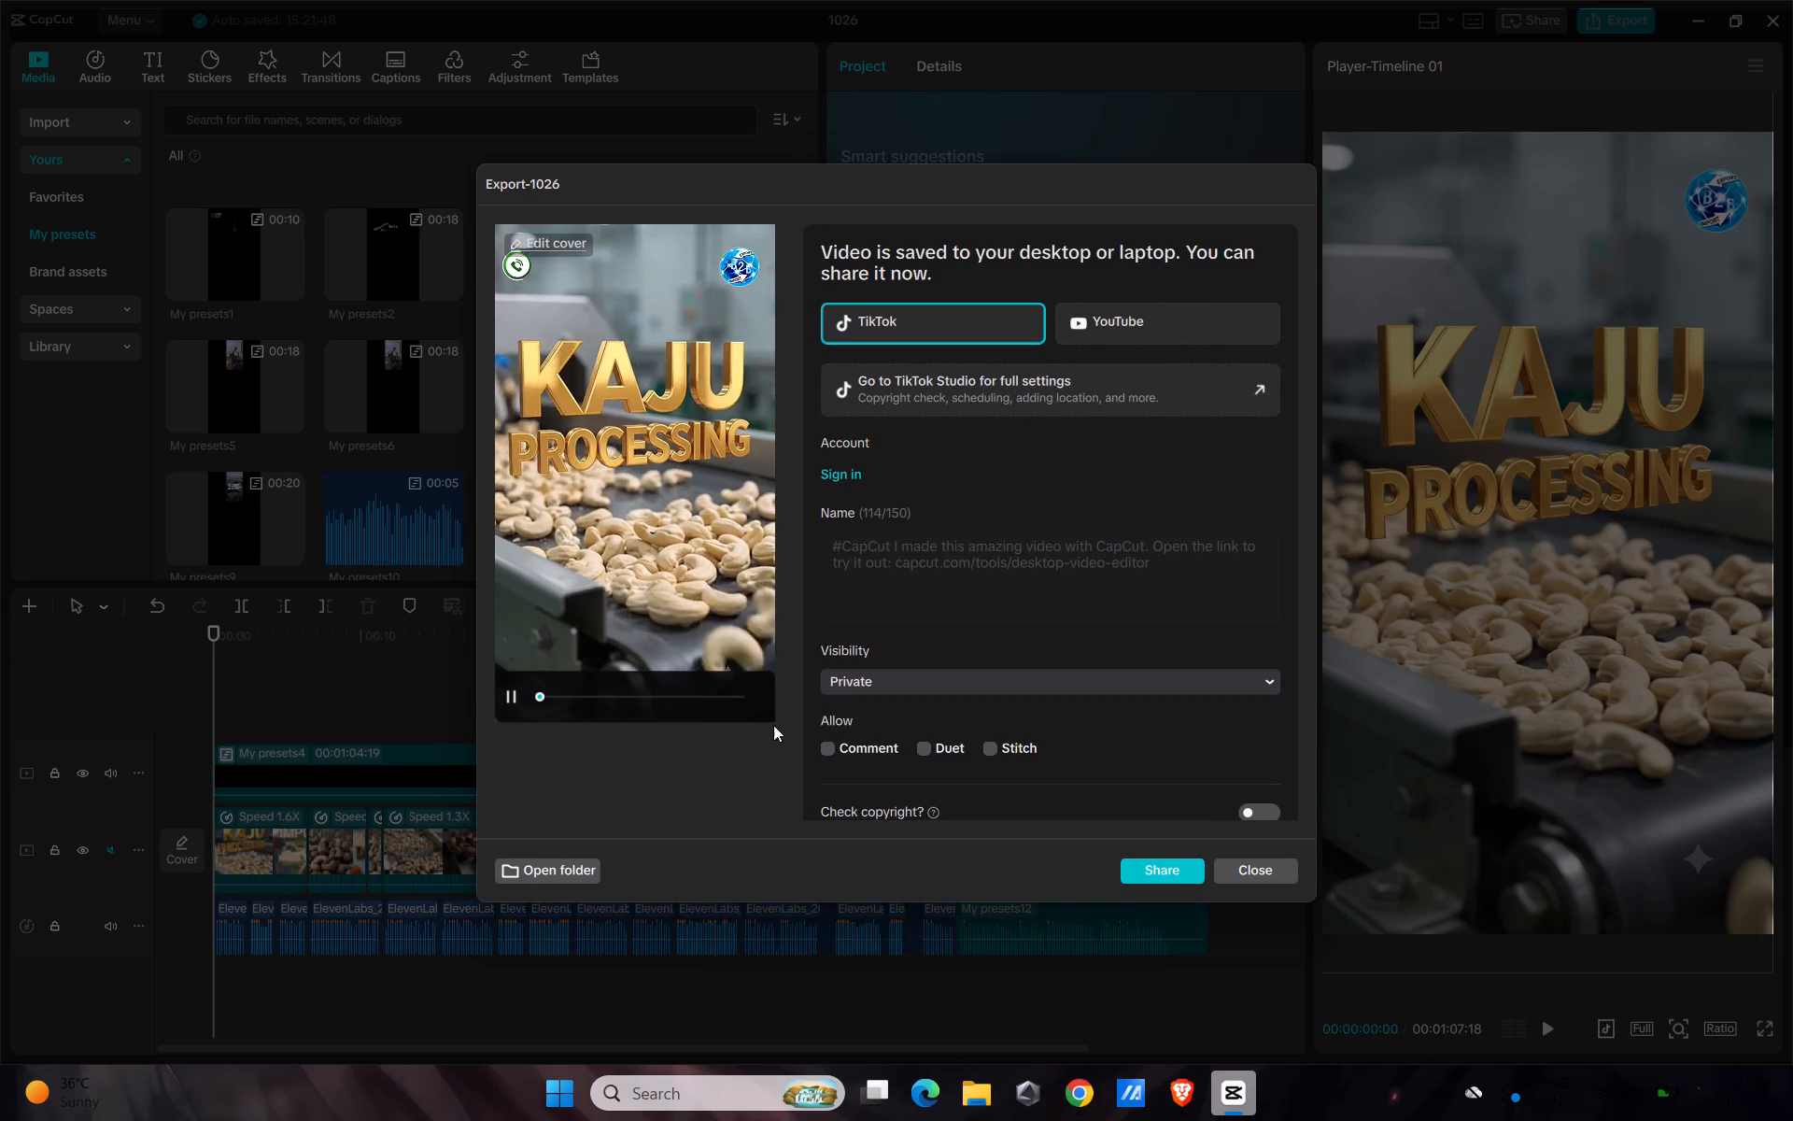
{"action": "left_click", "coordinate": [1235, 871]}
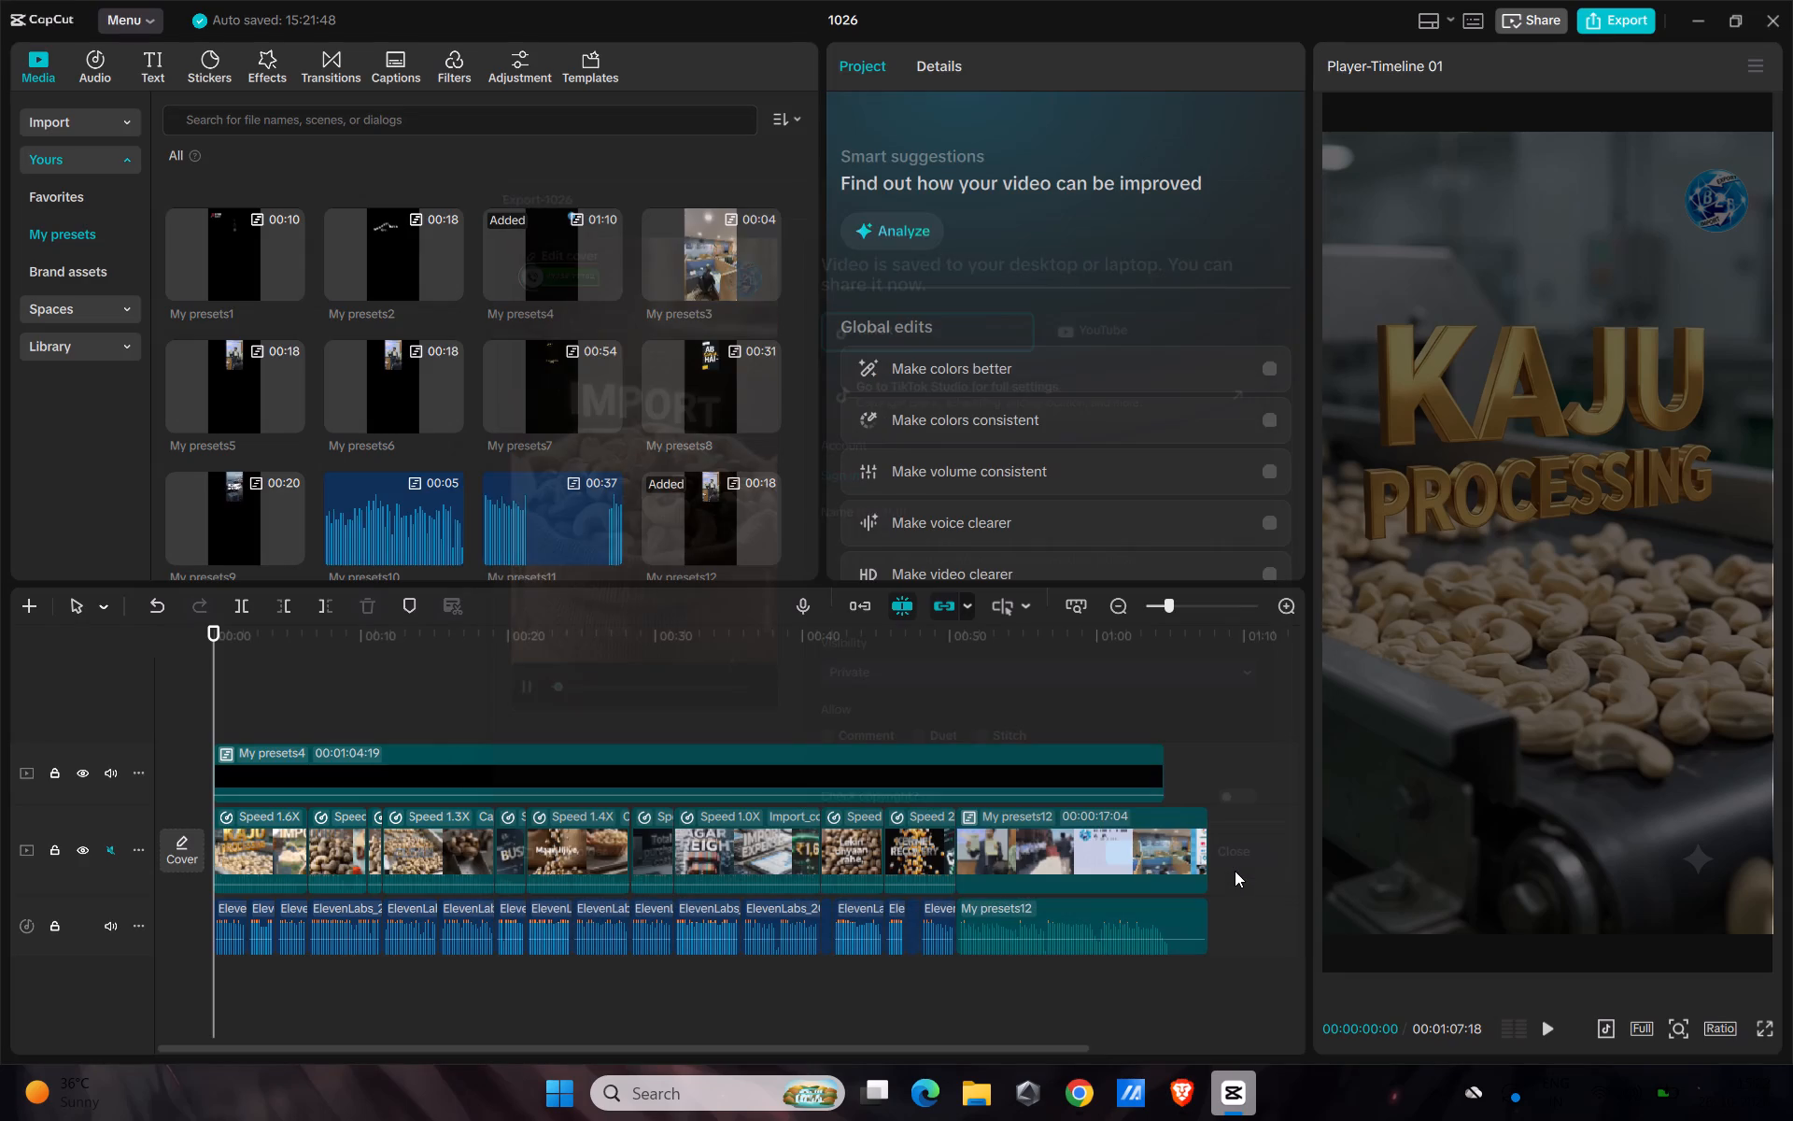